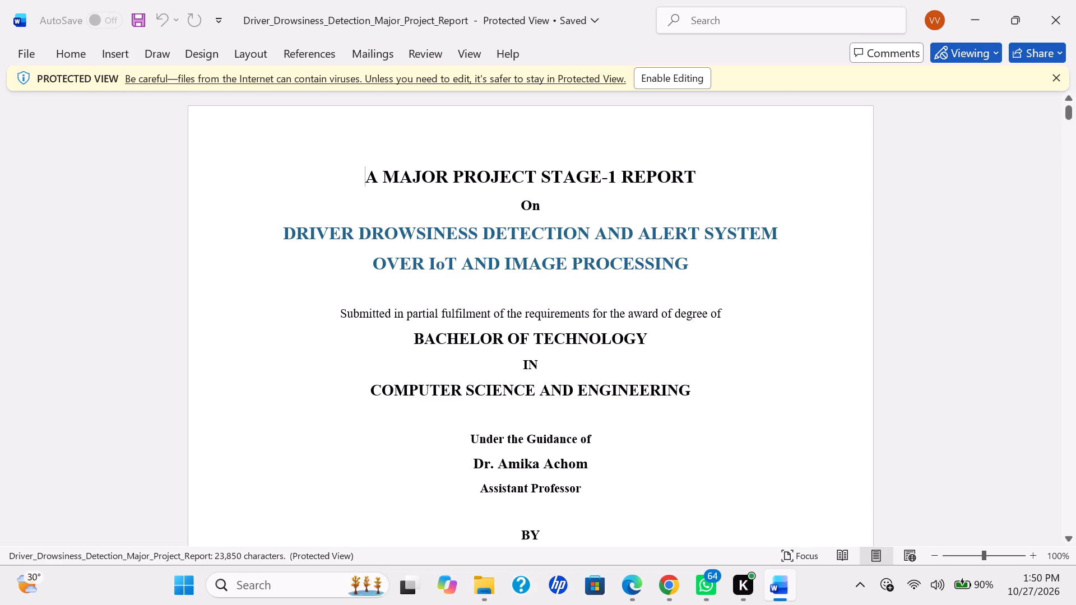
Go to the student names on the report's title page and enable editing of the document.
scroll(471, 298, down, 1)
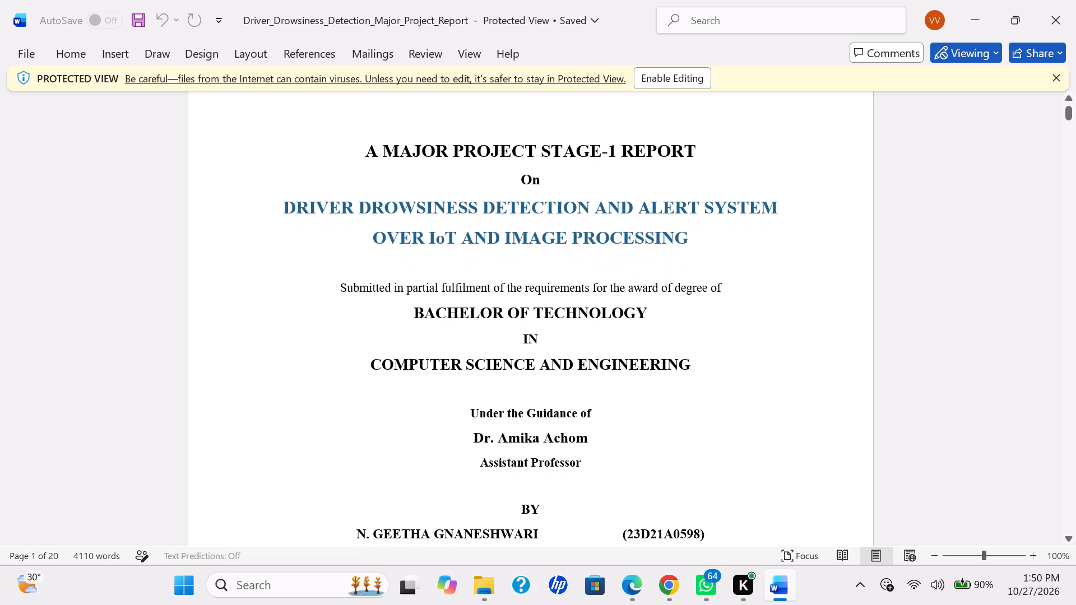
scroll(471, 298, down, 1)
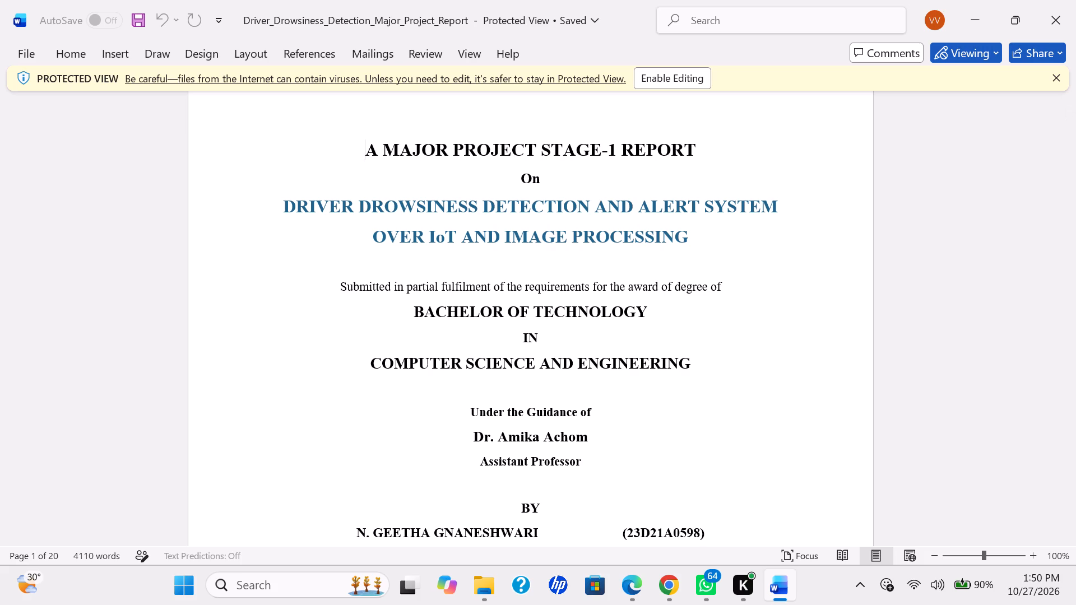
scroll(471, 298, down, 2)
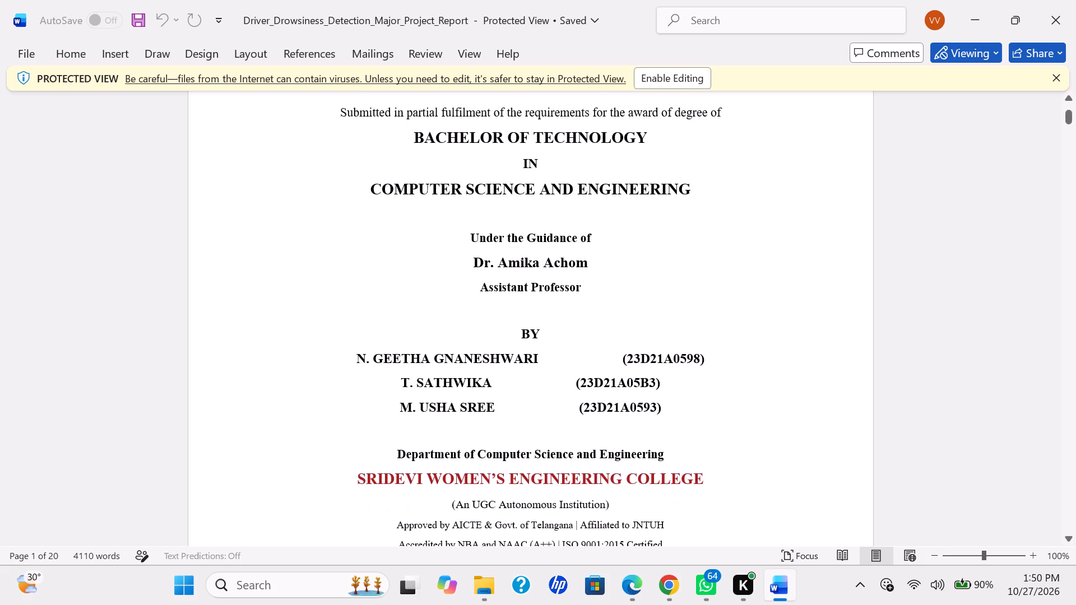
click(623, 363)
key(BackSpace)
key(BackSpace)
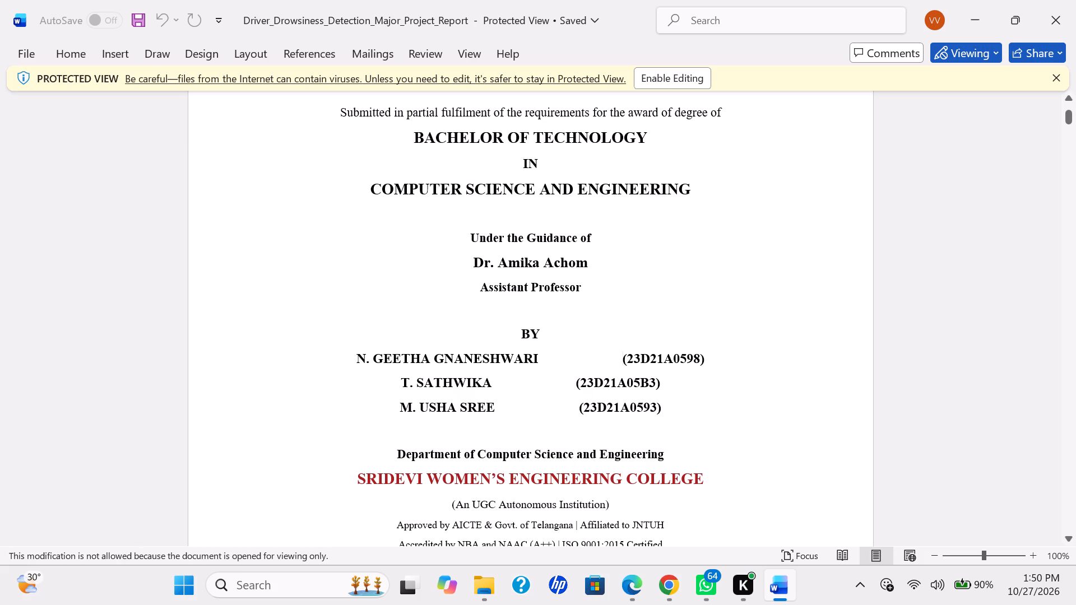
click(674, 86)
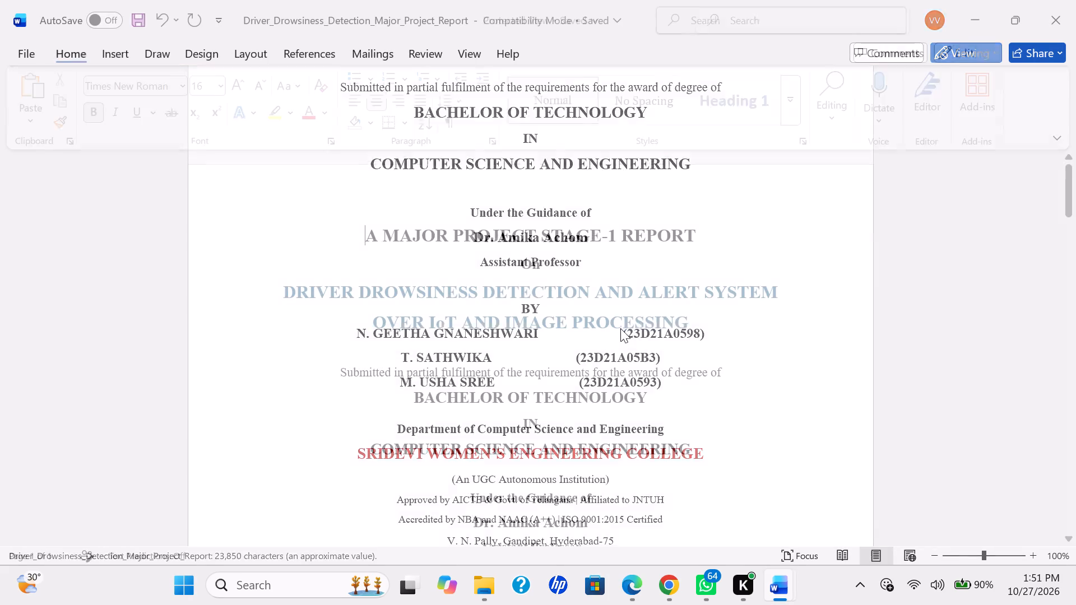
Delete the wide gap of spaces between the first student's name and roll number on the title page.
scroll(620, 327, down, 3)
scroll(620, 327, up, 1)
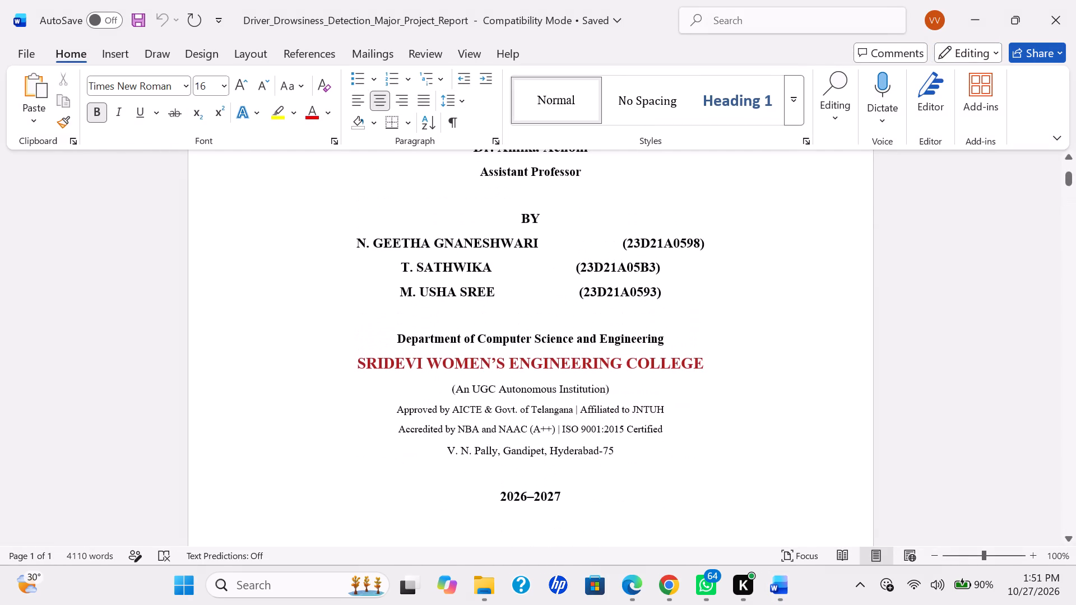
click(622, 250)
key(BackSpace)
key(BackSpace)
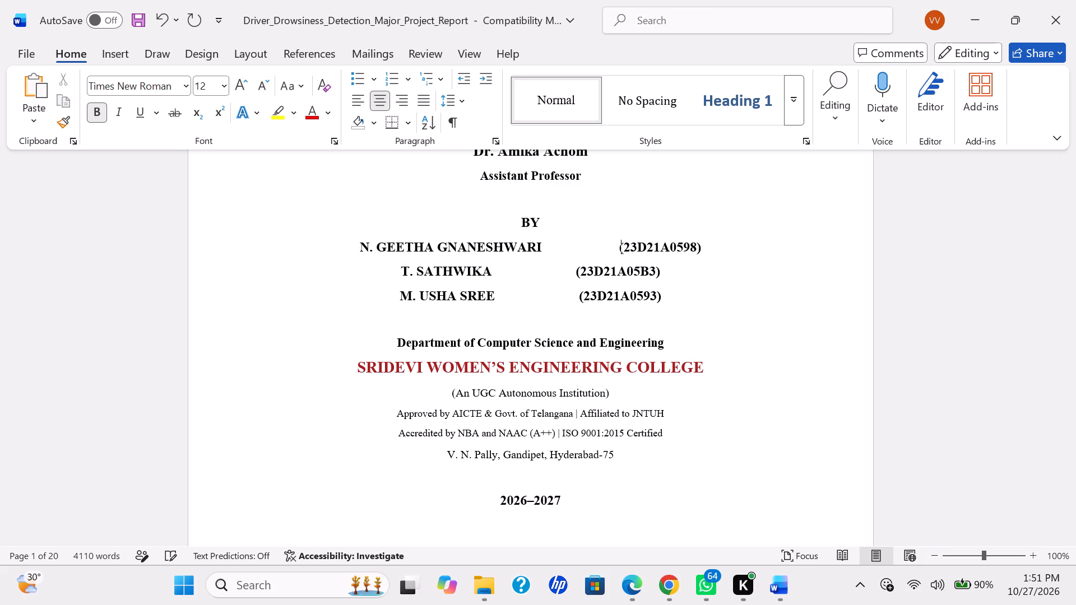
key(BackSpace)
key(BackSpace)
key(BackSpace)
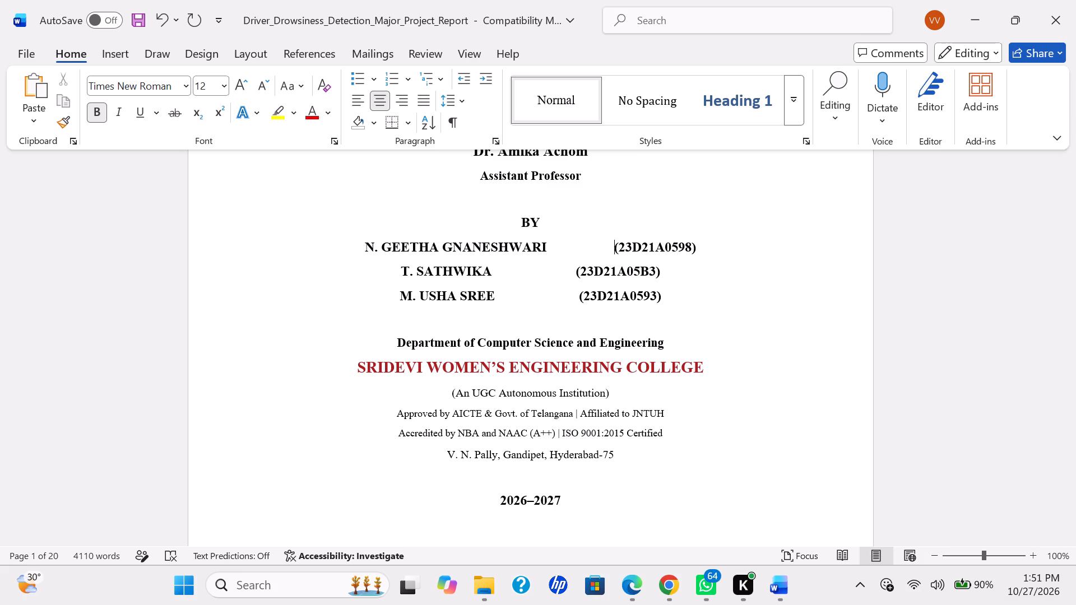
click(553, 244)
key(BackSpace)
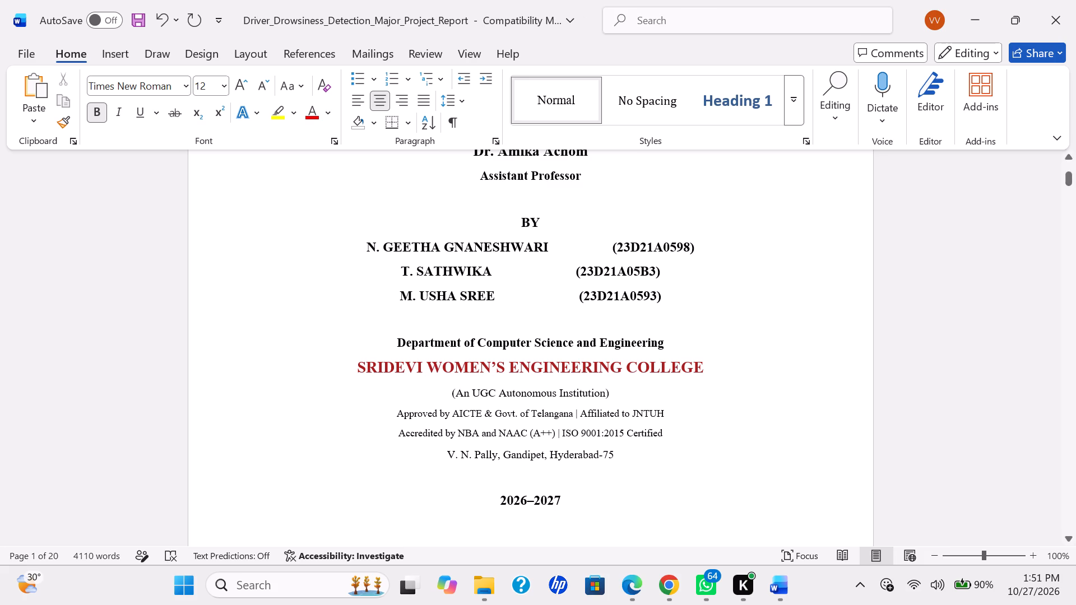
click(608, 246)
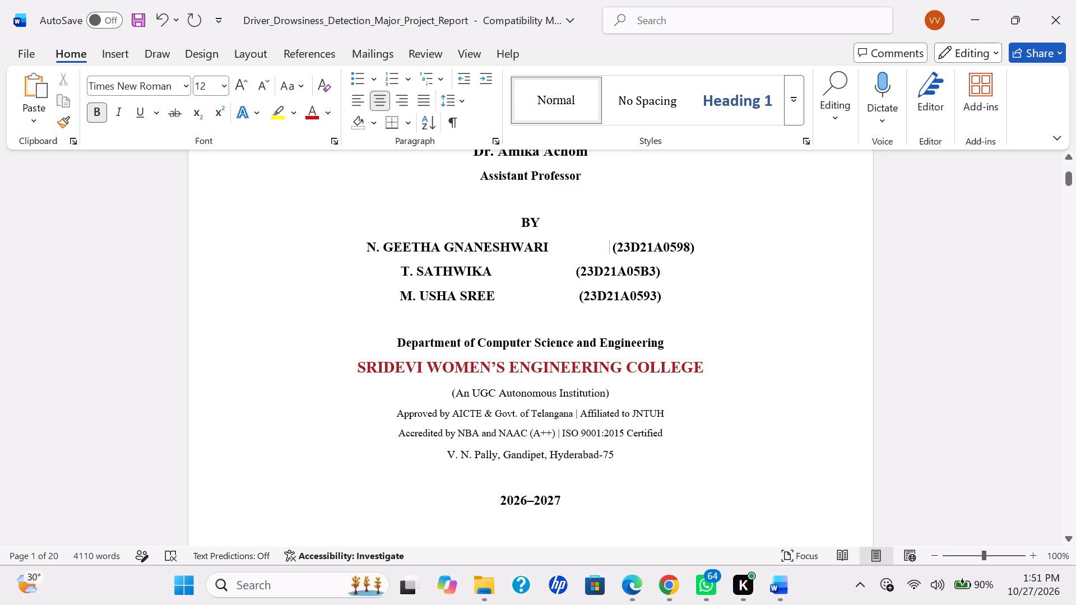
click(614, 246)
key(BackSpace)
key(BackSpace)
key(BackSpace)
key(BackSpace)
key(BackSpace)
key(BackSpace)
key(BackSpace)
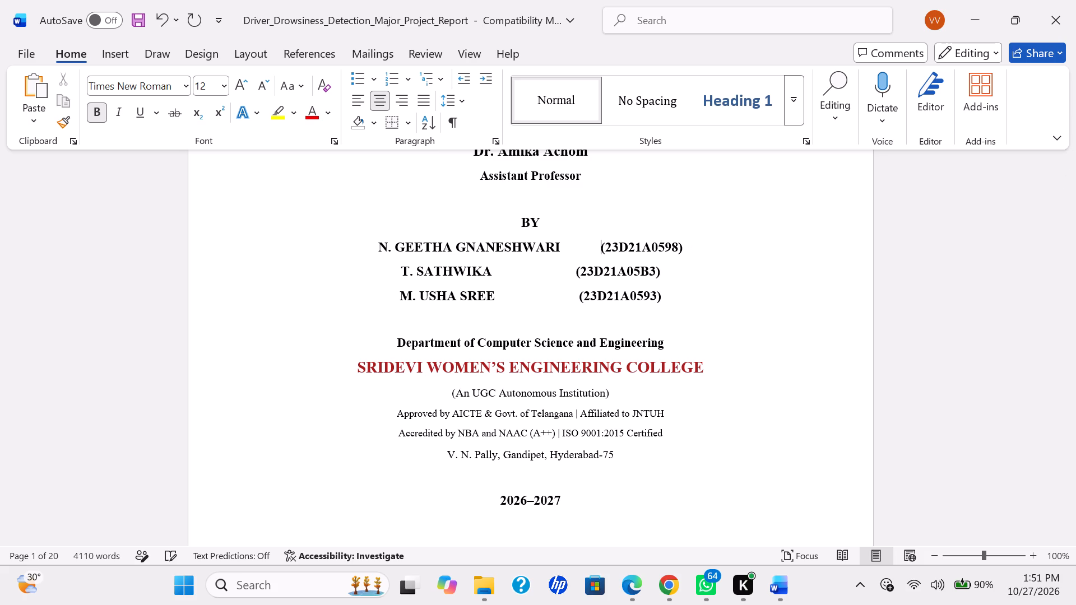
key(BackSpace)
key(BackSpace)
key(BackSpace)
key(BackSpace)
key(BackSpace)
key(BackSpace)
key(BackSpace)
key(BackSpace)
key(BackSpace)
key(BackSpace)
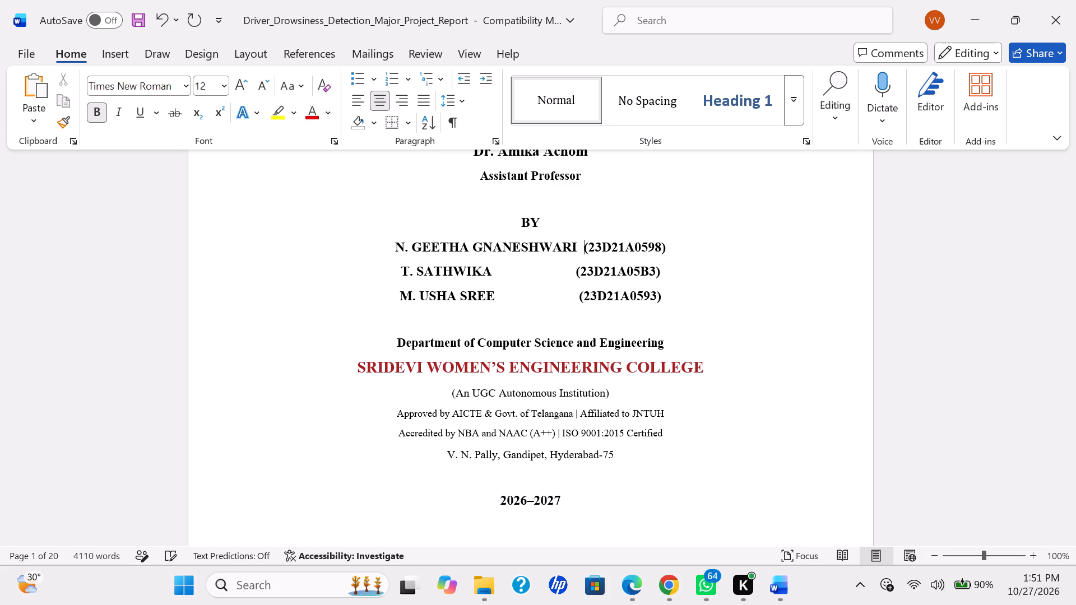
key(BackSpace)
key(BackSpace)
key(BackSpace)
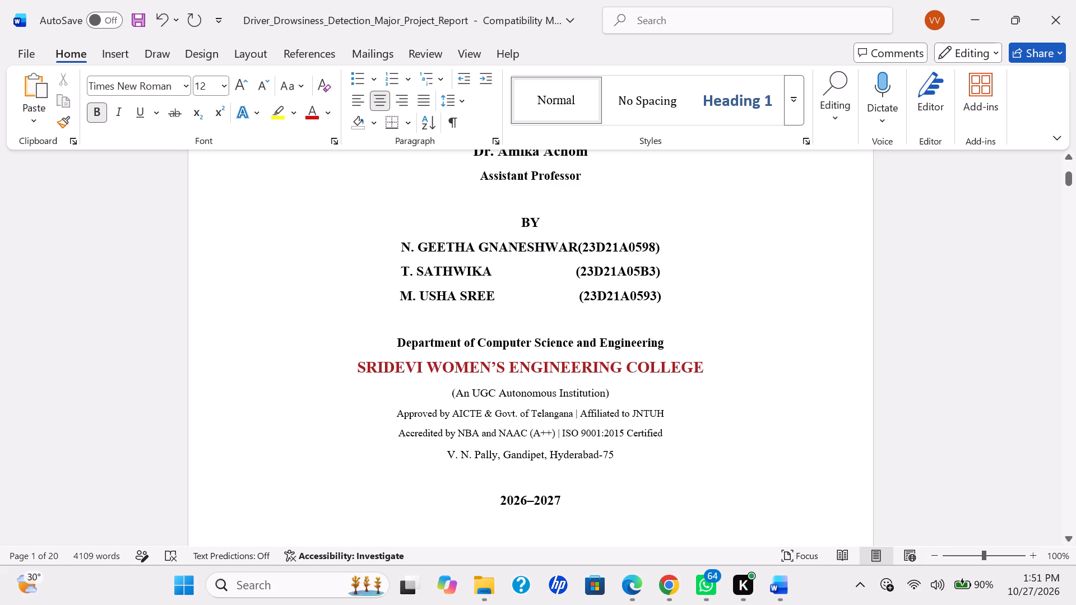
Remove the centring from the first student's line so it starts at the page margin.
click(399, 254)
key(BackSpace)
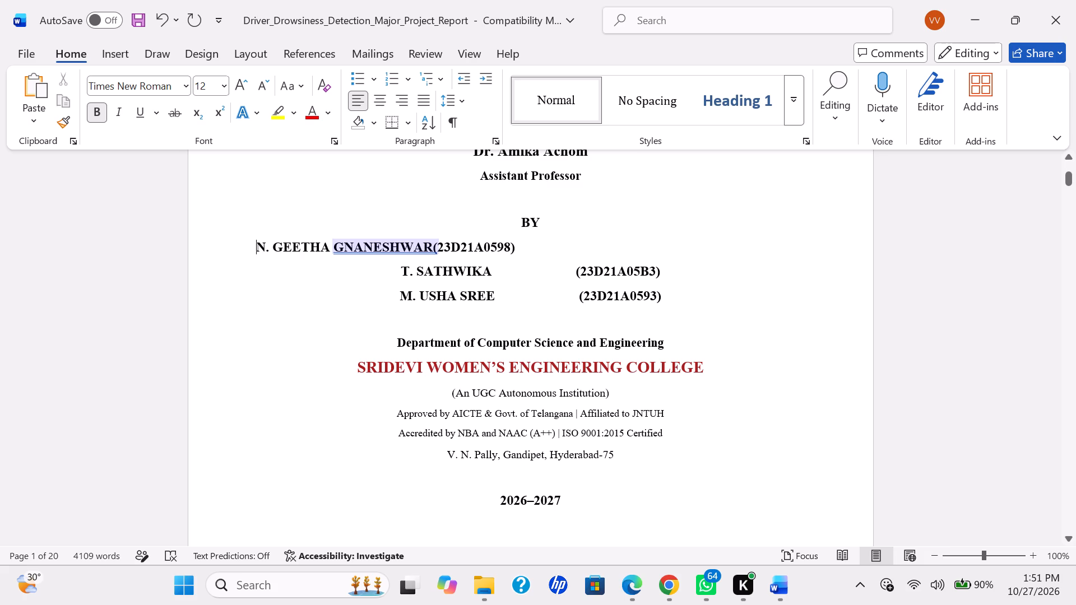
Restore the final I of the first student's name and insert a wide gap of spaces before the roll number.
click(440, 248)
key(Left)
key(Left)
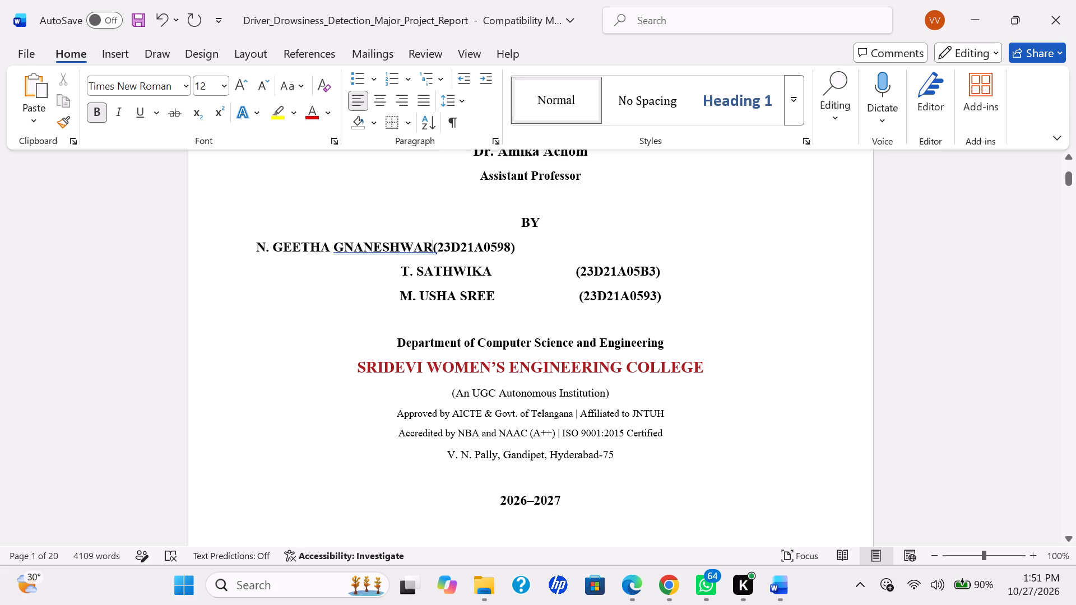
text(I)
key(space)
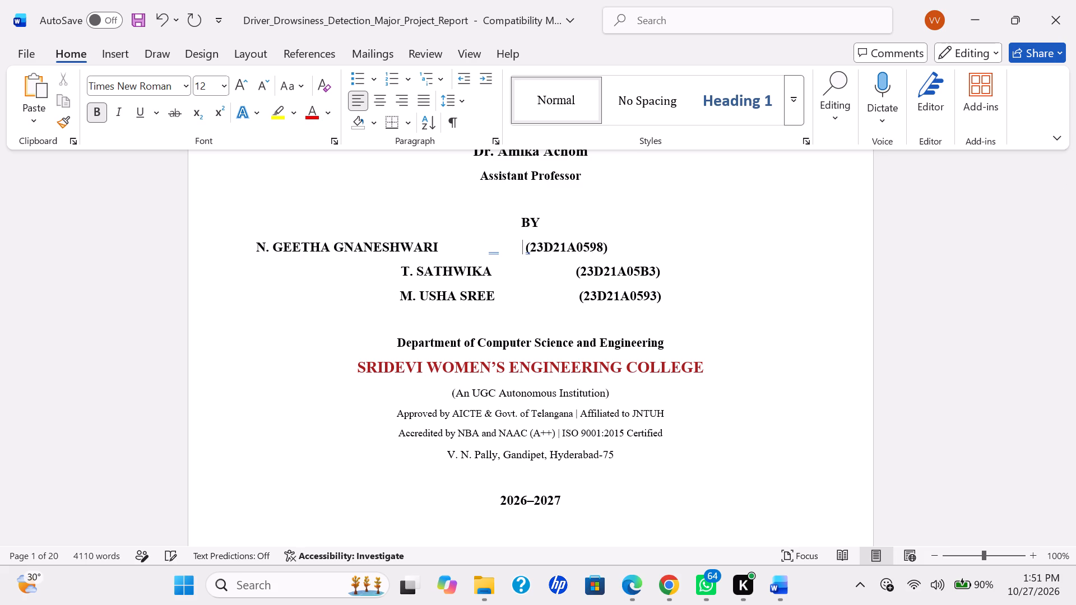
key(space)
key(space)
key(space)
key(space)
key(space)
key(space)
key(space)
key(space)
key(space)
key(space)
key(space)
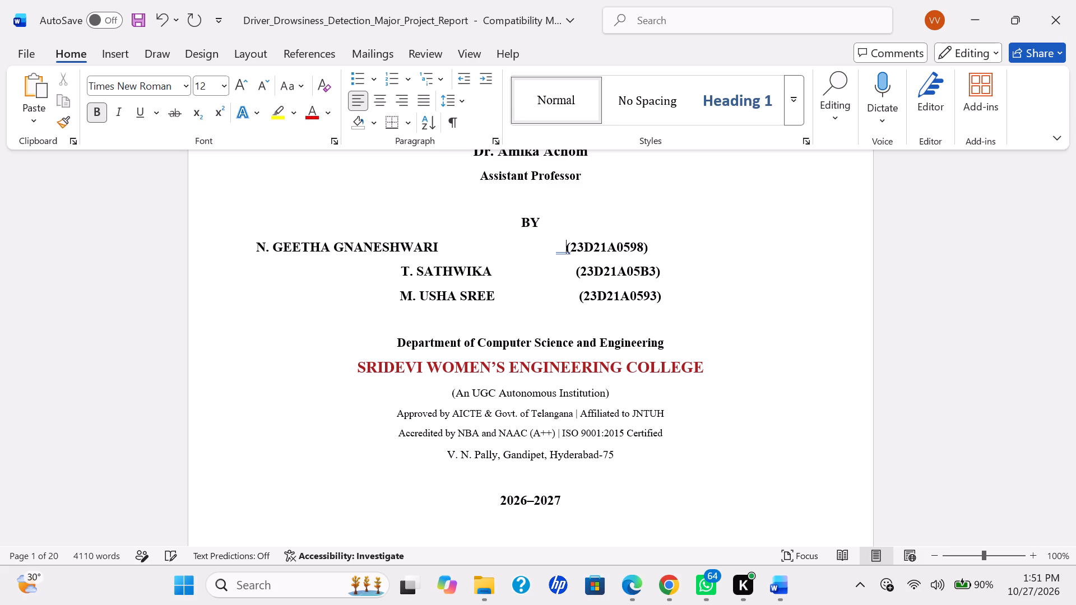
key(space)
key(space)
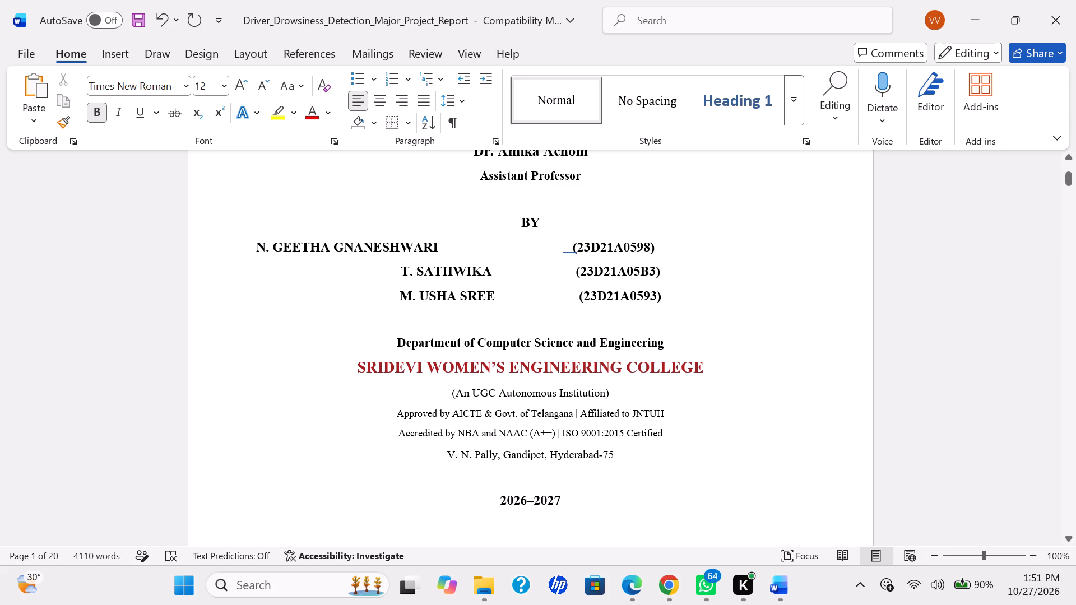
Insert one space before the first student's name and delete two spaces from the gap before the roll number.
click(258, 234)
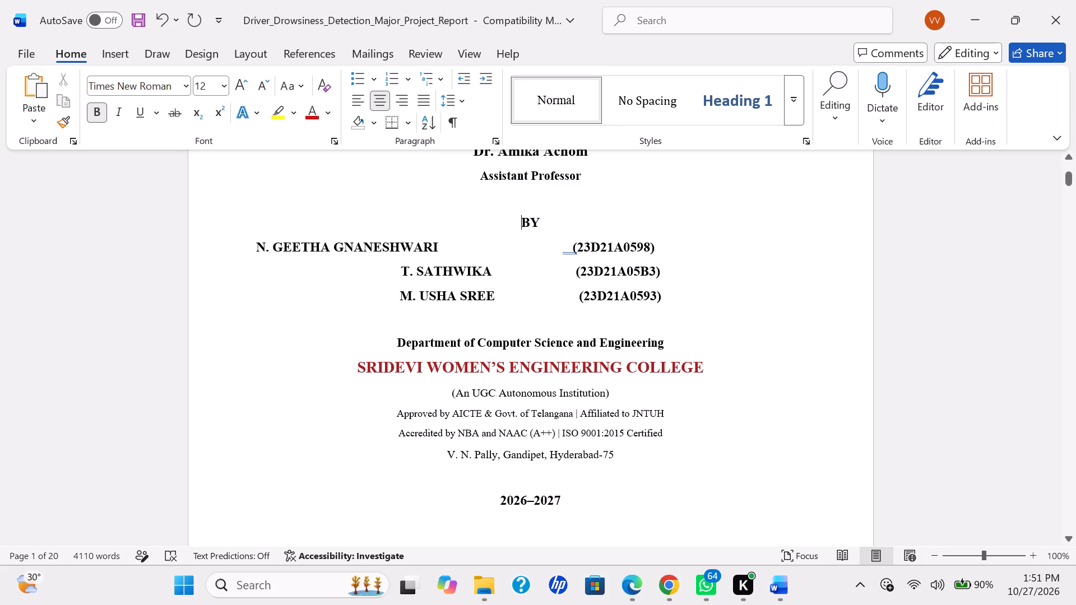
click(258, 248)
key(space)
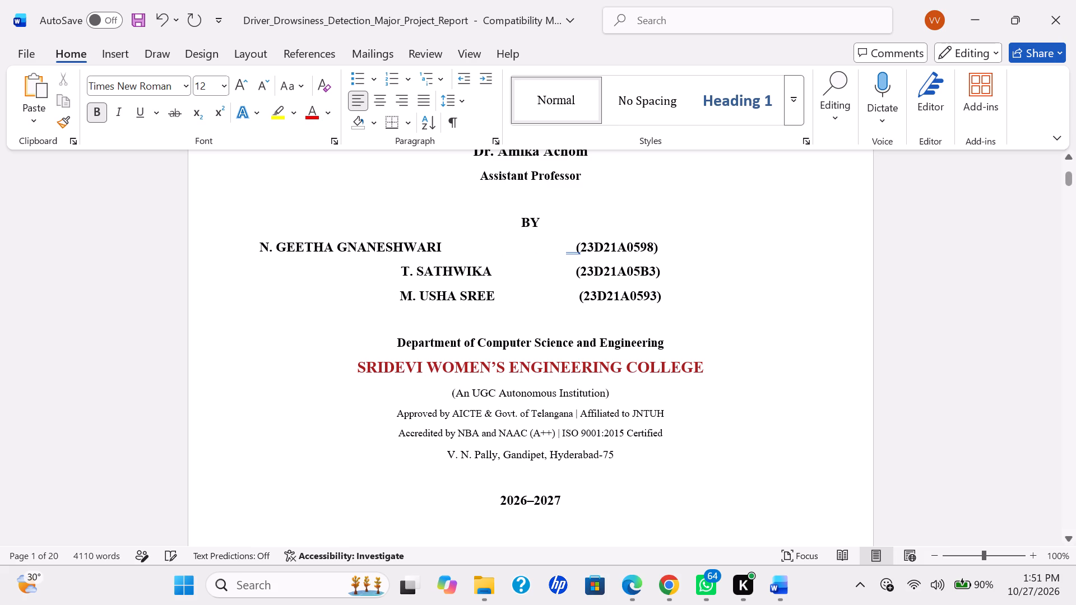
click(544, 246)
click(499, 246)
key(BackSpace)
key(BackSpace)
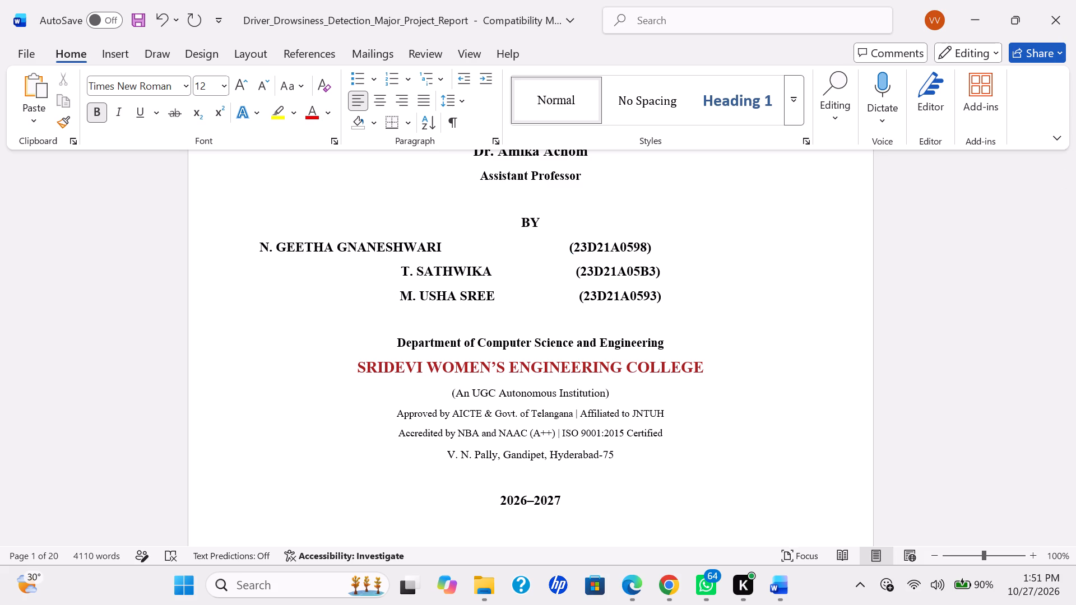
Insert four tabs before the first student's name, and move the name and roll number down to a new line.
click(261, 244)
key(Tab)
key(Tab)
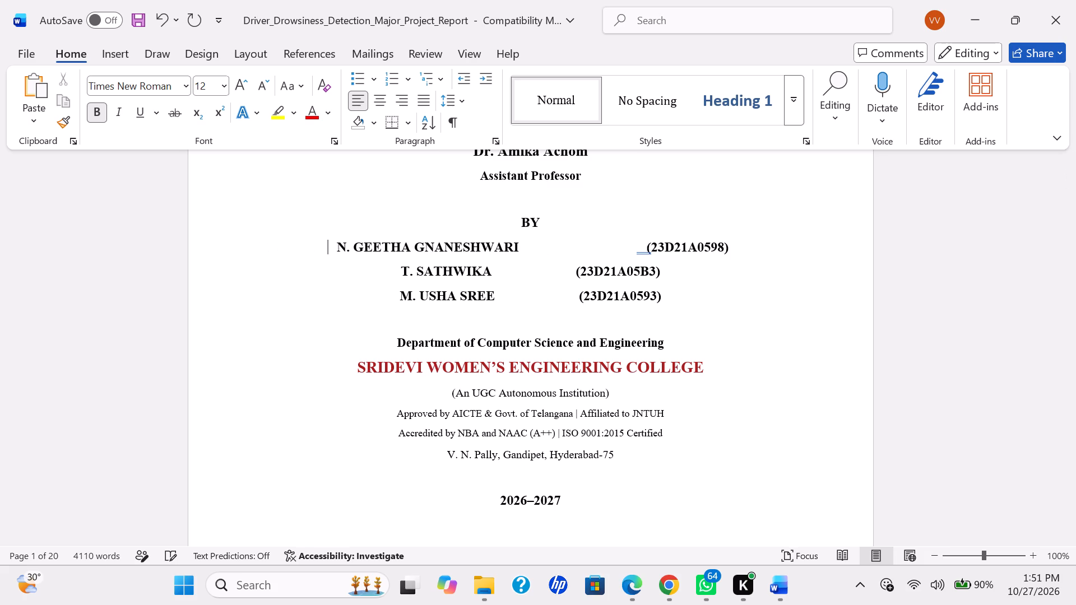
key(Tab)
key(Tab)
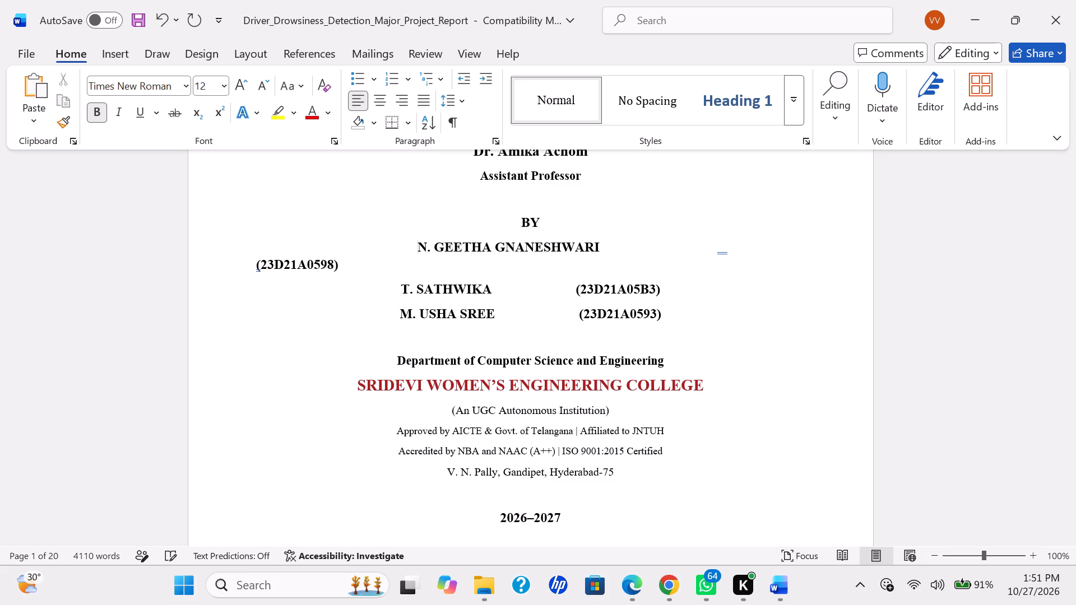
key(Return)
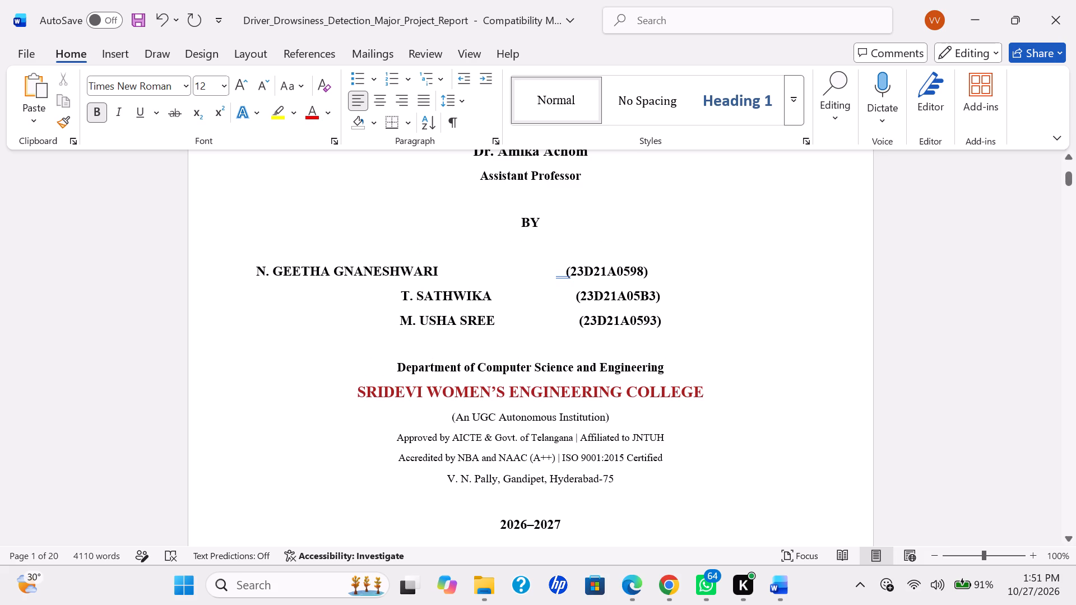
Shorten the gap between the first student's name and roll number by deleting about twenty spaces.
click(562, 272)
key(BackSpace)
key(BackSpace)
key(BackSpace)
key(BackSpace)
key(BackSpace)
key(BackSpace)
key(BackSpace)
key(BackSpace)
key(BackSpace)
key(BackSpace)
key(BackSpace)
key(BackSpace)
key(BackSpace)
key(BackSpace)
key(BackSpace)
key(BackSpace)
key(BackSpace)
key(BackSpace)
key(BackSpace)
key(BackSpace)
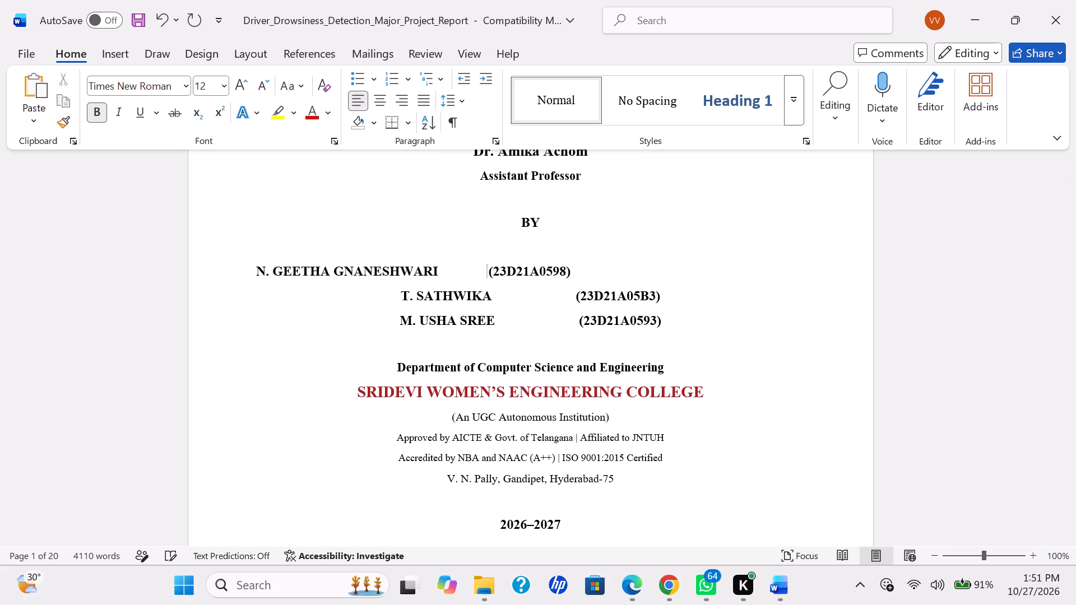
Indent the first student's line by three tabs to bring it above the other student names.
click(255, 265)
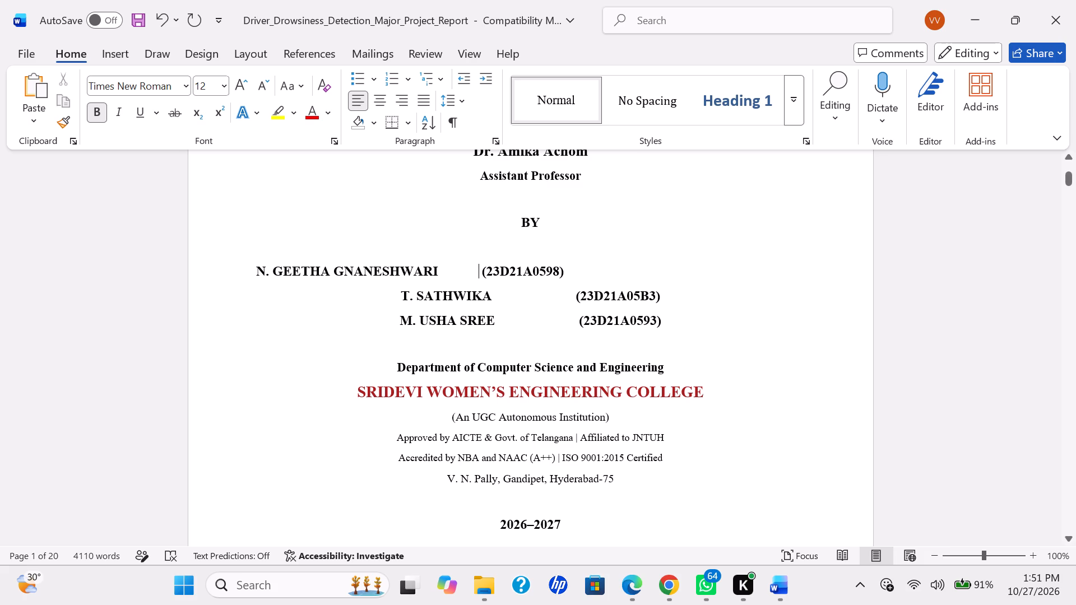
key(Tab)
key(Tab)
key(Tab)
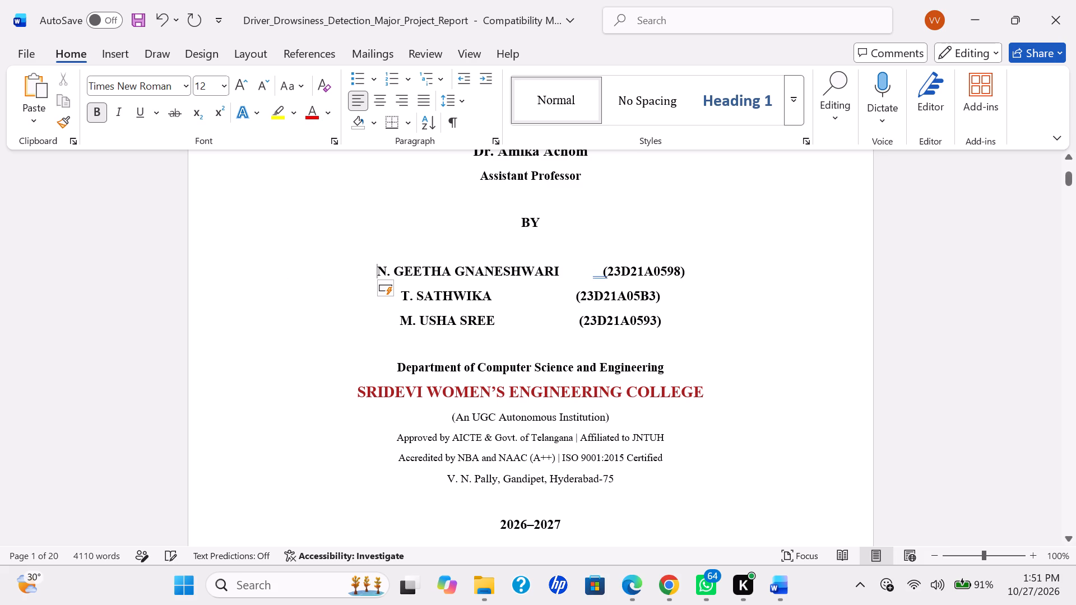
Delete the extra spaces before the first student's roll number so it lines up with the roll number below.
click(599, 272)
key(BackSpace)
key(BackSpace)
key(BackSpace)
key(BackSpace)
key(BackSpace)
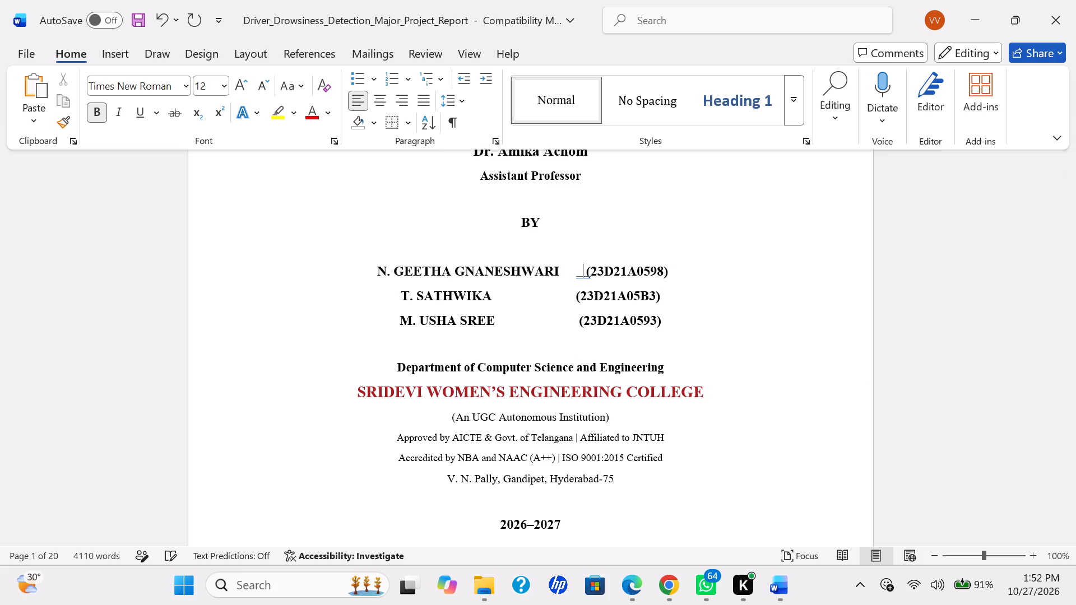
key(BackSpace)
key(BackSpace)
key(BackSpace)
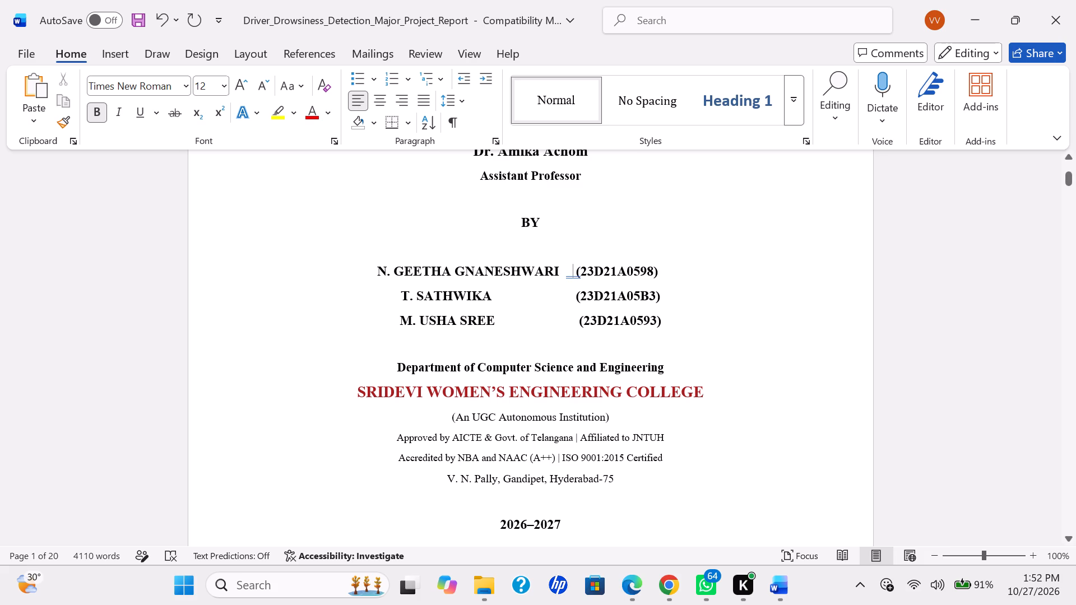
Bold the Internal Guide, Project Coordinator and Head of the Department entries in the signatory table on page 2.
scroll(475, 271, down, 3)
scroll(475, 271, up, 1)
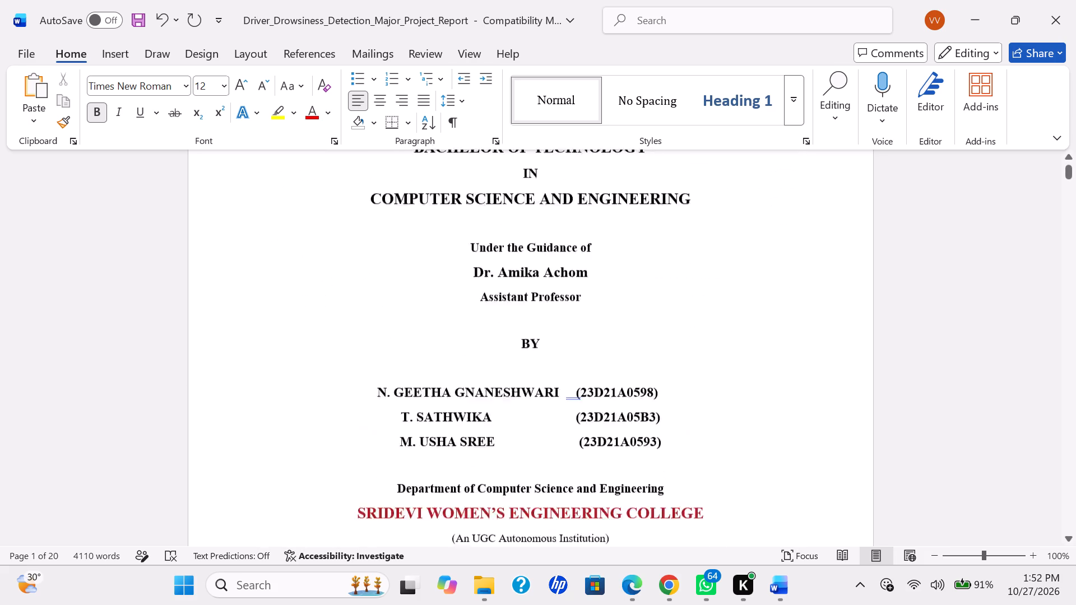
scroll(475, 271, up, 2)
scroll(457, 346, down, 2)
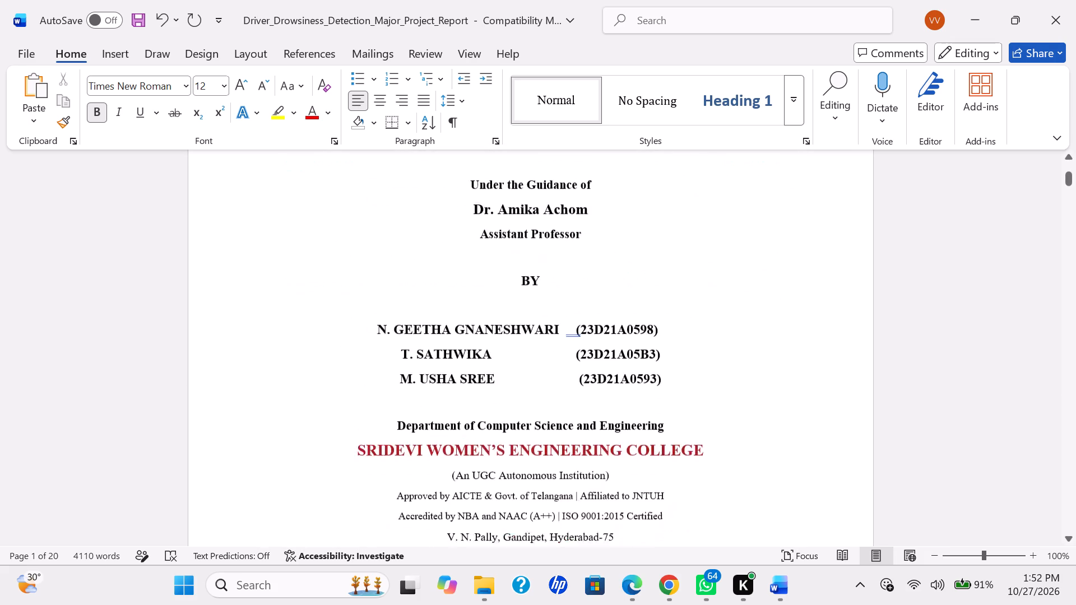
scroll(457, 346, down, 6)
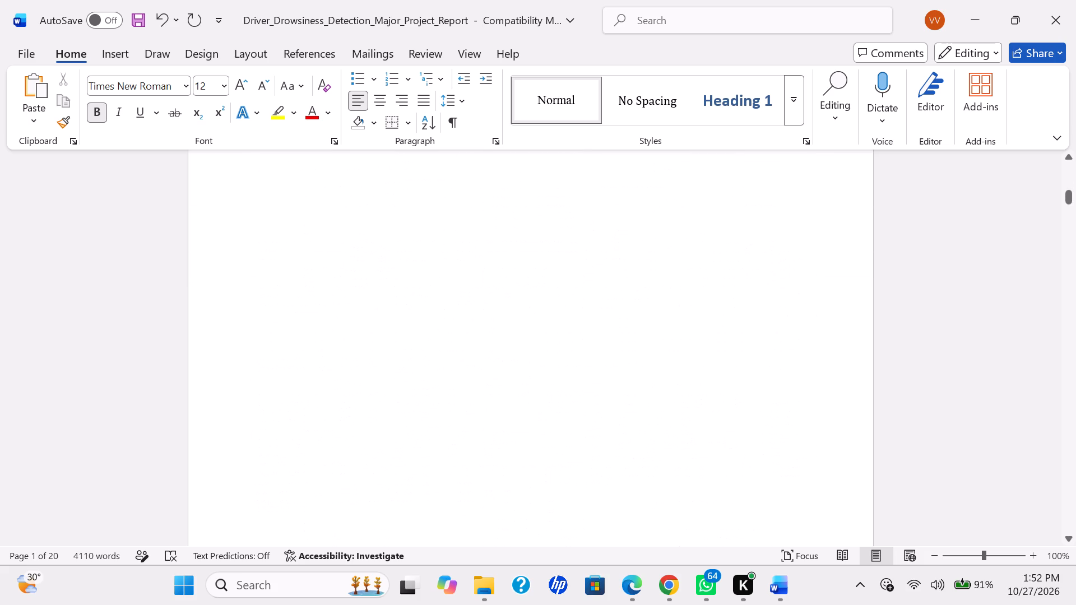
scroll(457, 346, up, 1)
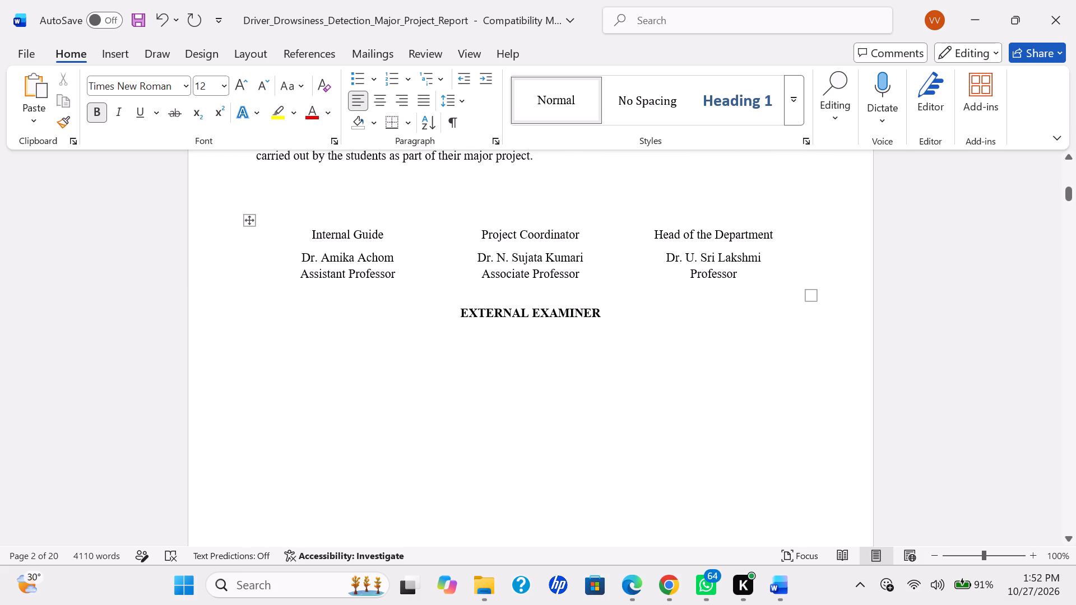
drag(306, 232, 393, 264)
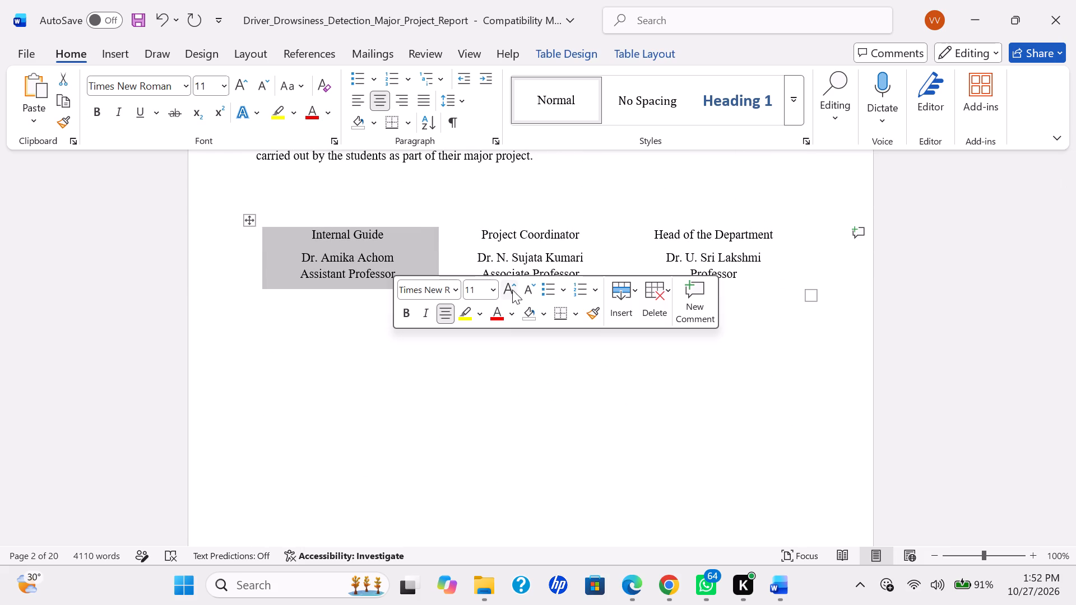
click(407, 315)
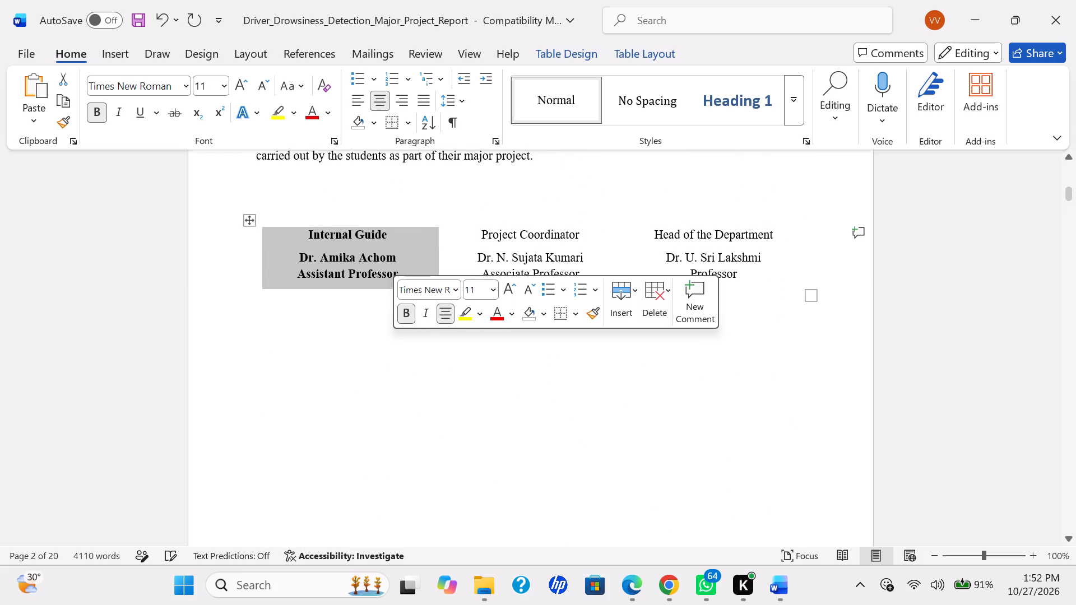
click(424, 359)
drag(451, 233, 748, 255)
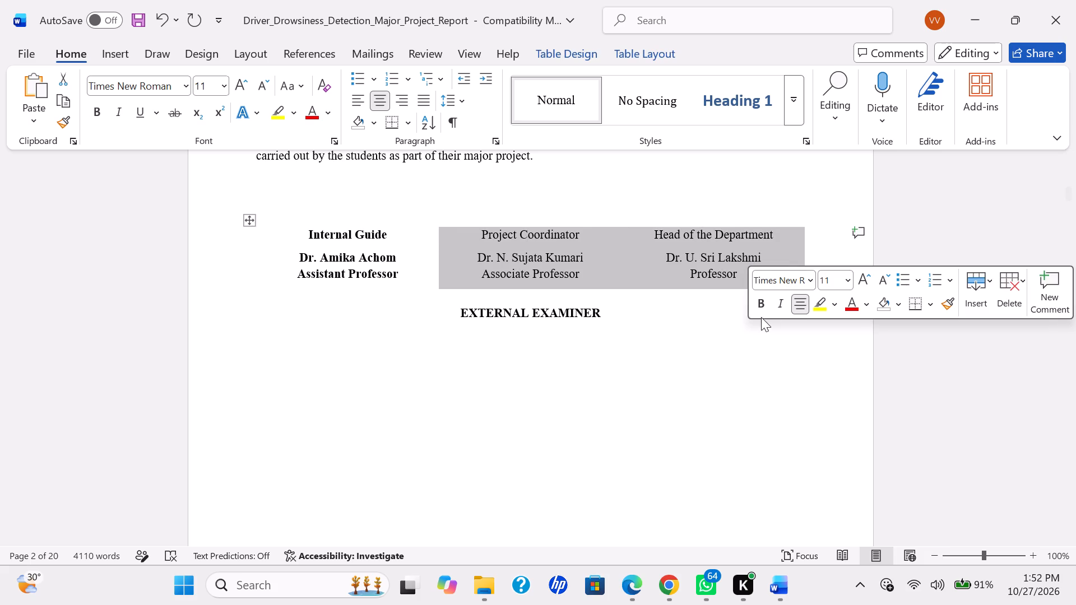
click(758, 302)
click(628, 380)
Right-align and bold the three student name and roll number lines on the Declaration page.
scroll(628, 380, down, 1)
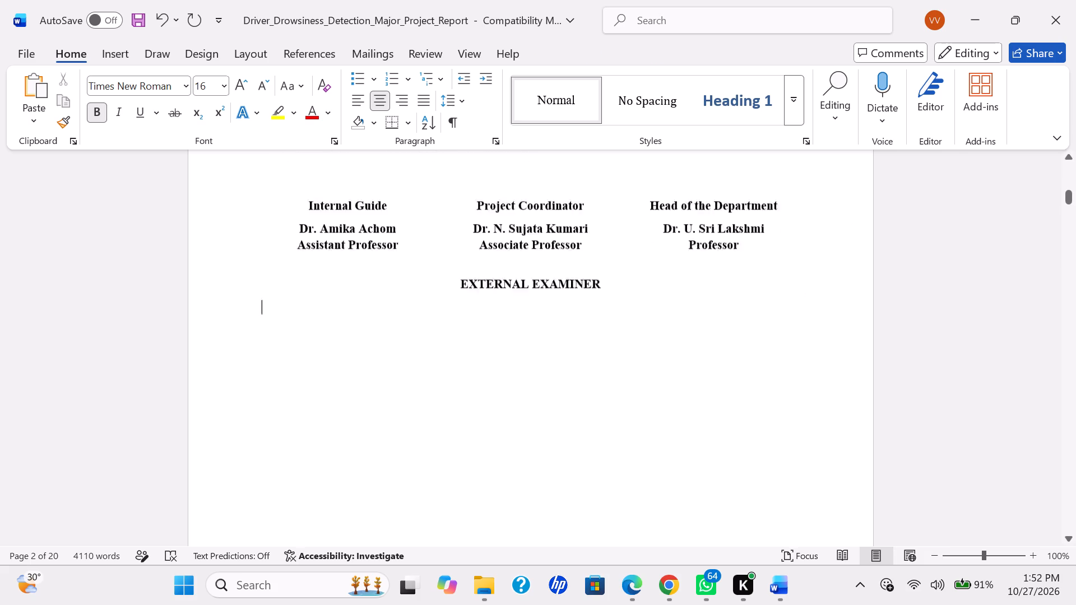
scroll(628, 380, down, 4)
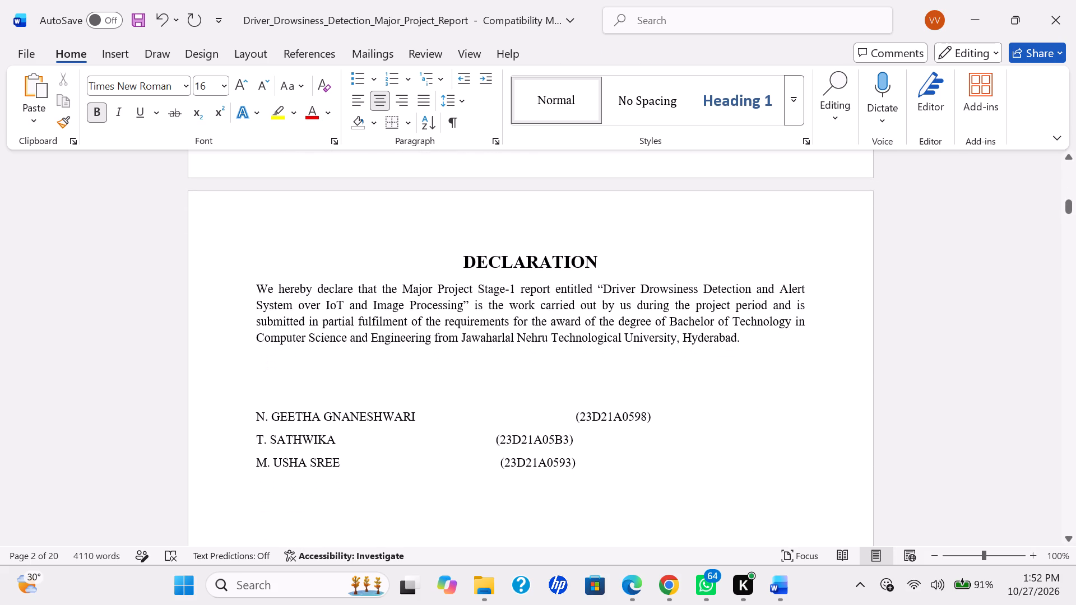
drag(250, 412, 593, 471)
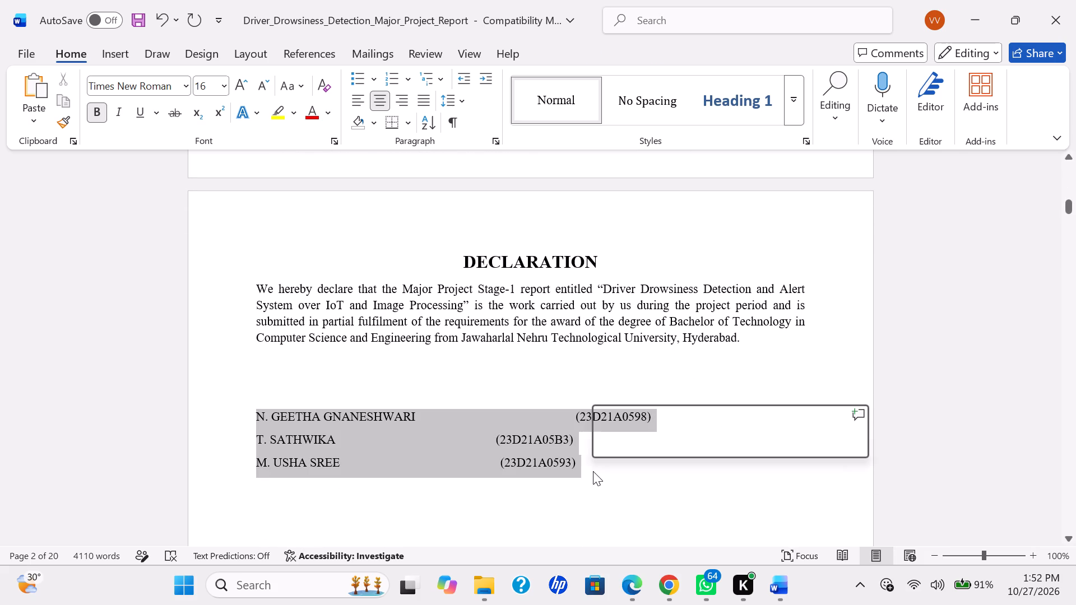
click(409, 97)
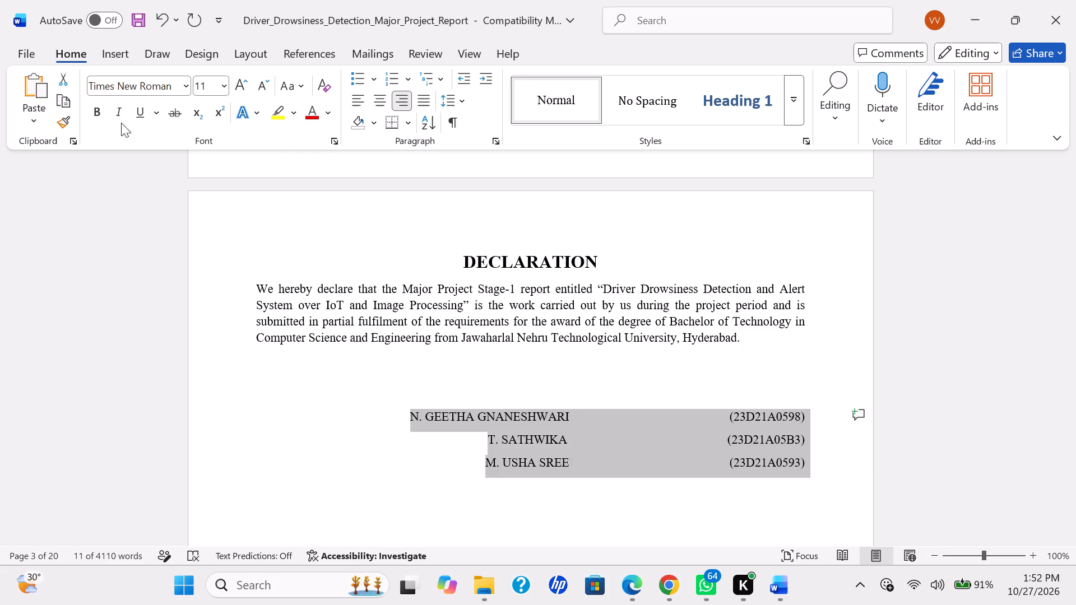
click(98, 114)
click(349, 433)
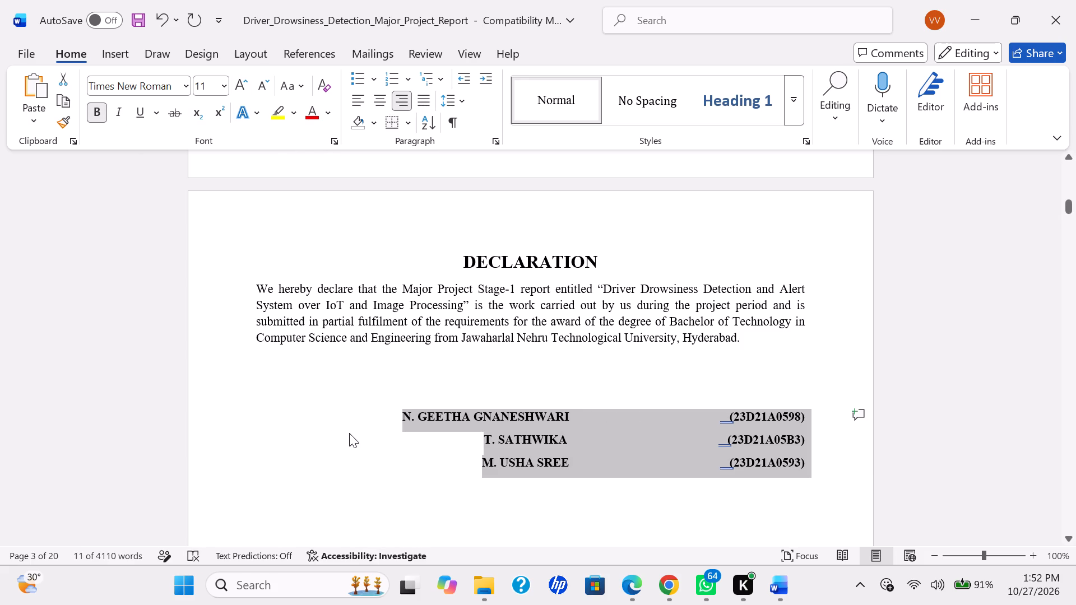
scroll(349, 433, down, 1)
scroll(353, 428, up, 1)
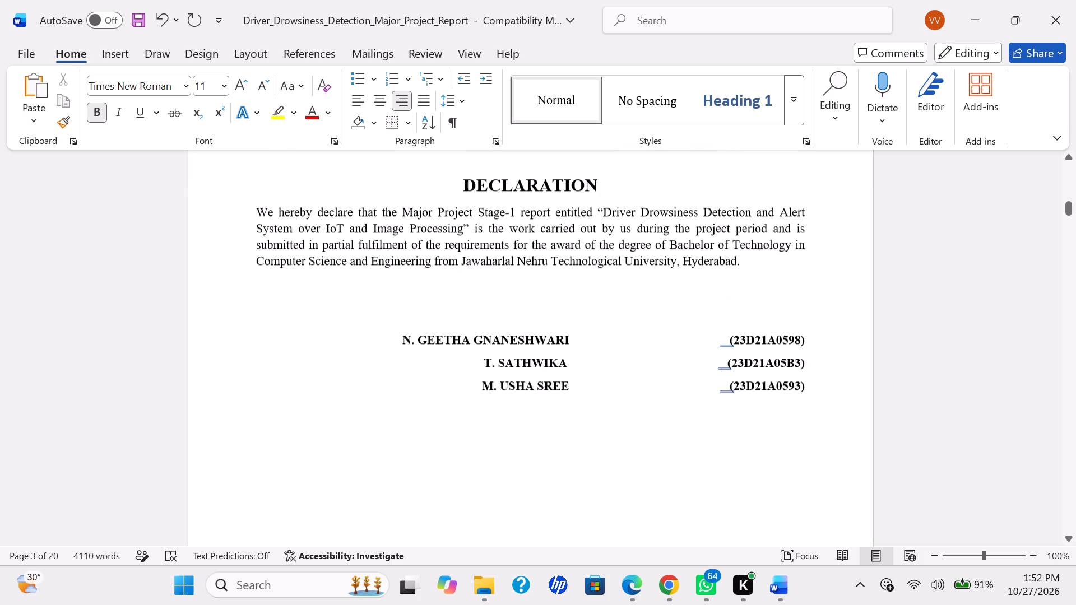
right_click(353, 428)
click(599, 319)
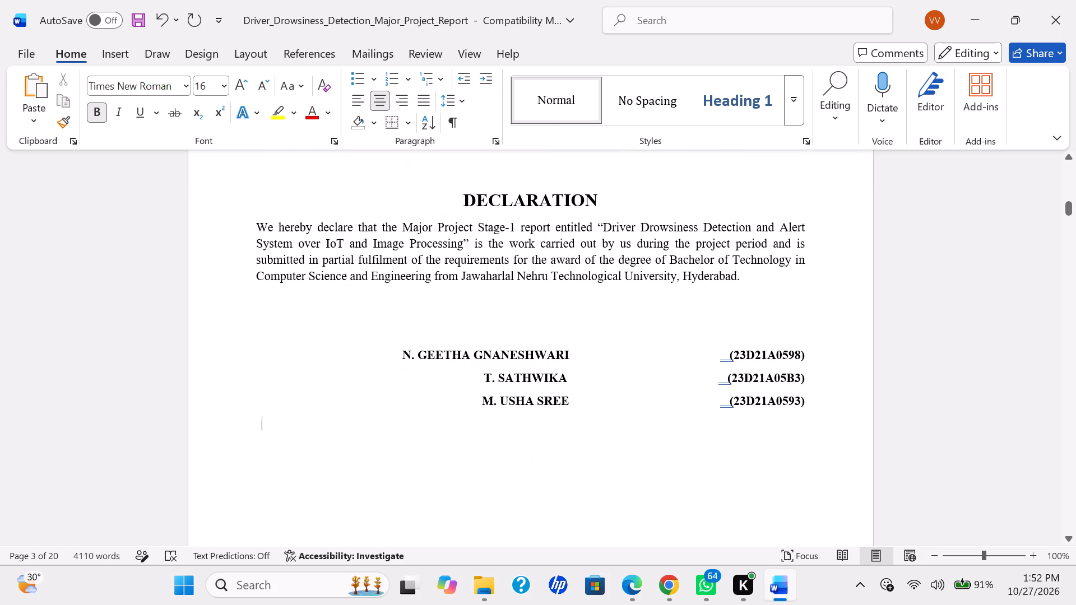
Insert twelve blank lines between the Declaration paragraph and the student names to move the names down the page.
click(506, 328)
click(400, 303)
key(Return)
key(Return)
key(Return)
key(Return)
key(Return)
key(Return)
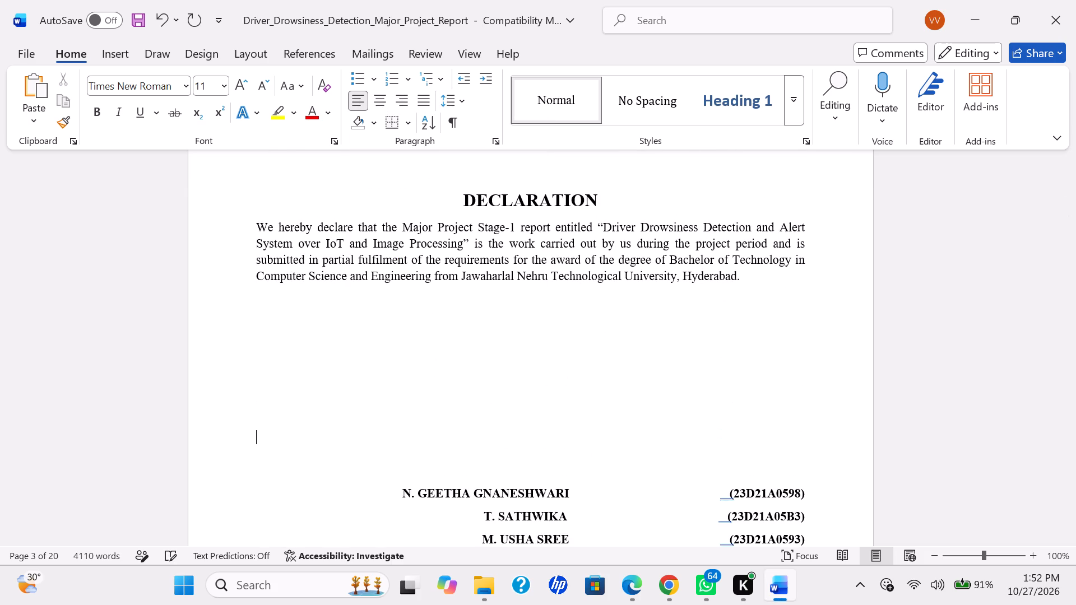
key(Return)
key(Return)
scroll(400, 303, down, 4)
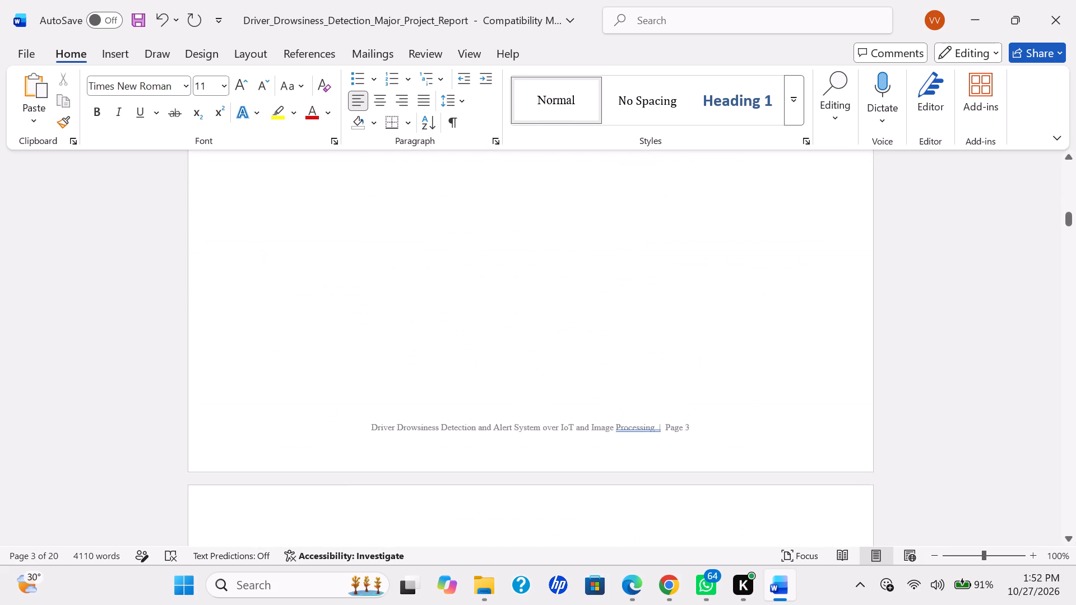
key(Return)
key(Return)
key(Return)
key(Return)
Bold the three student names below the acknowledgement text on page 4.
scroll(400, 303, down, 2)
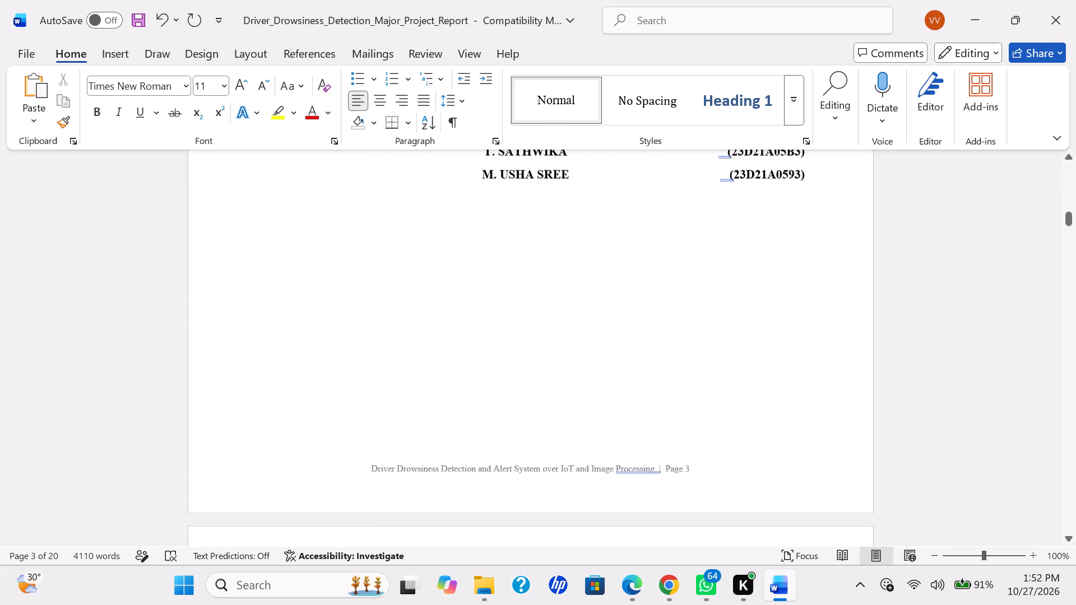
scroll(400, 303, down, 4)
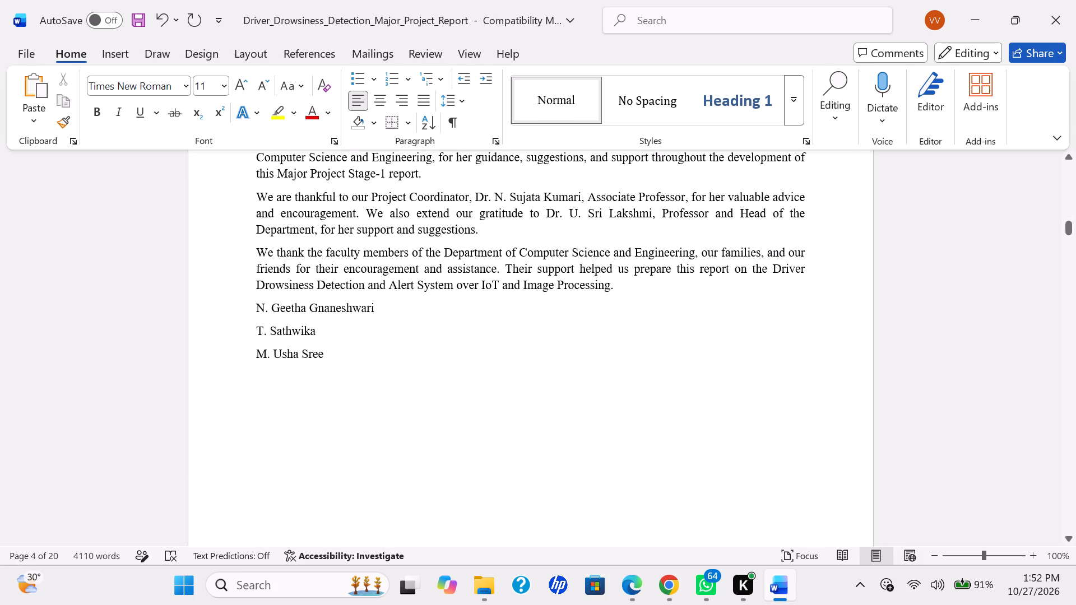
click(244, 297)
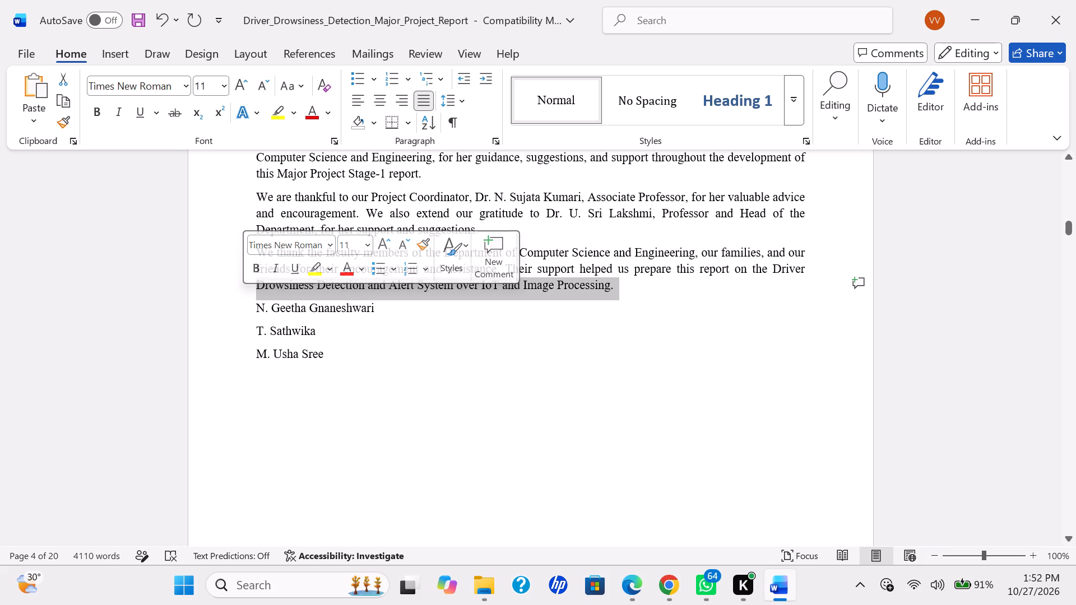
click(254, 310)
drag(254, 310, 329, 357)
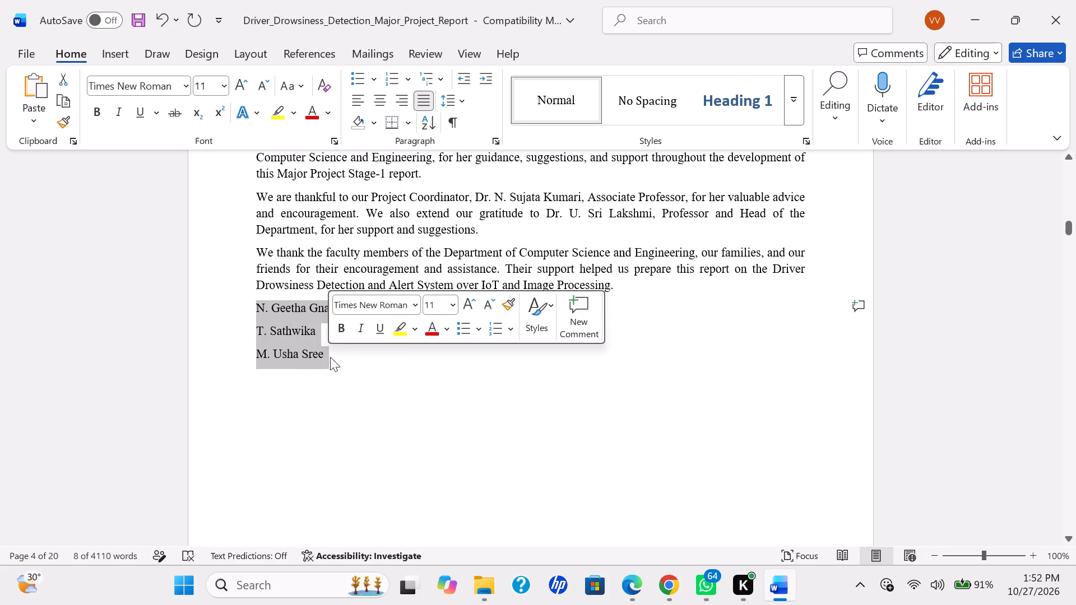
click(340, 327)
click(379, 376)
Insert two blank lines between the last acknowledgement paragraph and the first student's name.
scroll(379, 376, down, 1)
scroll(379, 376, up, 1)
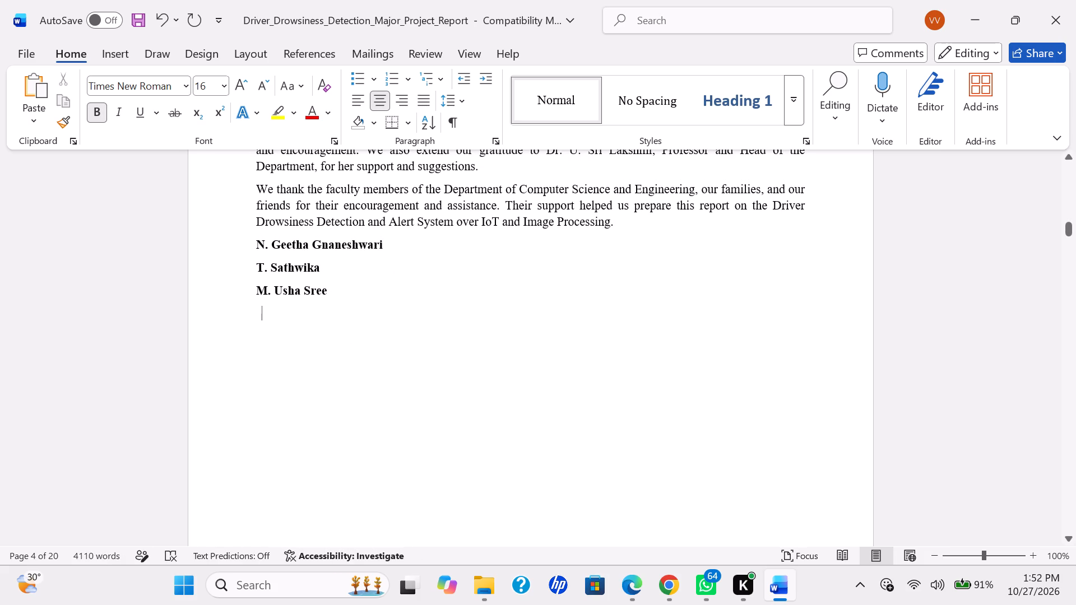
click(255, 245)
key(Return)
key(Return)
Review the Index, List of Figures and Abstract pages for content and formatting.
scroll(255, 245, down, 2)
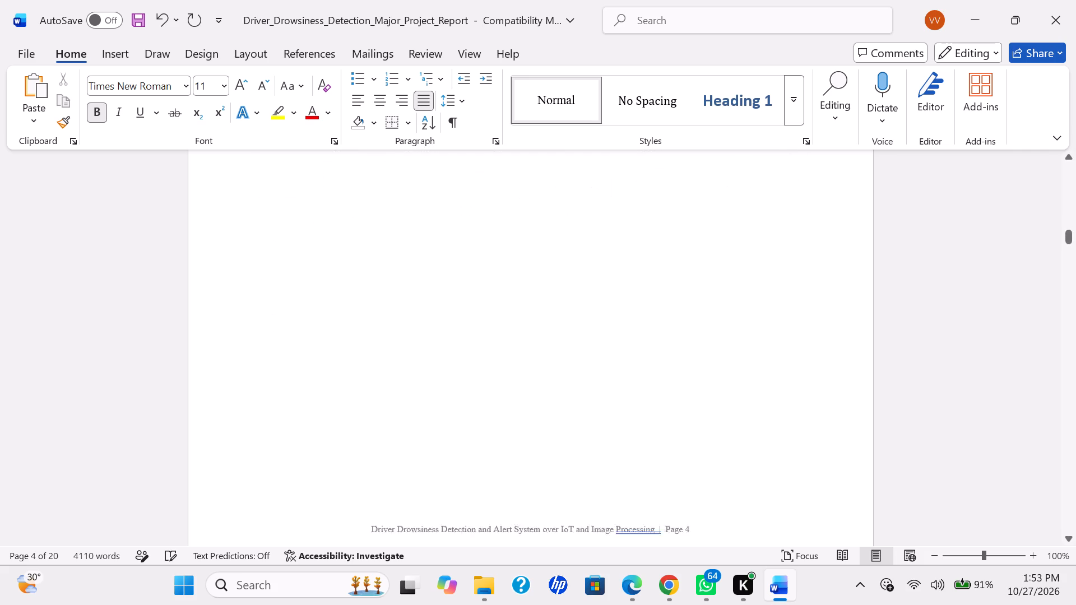
scroll(255, 245, down, 3)
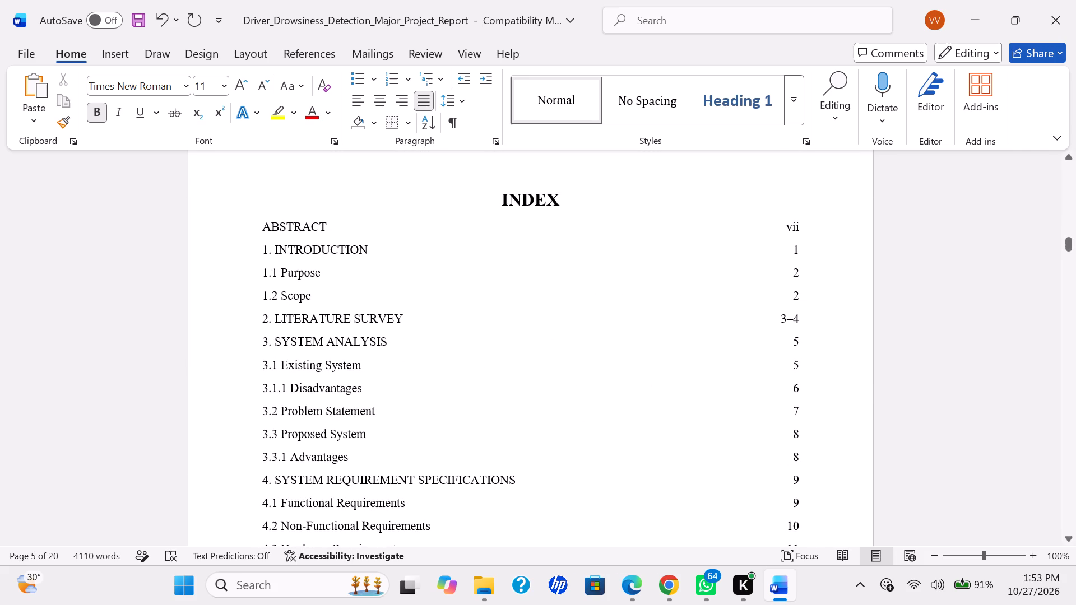
scroll(255, 245, down, 1)
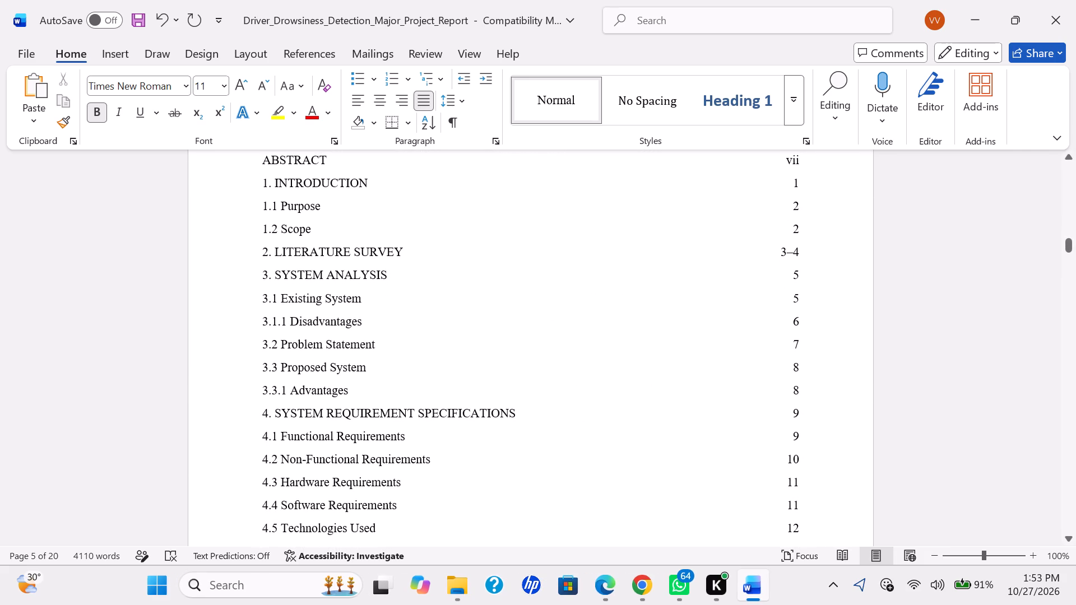
scroll(255, 245, down, 1)
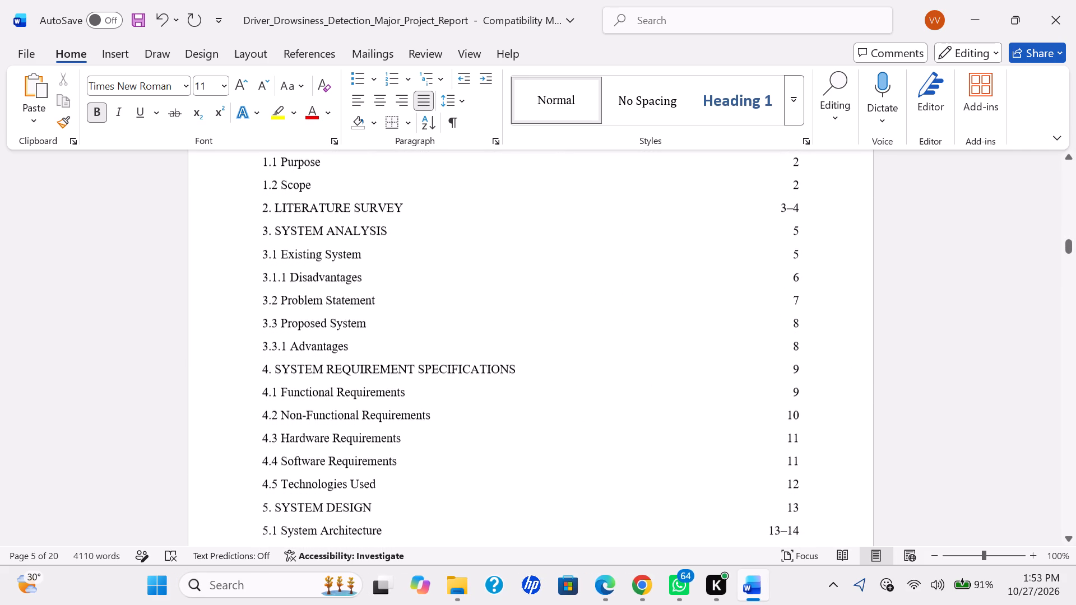
scroll(255, 245, down, 2)
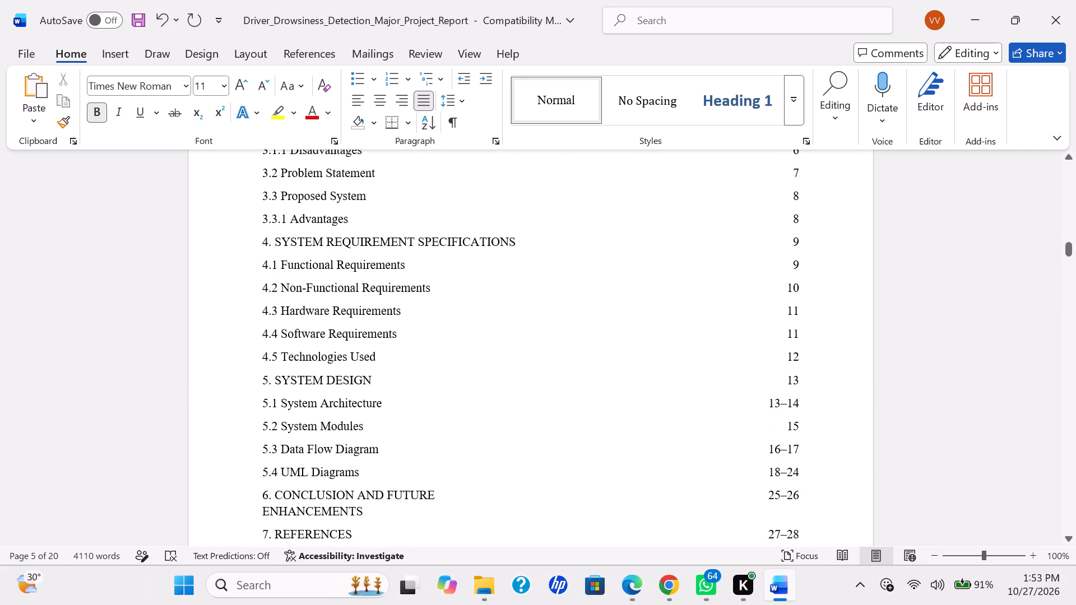
scroll(255, 245, down, 3)
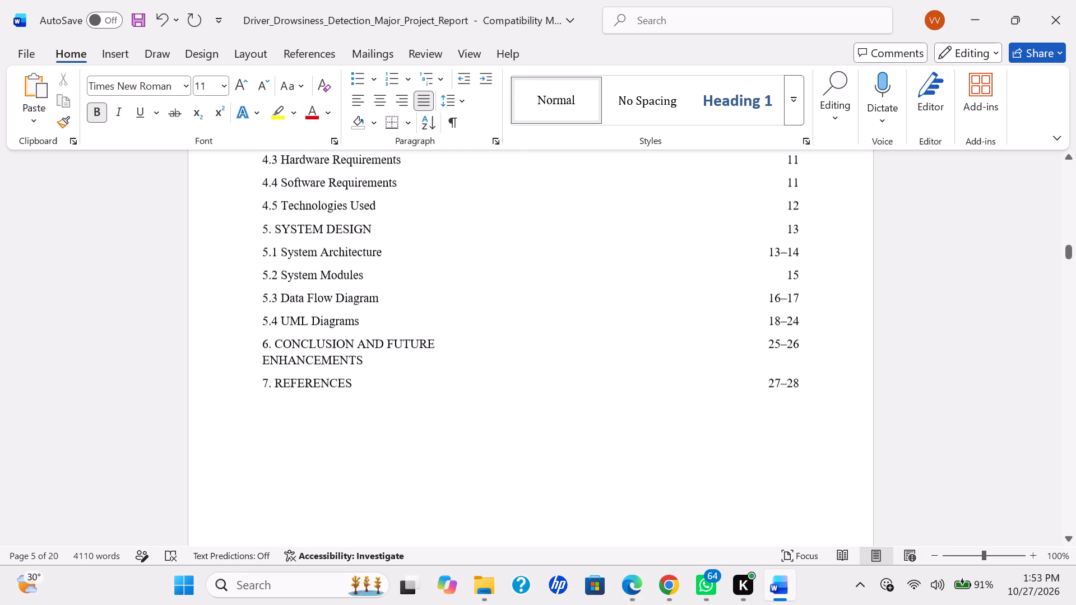
scroll(255, 245, down, 3)
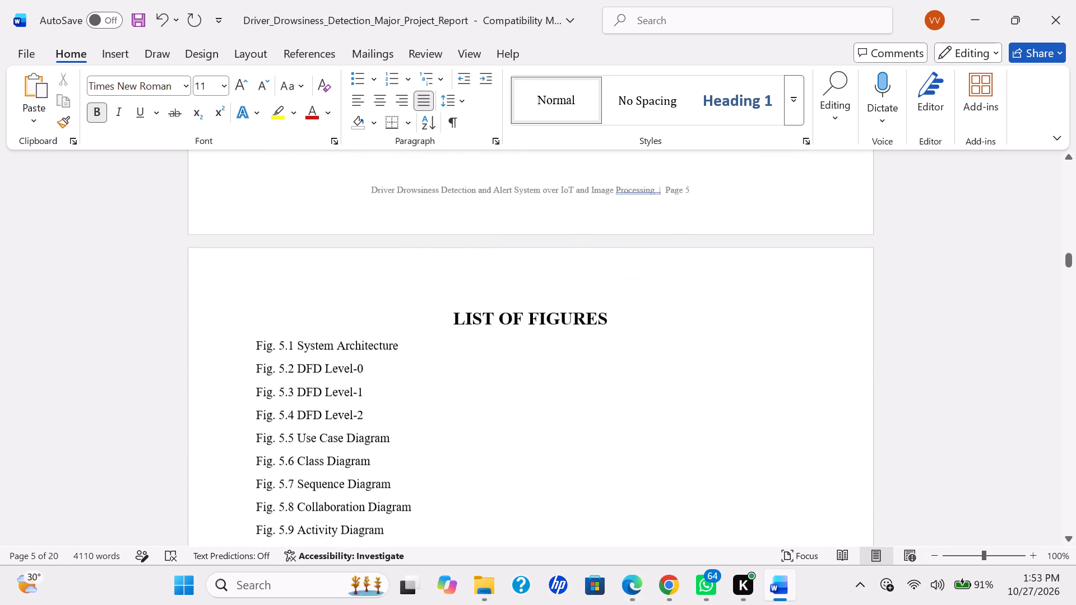
scroll(255, 245, down, 2)
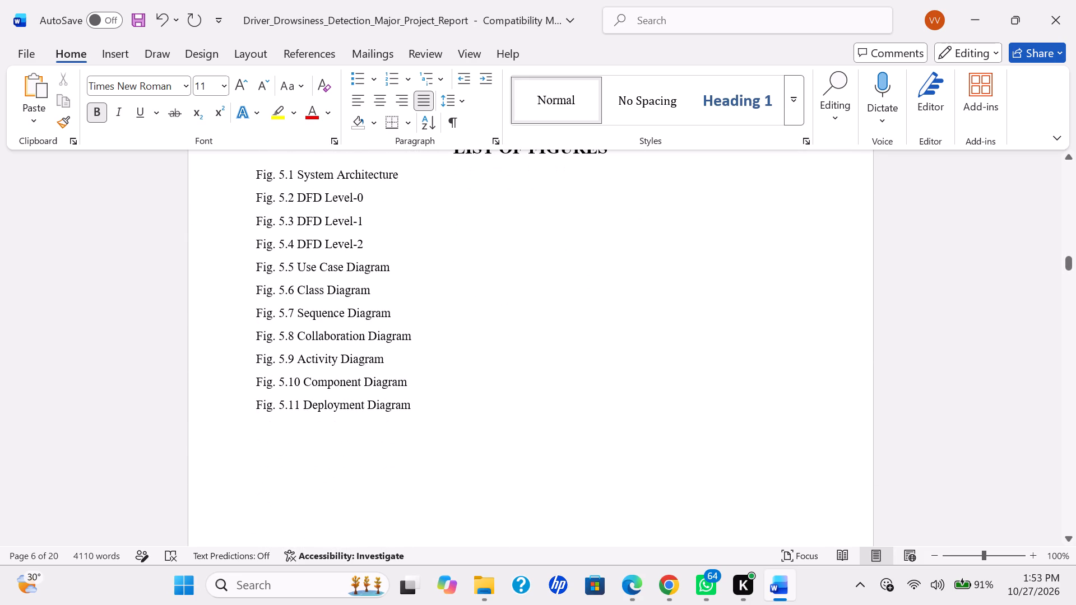
scroll(316, 329, down, 2)
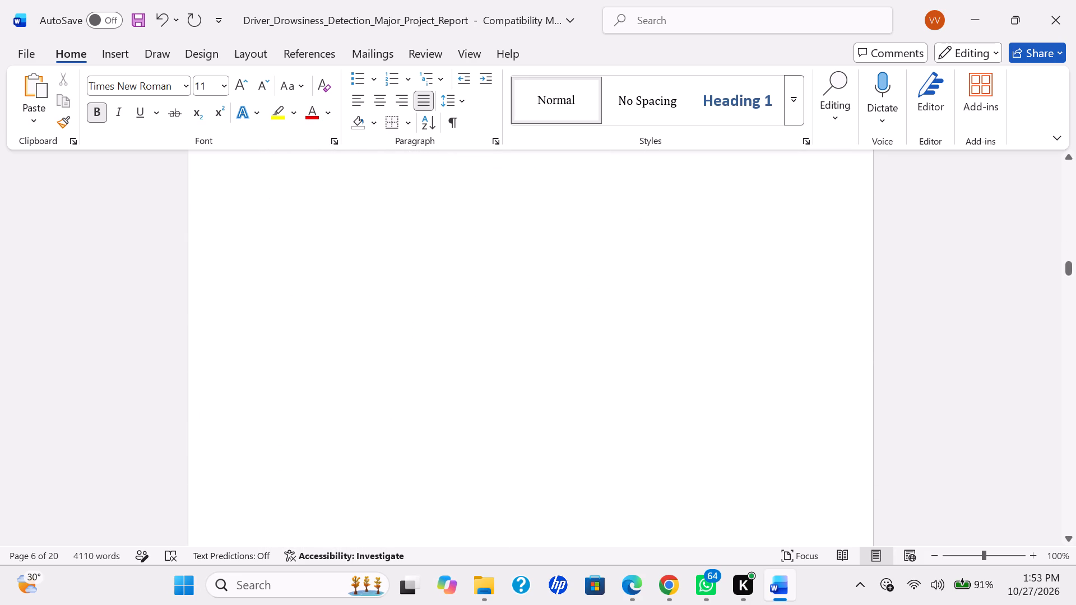
scroll(316, 329, down, 6)
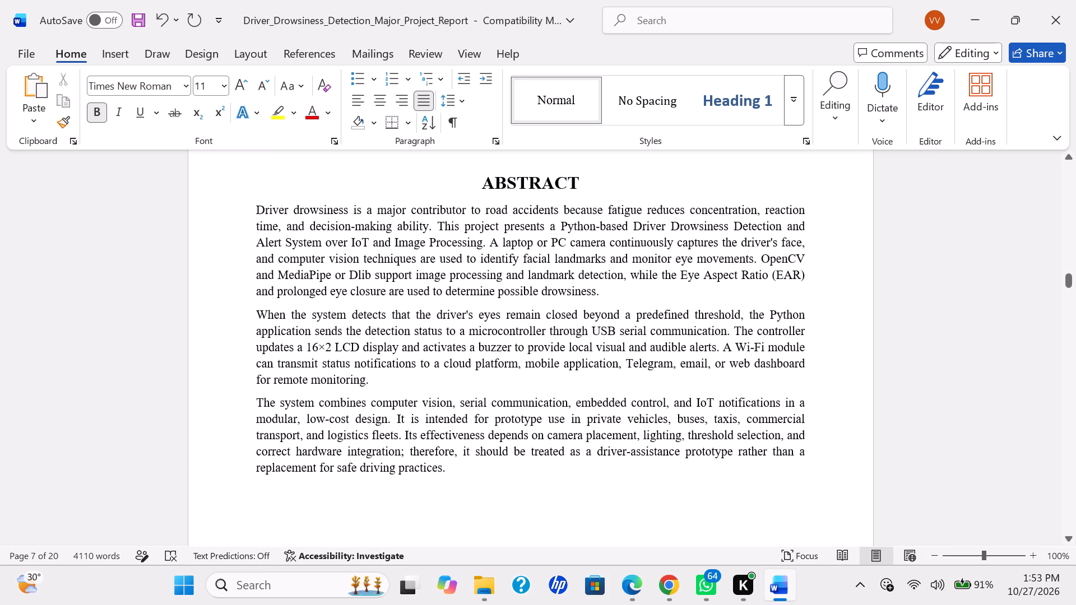
Apply the plain black fill text effect to the "1. INTRODUCTION" heading and make it bold.
scroll(301, 266, down, 4)
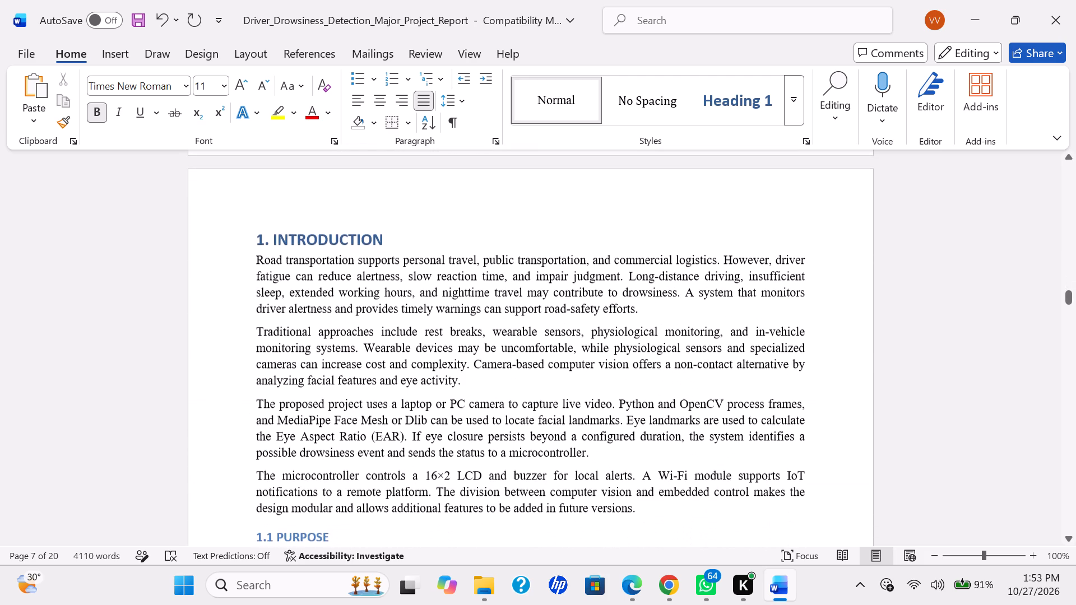
drag(389, 196, 250, 197)
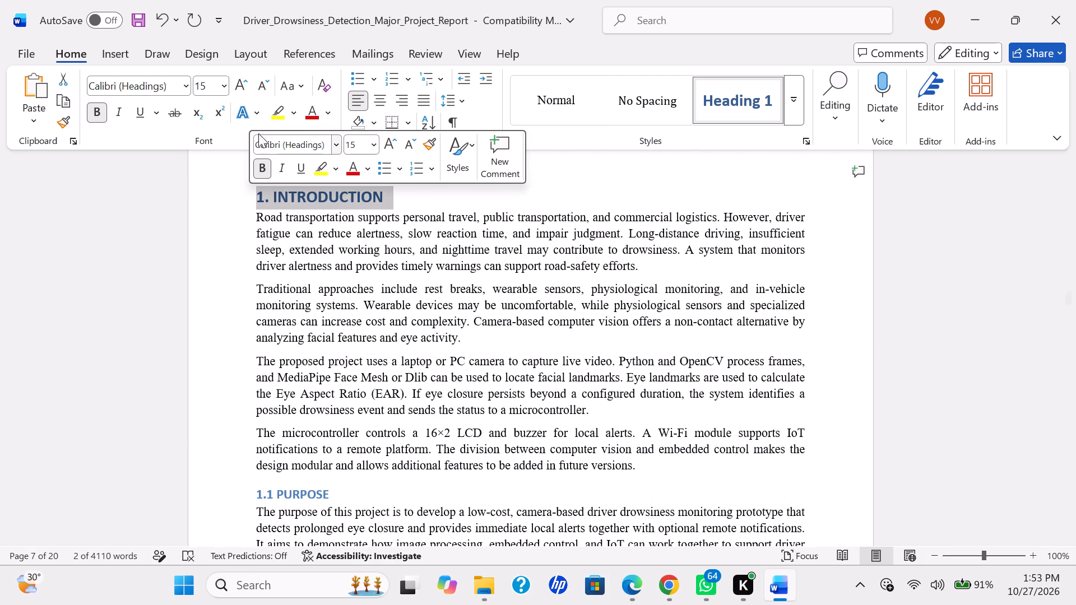
click(255, 112)
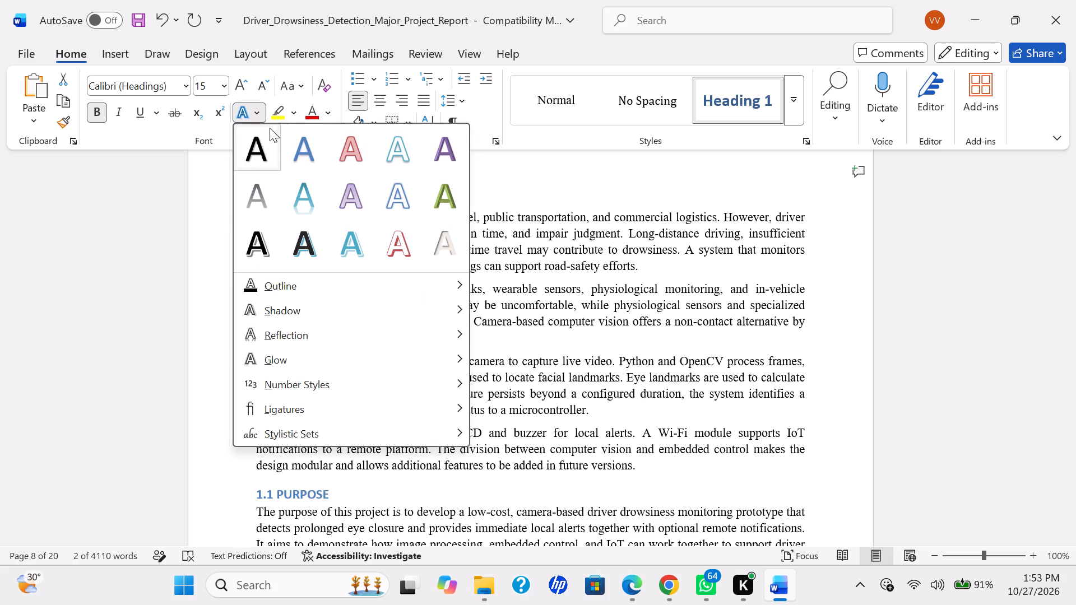
click(269, 140)
click(414, 182)
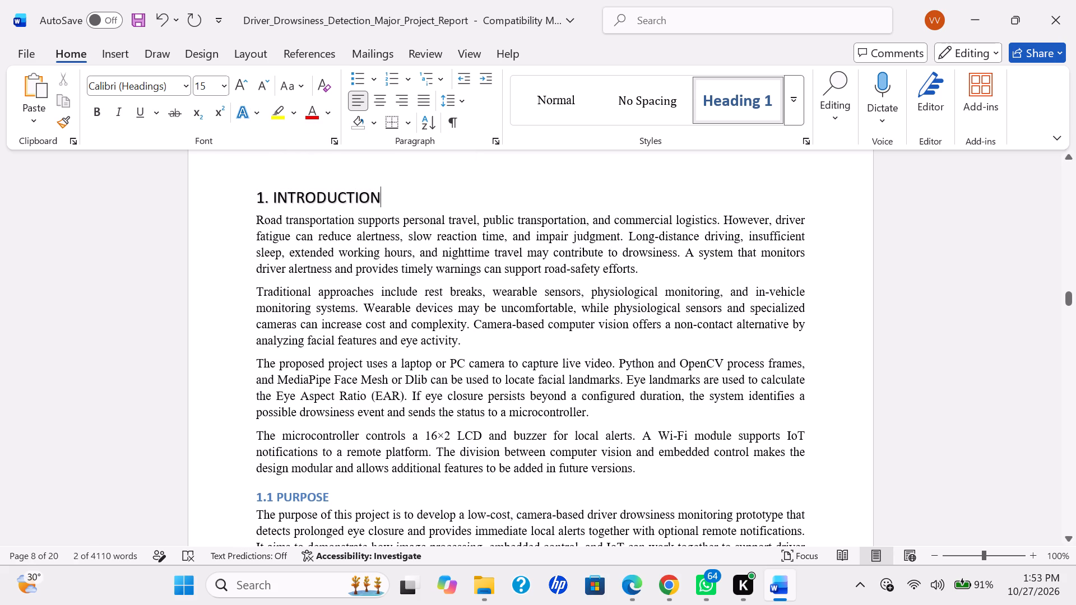
drag(397, 194, 251, 193)
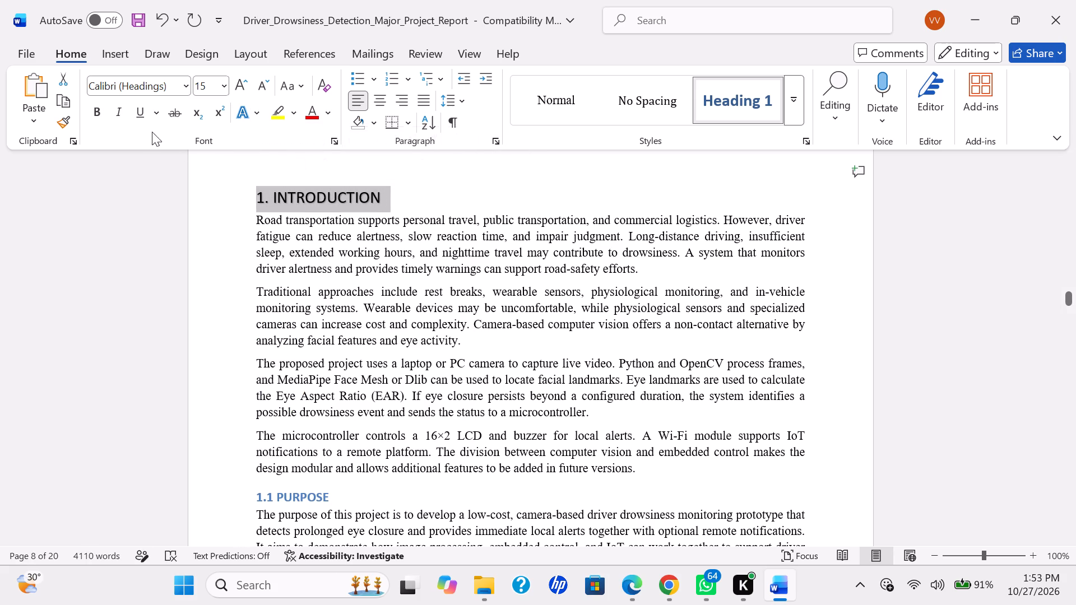
click(99, 114)
click(259, 278)
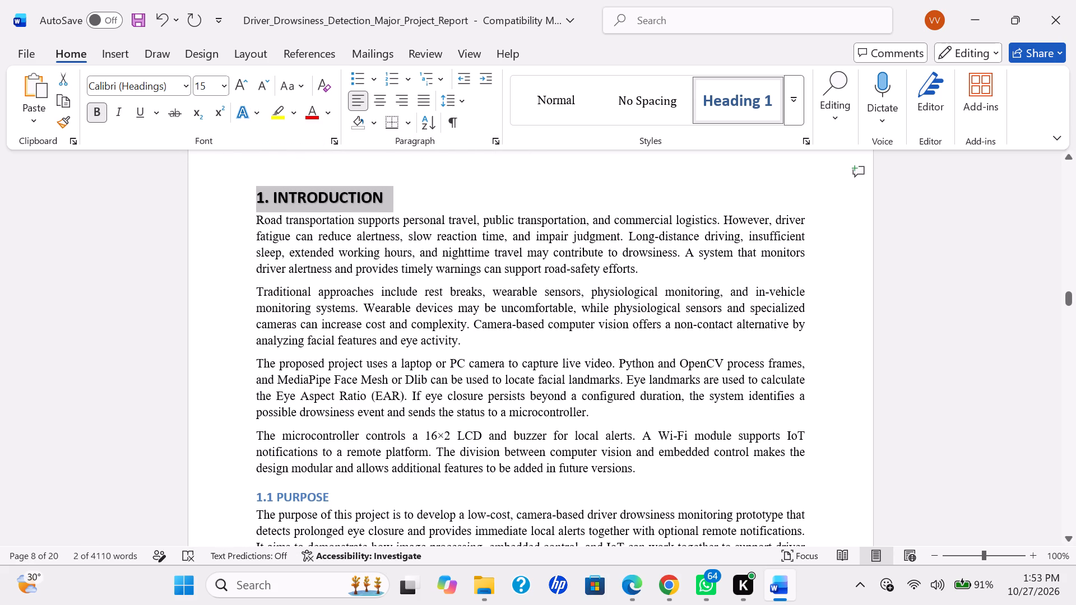
Change the font colour of the "1.1 PURPOSE" and "1.2 SCOPE" subheadings to black.
scroll(259, 278, down, 2)
drag(340, 268, 252, 271)
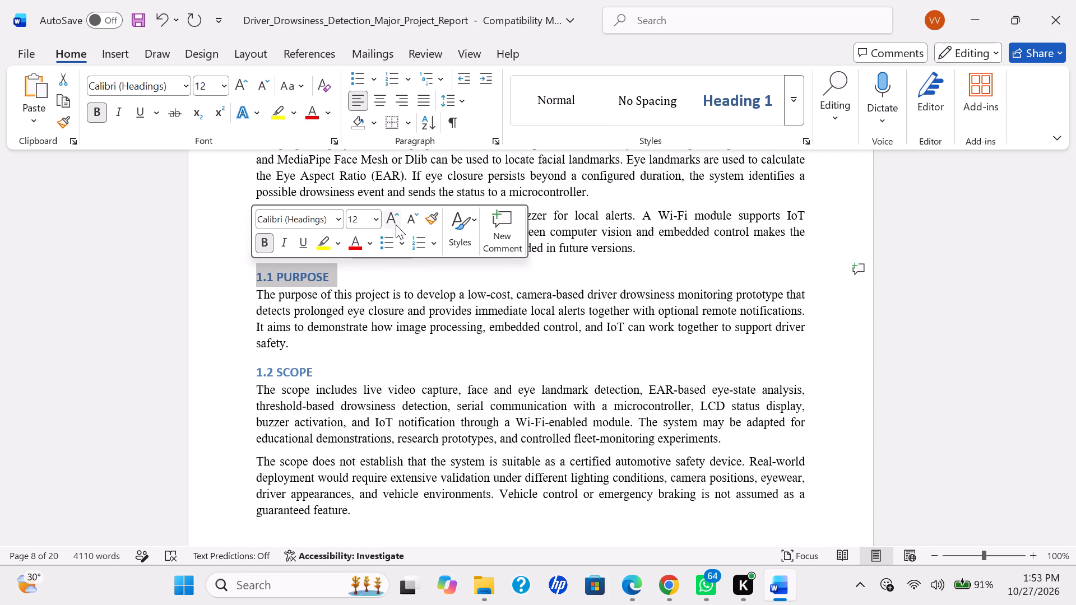
click(365, 246)
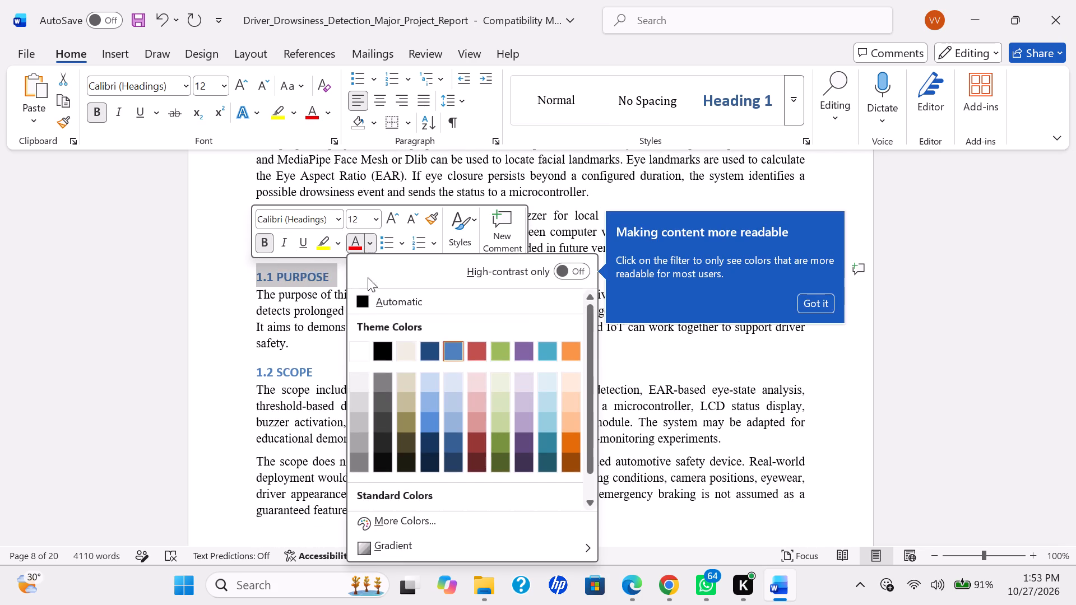
click(381, 346)
drag(323, 366, 249, 367)
click(353, 339)
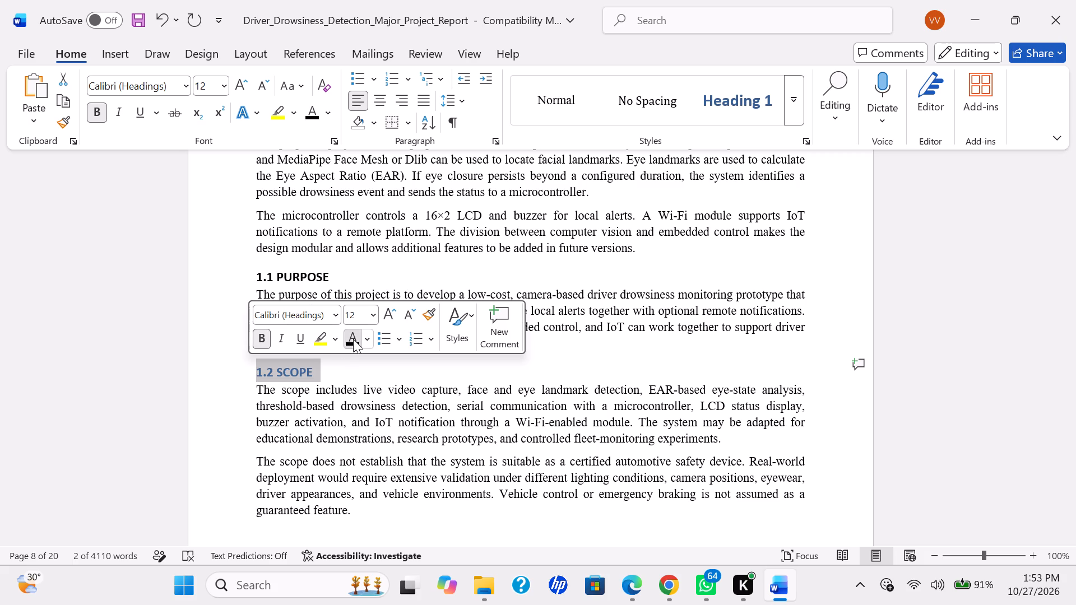
click(342, 374)
Change the font colour of the "2. LITERATURE SURVEY" heading to black.
scroll(342, 374, down, 2)
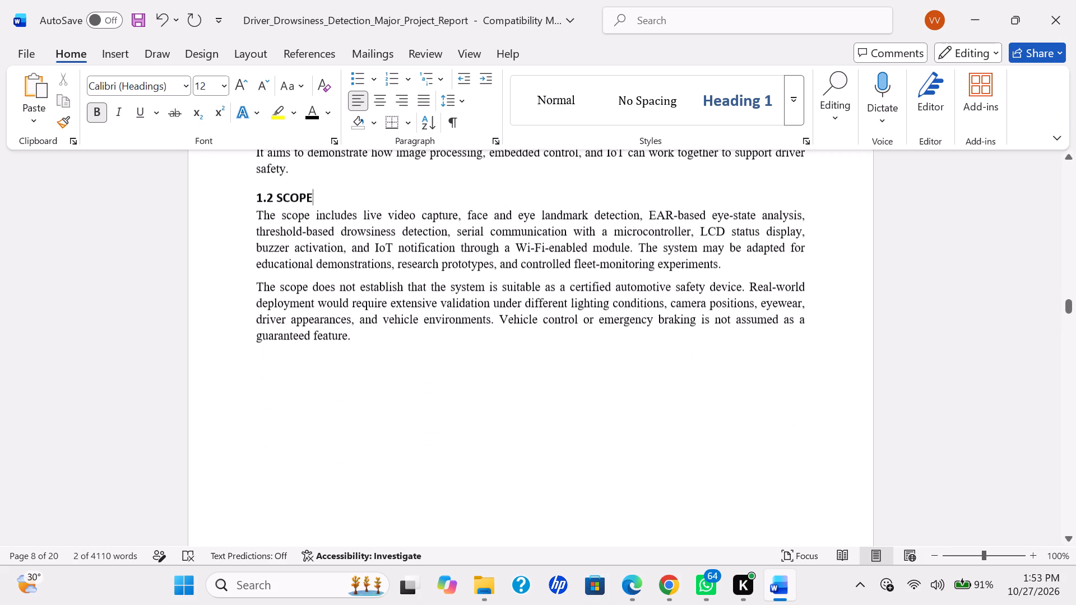
scroll(342, 374, down, 2)
drag(424, 399, 299, 408)
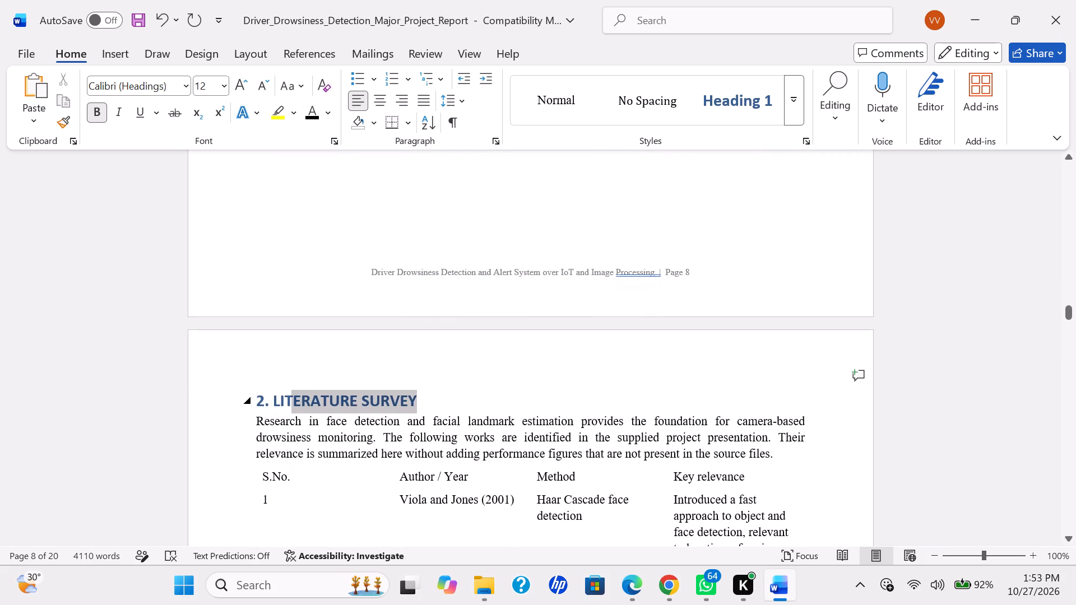
drag(299, 408, 256, 403)
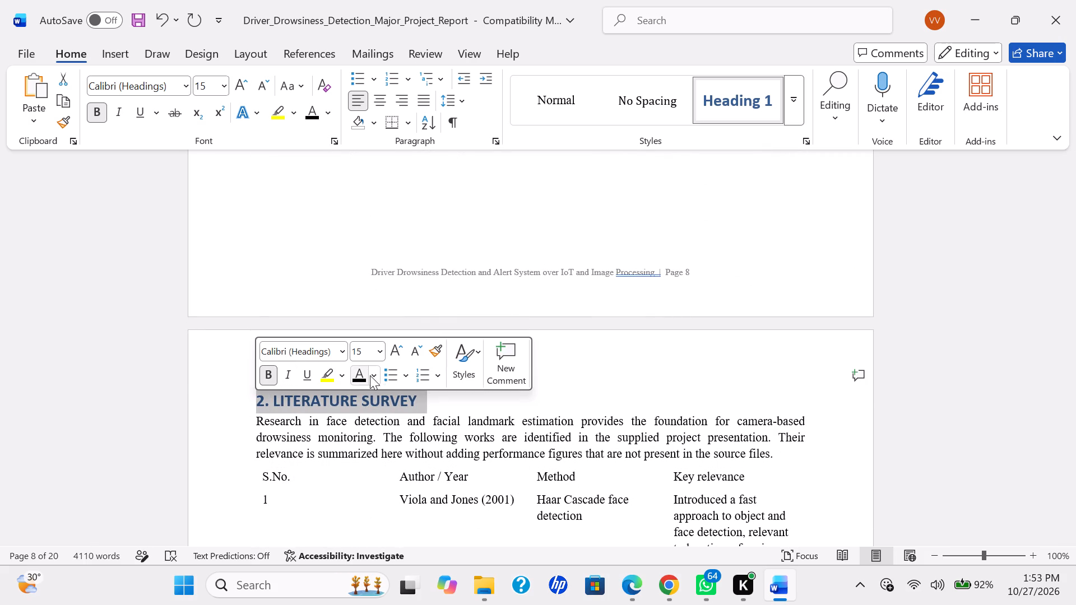
click(359, 380)
Change the font colour of the "3. SYSTEM ANALYSIS" and "3.1 EXISTING SYSTEM" headings to black.
scroll(359, 380, down, 4)
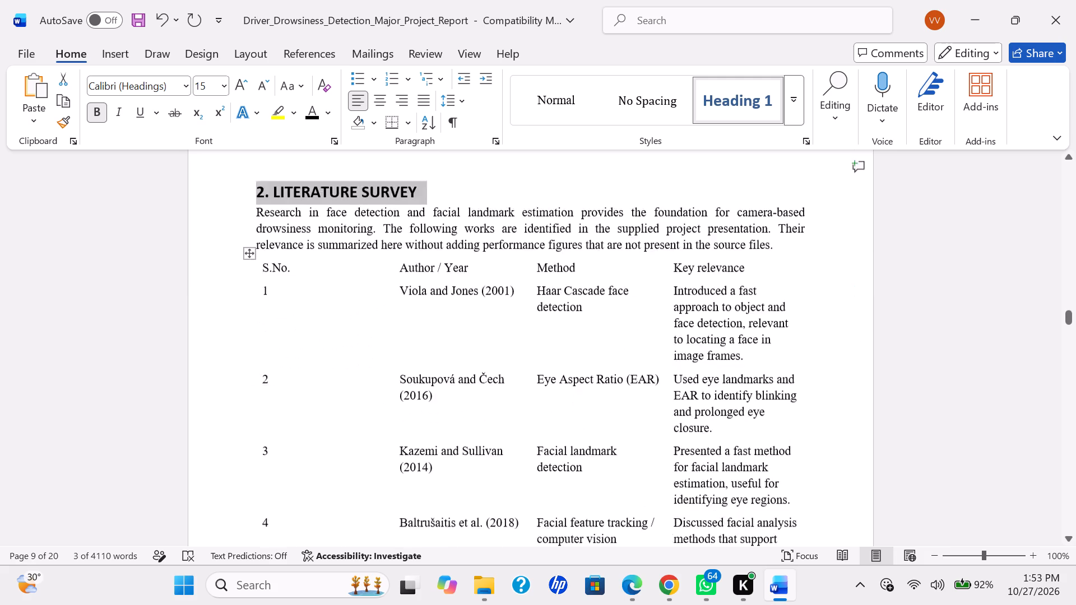
scroll(359, 380, down, 2)
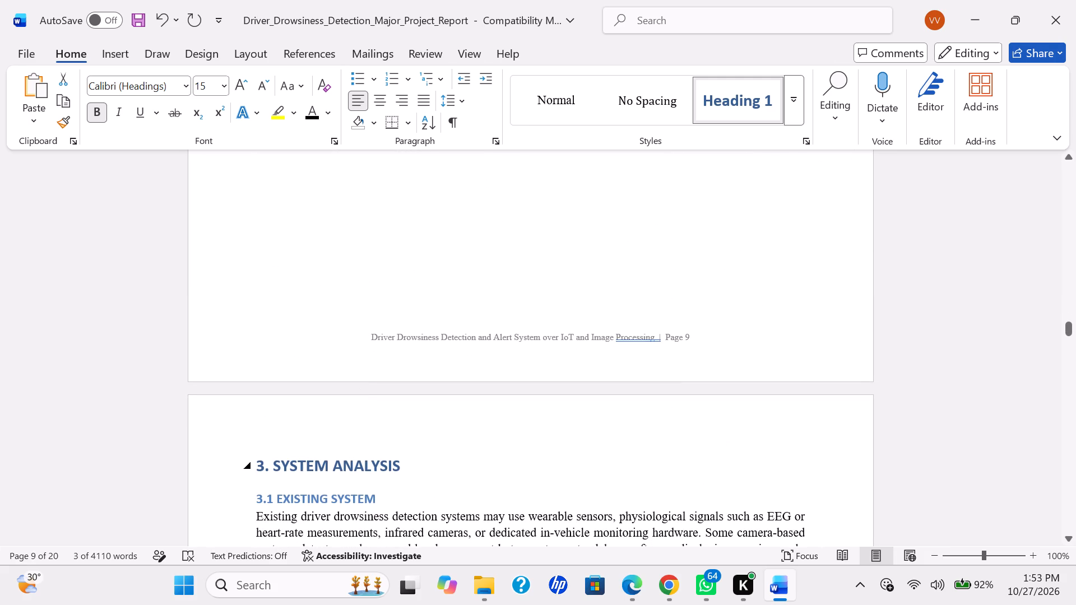
drag(409, 459, 251, 463)
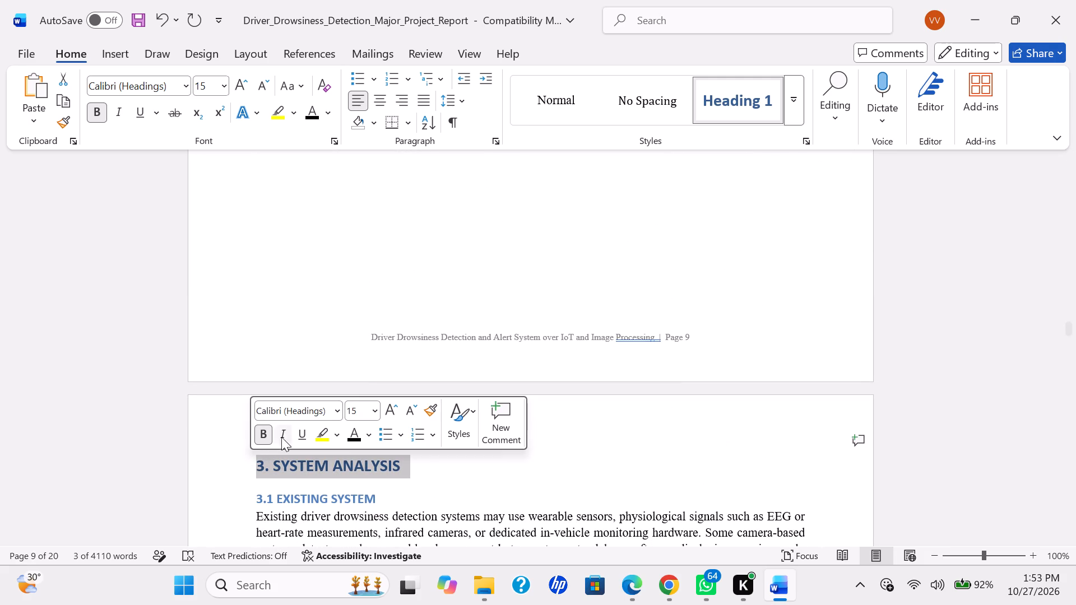
click(358, 437)
scroll(358, 437, down, 1)
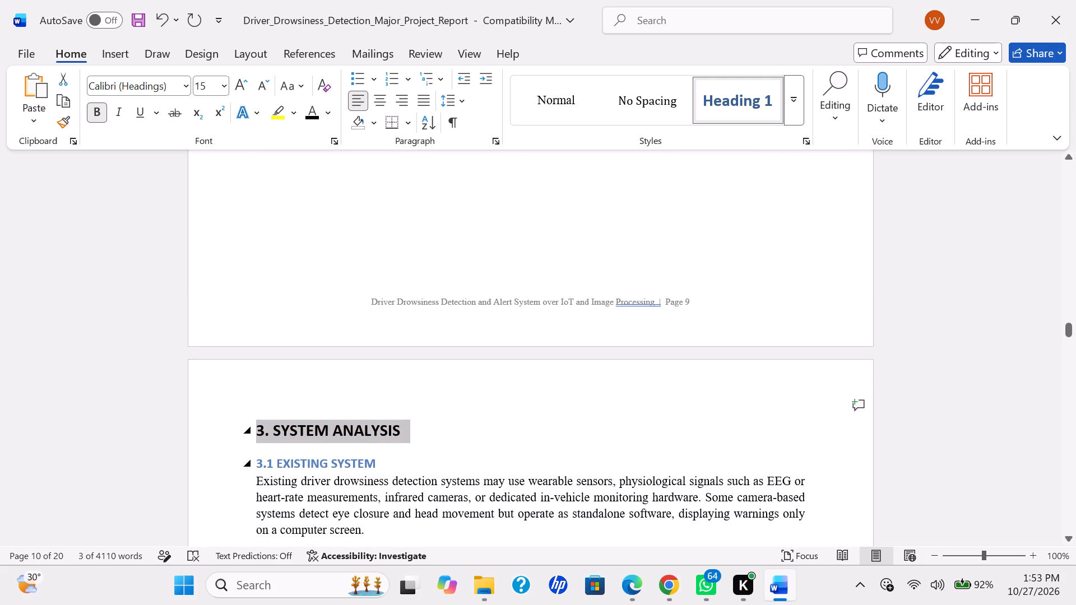
drag(379, 457, 248, 456)
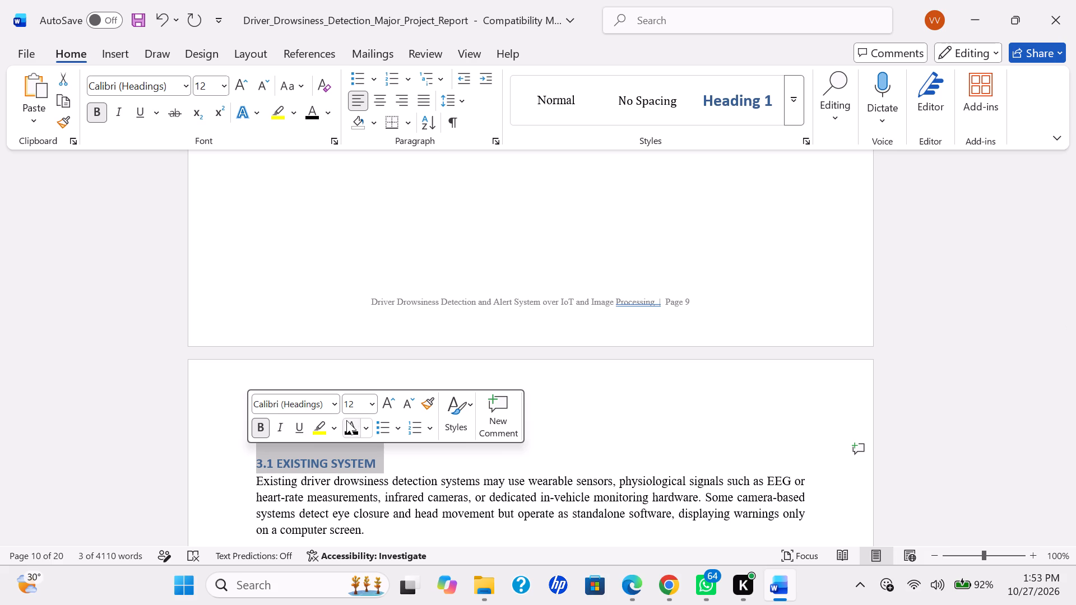
click(353, 420)
Change the font colour of the "3.1.1 DISADVANTAGES" and "3.2 PROBLEM STATEMENT" subheadings to black.
scroll(353, 420, down, 6)
scroll(353, 420, up, 1)
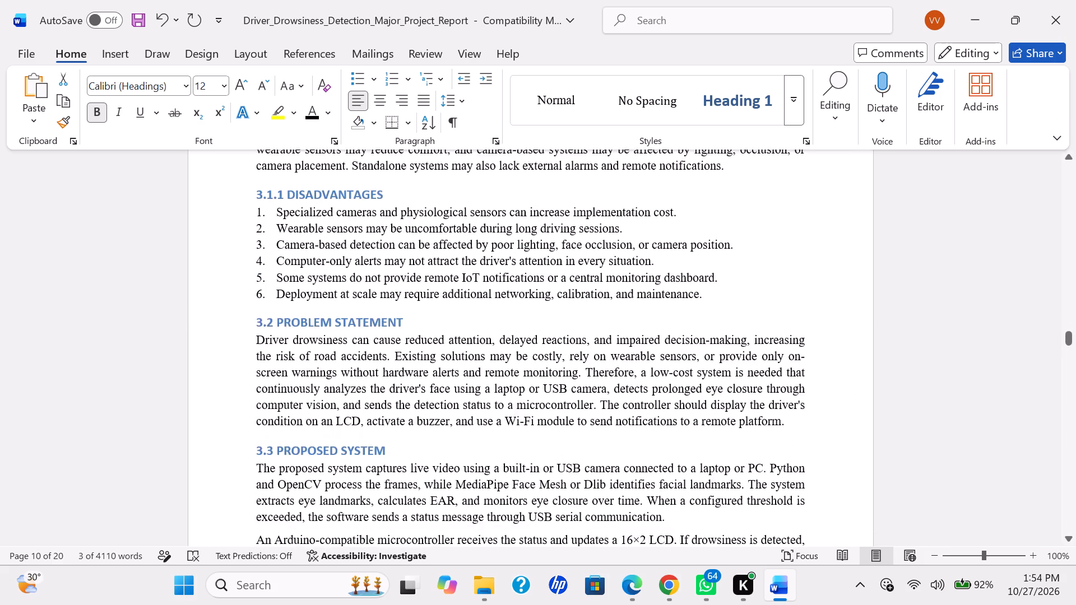
scroll(353, 420, up, 1)
drag(398, 336, 280, 337)
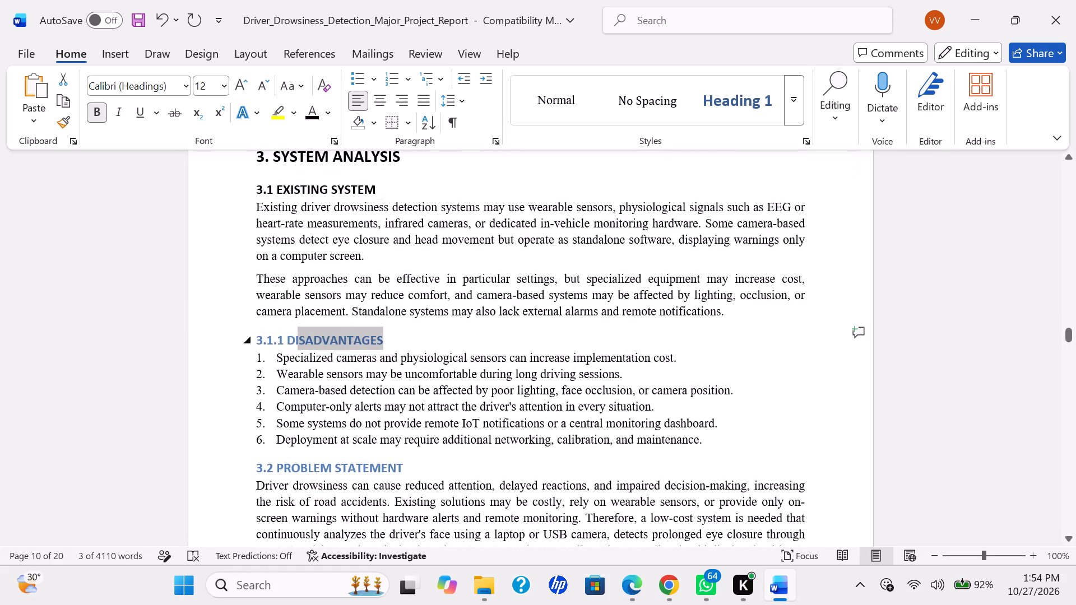
drag(280, 337, 250, 335)
click(358, 302)
scroll(358, 302, down, 1)
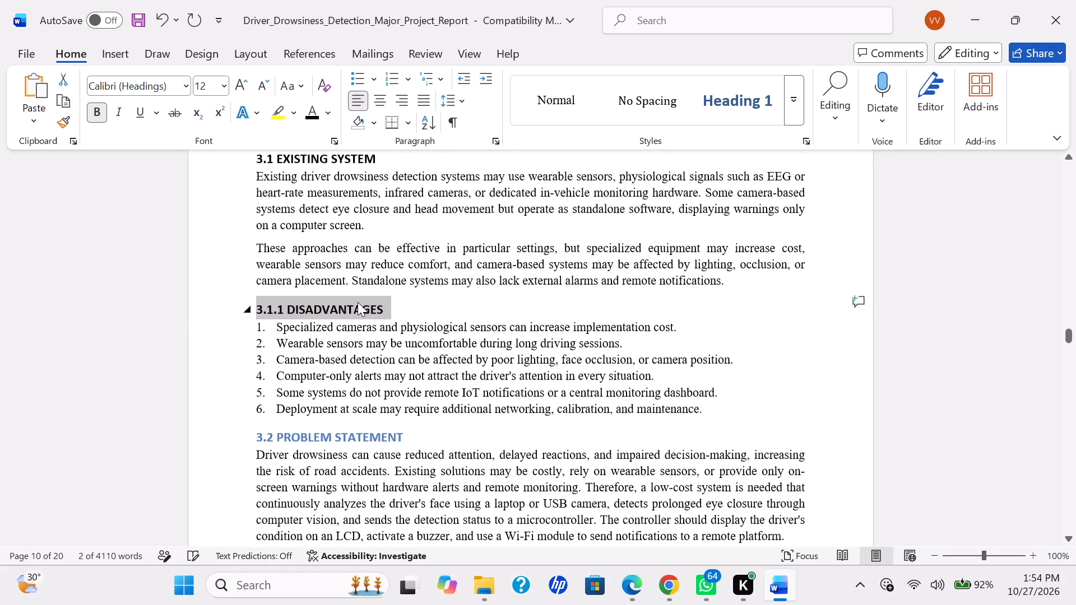
scroll(358, 302, down, 1)
drag(416, 426, 240, 416)
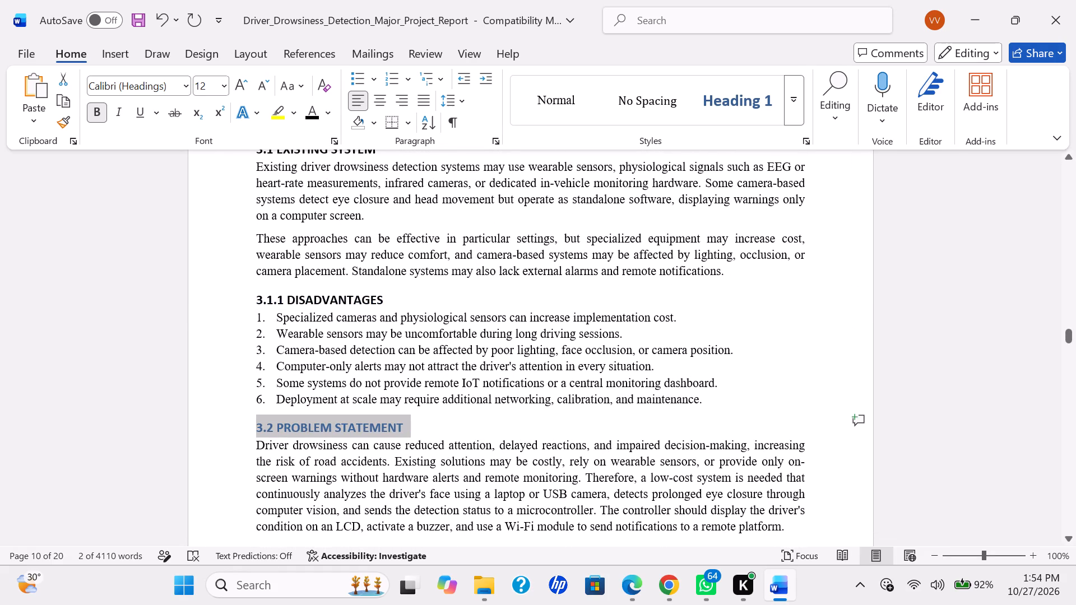
drag(240, 416, 240, 417)
click(346, 379)
Change the font colour of the "3.3 PROPOSED SYSTEM" and "3.3.1 ADVANTAGES" subheadings to black.
scroll(346, 379, down, 2)
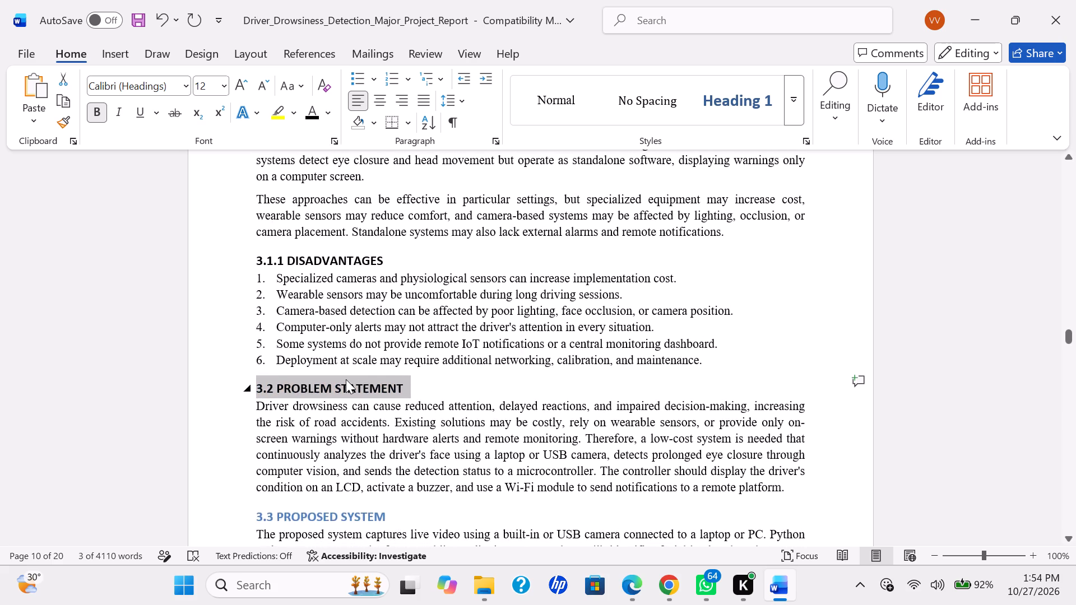
scroll(346, 379, down, 1)
drag(407, 327, 293, 318)
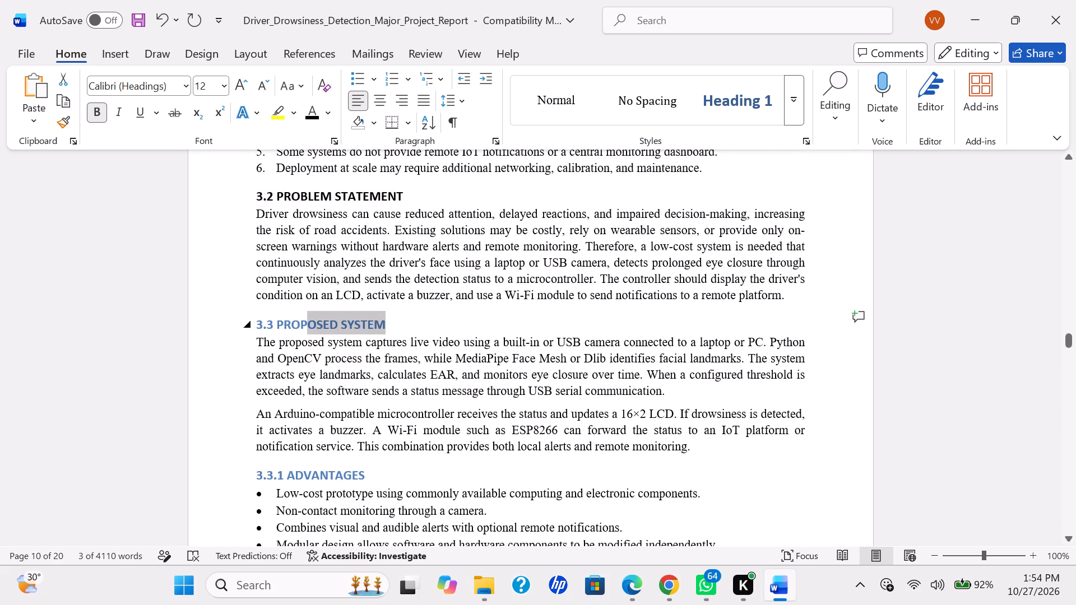
drag(293, 318, 253, 320)
click(357, 291)
scroll(357, 291, down, 2)
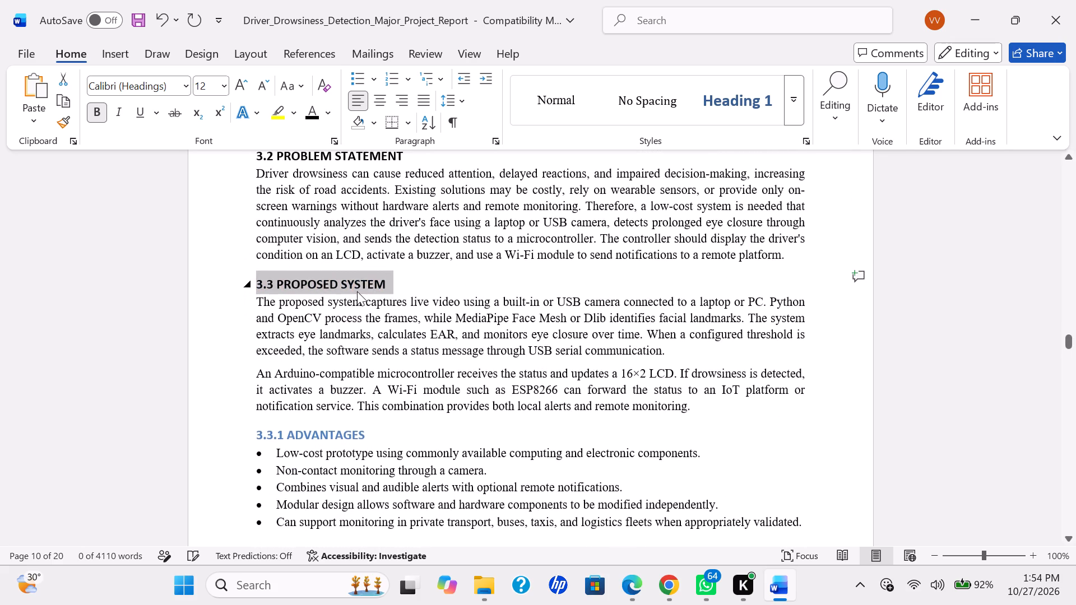
scroll(357, 291, down, 2)
scroll(372, 283, up, 1)
drag(393, 268, 258, 274)
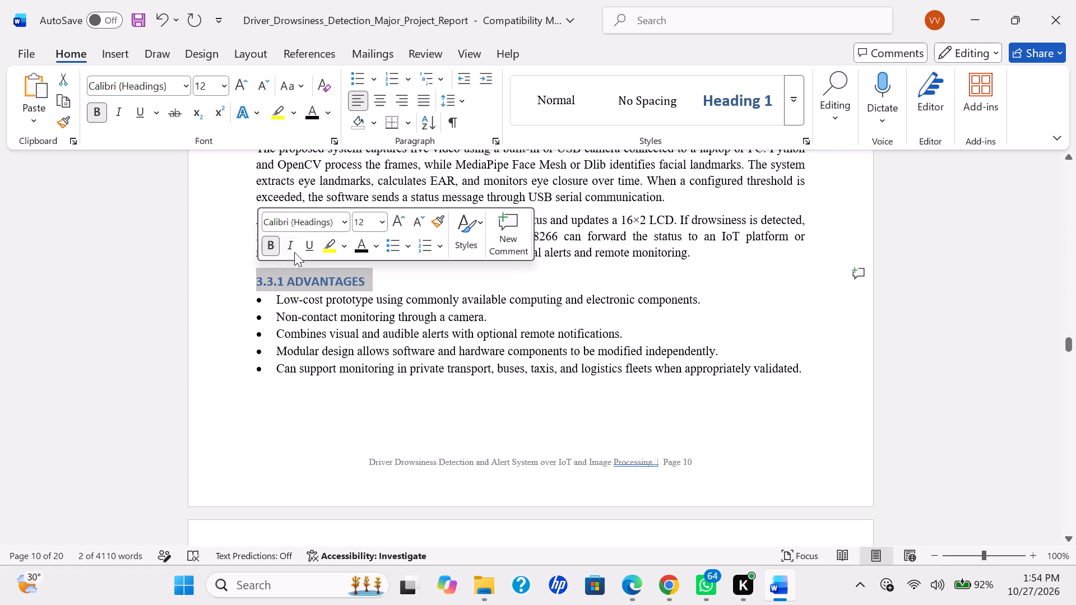
click(365, 243)
Change the font colour of the "4. SYSTEM REQUIREMENT SPECIFICATIONS" and "4.1 FUNCTIONAL REQUIREMENTS" headings to black.
scroll(421, 371, down, 2)
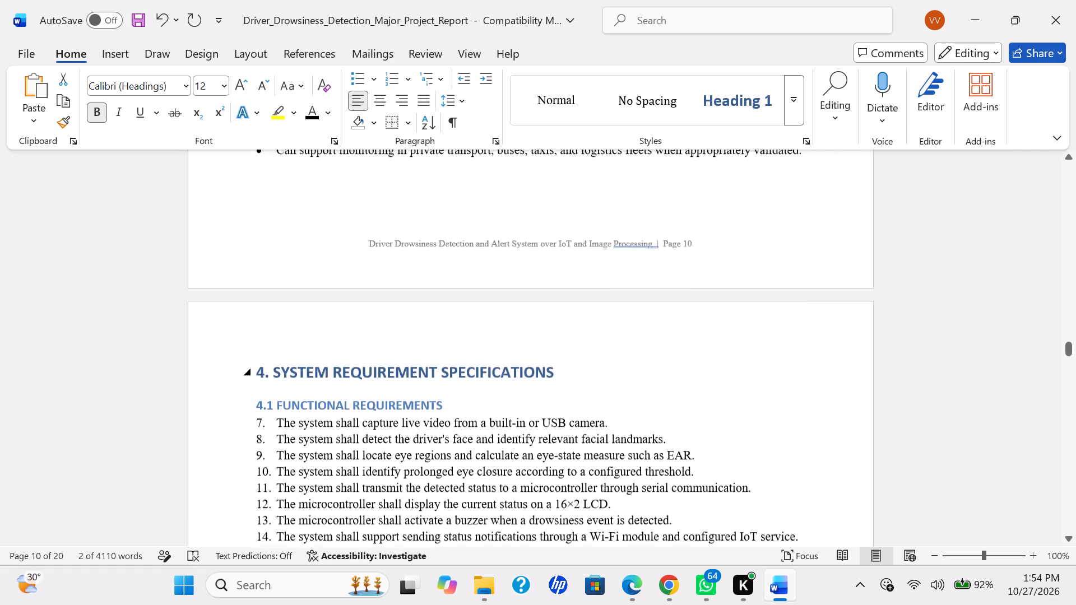
drag(571, 355, 537, 355)
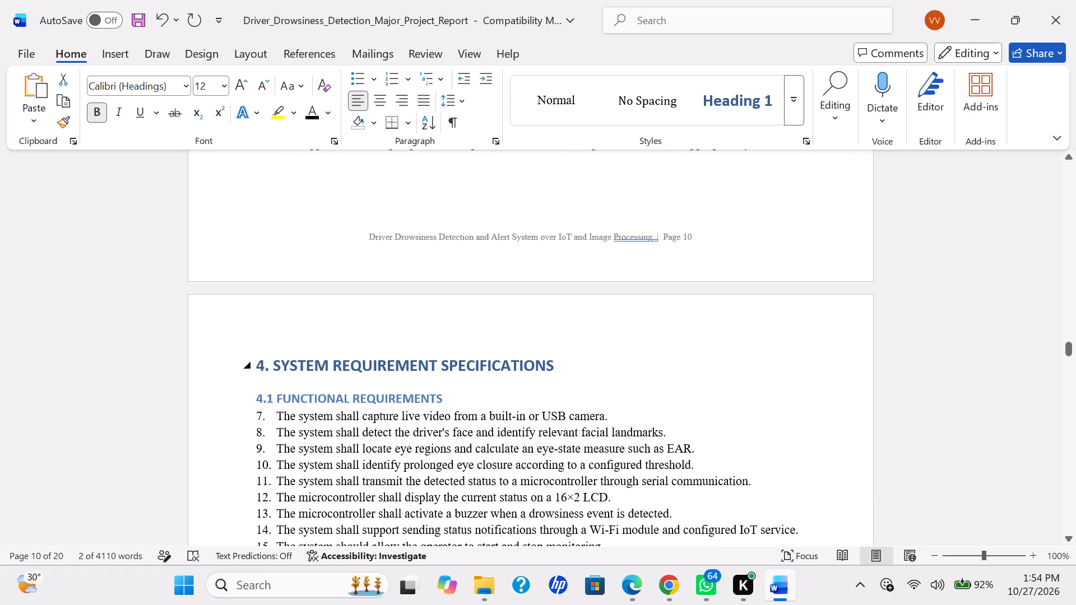
drag(537, 355, 256, 359)
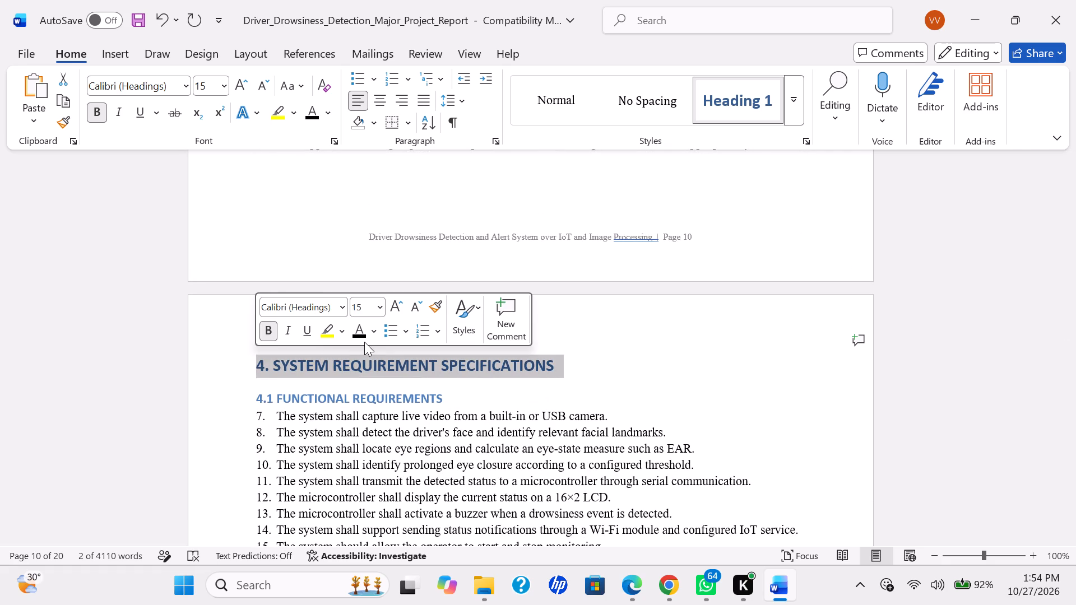
click(355, 323)
drag(458, 404, 256, 401)
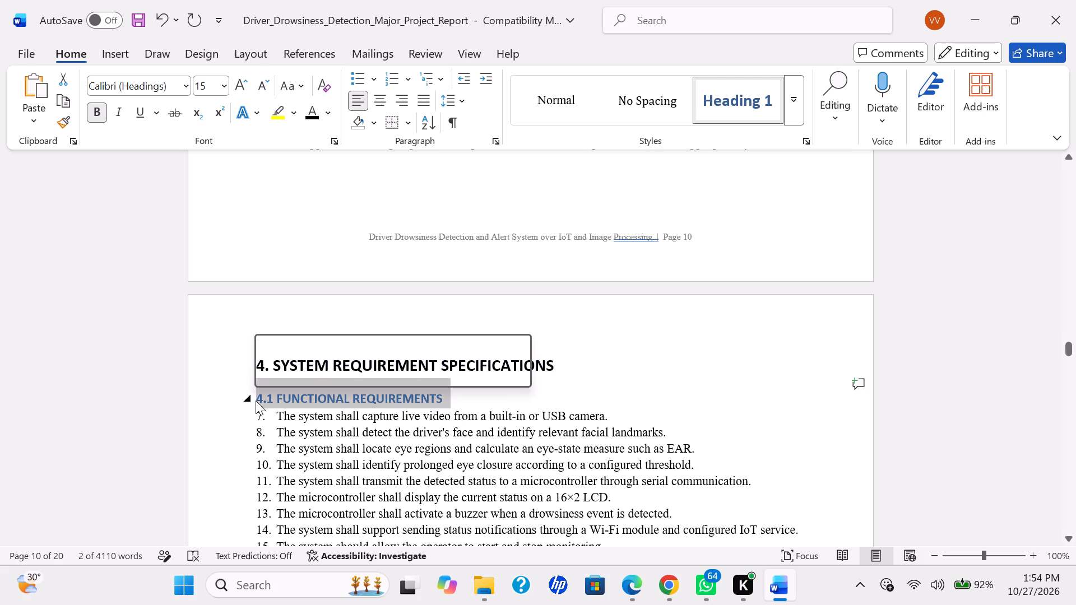
click(367, 371)
Change the font colour of the "4.2 NON-FUNCTIONAL REQUIREMENTS" and "4.3 HARDWARE REQUIREMENTS" subheadings to black.
scroll(367, 371, down, 2)
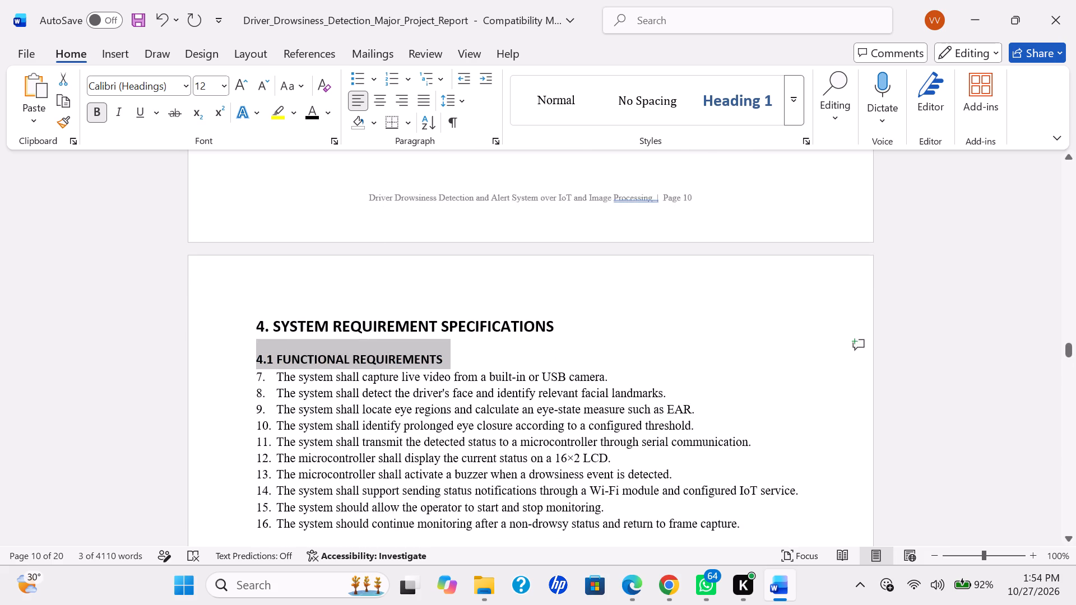
scroll(367, 371, down, 3)
scroll(367, 371, up, 1)
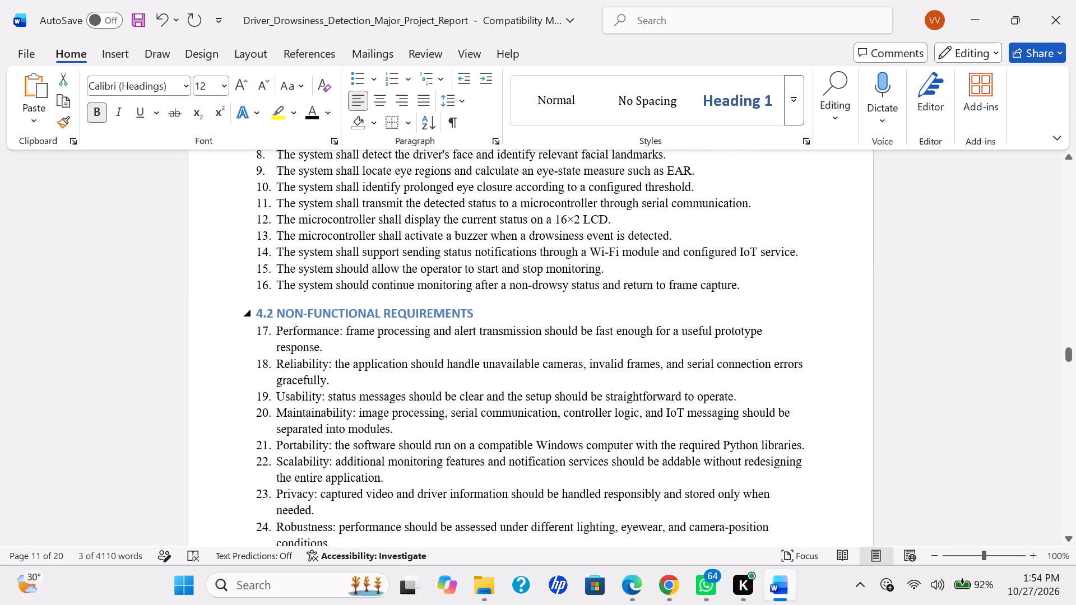
drag(480, 315, 241, 314)
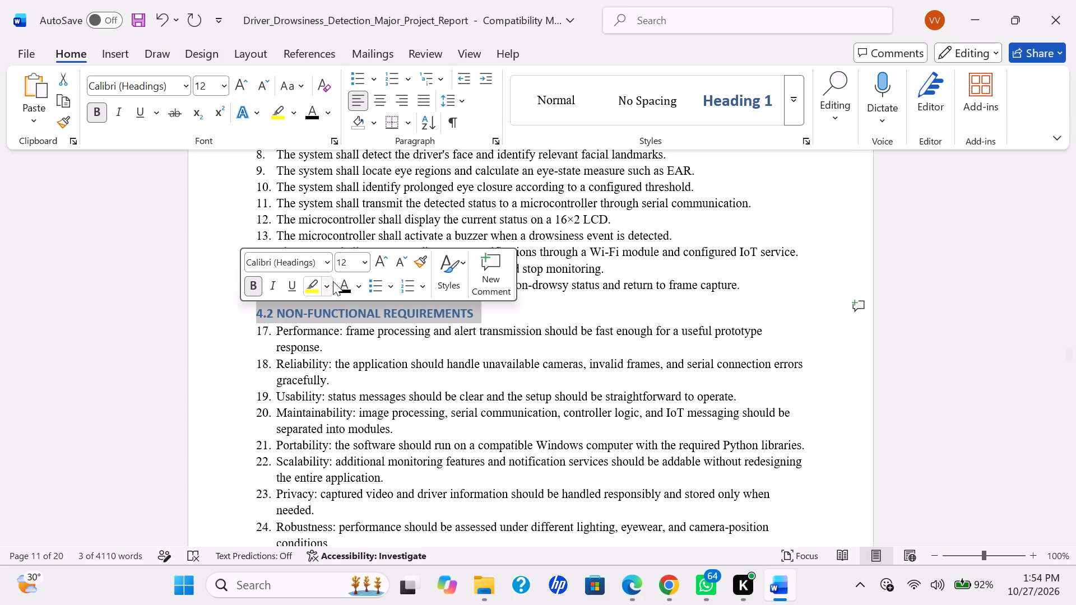
click(340, 282)
scroll(372, 371, down, 2)
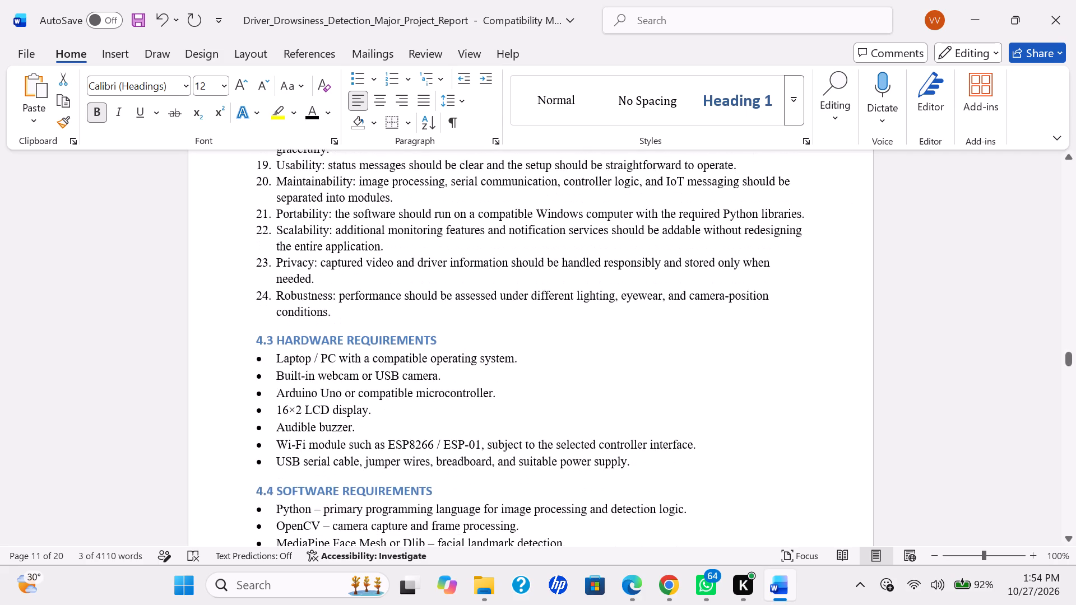
drag(444, 326, 242, 331)
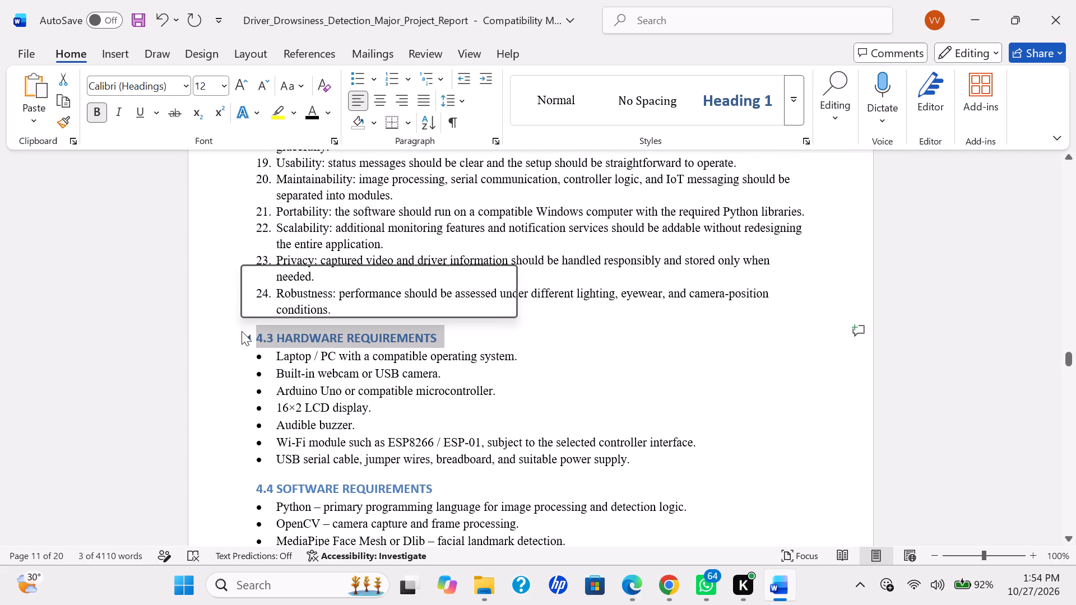
click(344, 296)
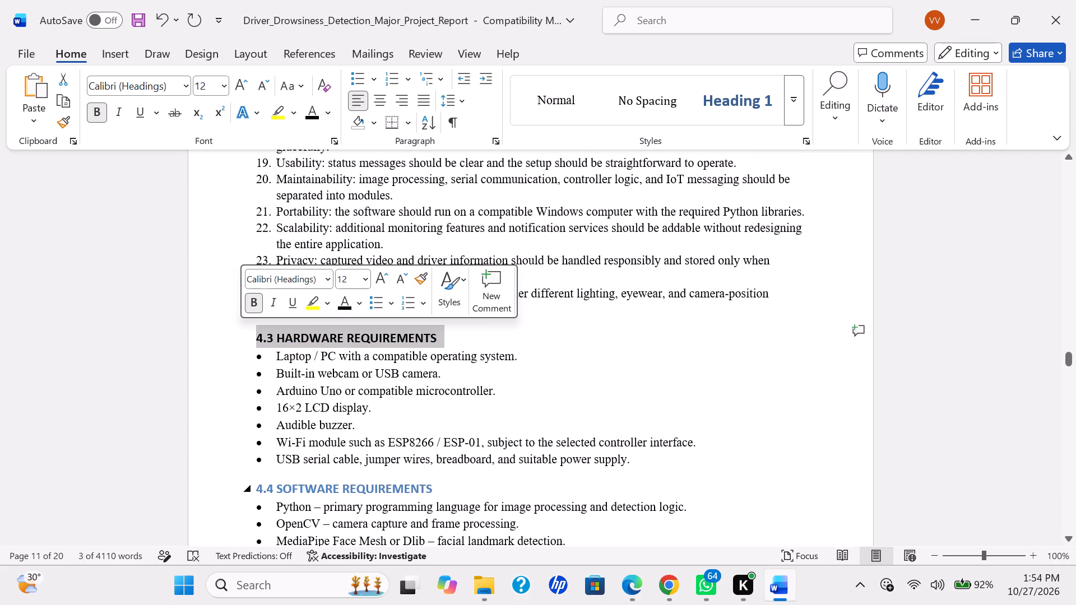
Change the font colour of the "4.4 SOFTWARE REQUIREMENTS" and "4.5 TECHNOLOGIES USED" subheadings to black.
drag(440, 487, 247, 487)
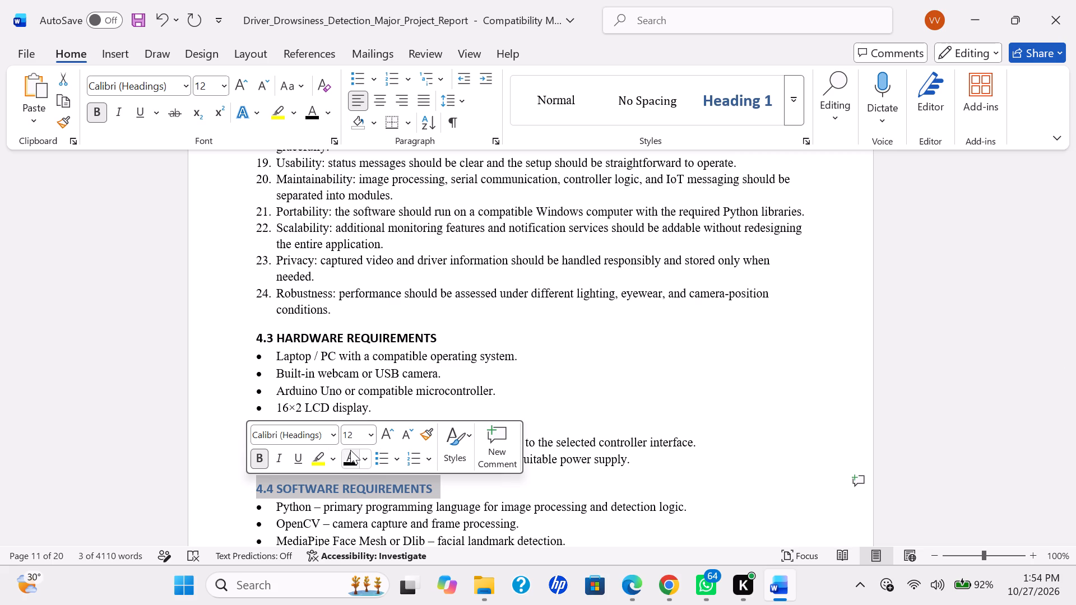
click(351, 450)
scroll(351, 450, down, 5)
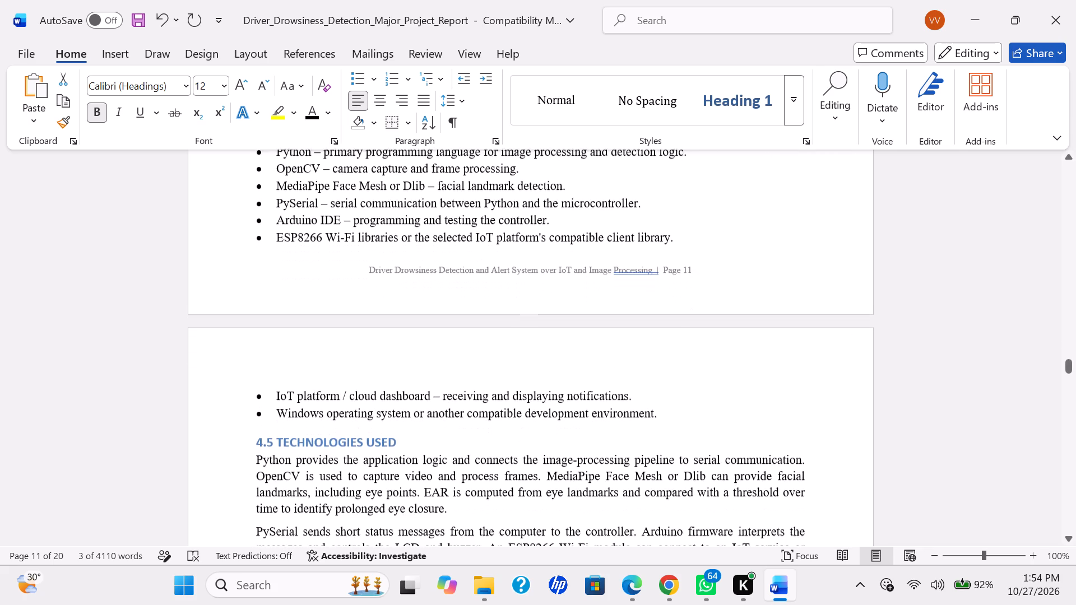
drag(407, 432, 265, 433)
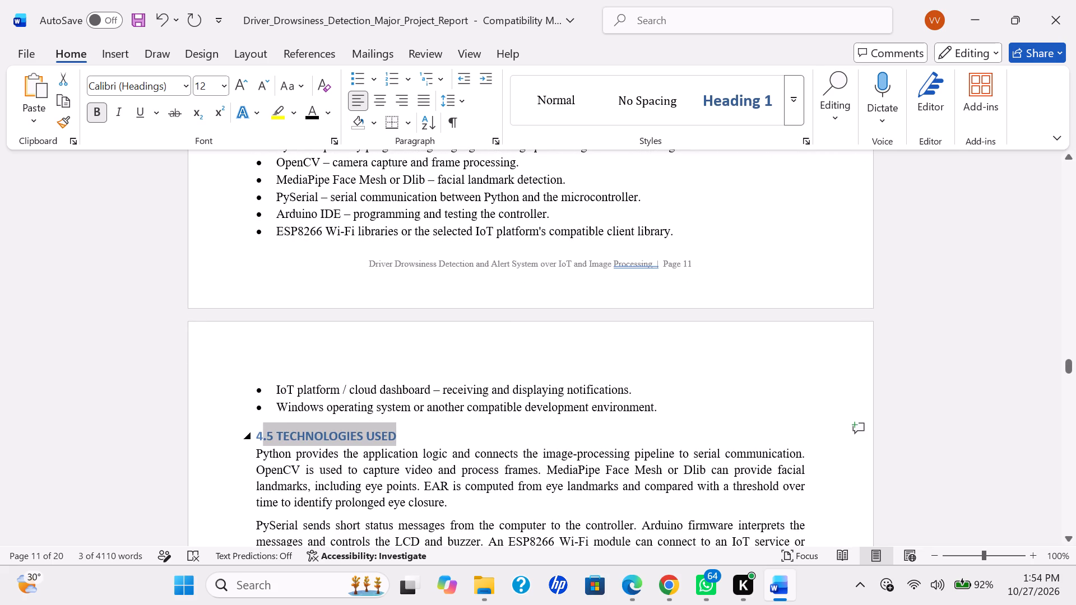
drag(265, 433, 255, 433)
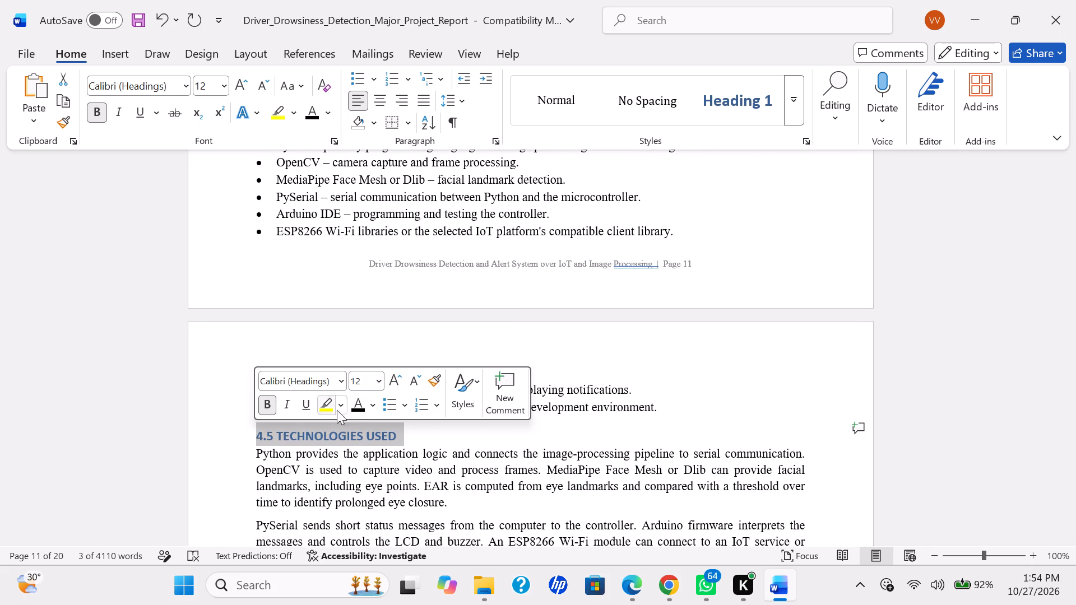
click(353, 403)
Change the font colour of the "5. SYSTEM DESIGN" and "5.1 SYSTEM ARCHITECTURE" headings to black.
scroll(380, 436, down, 2)
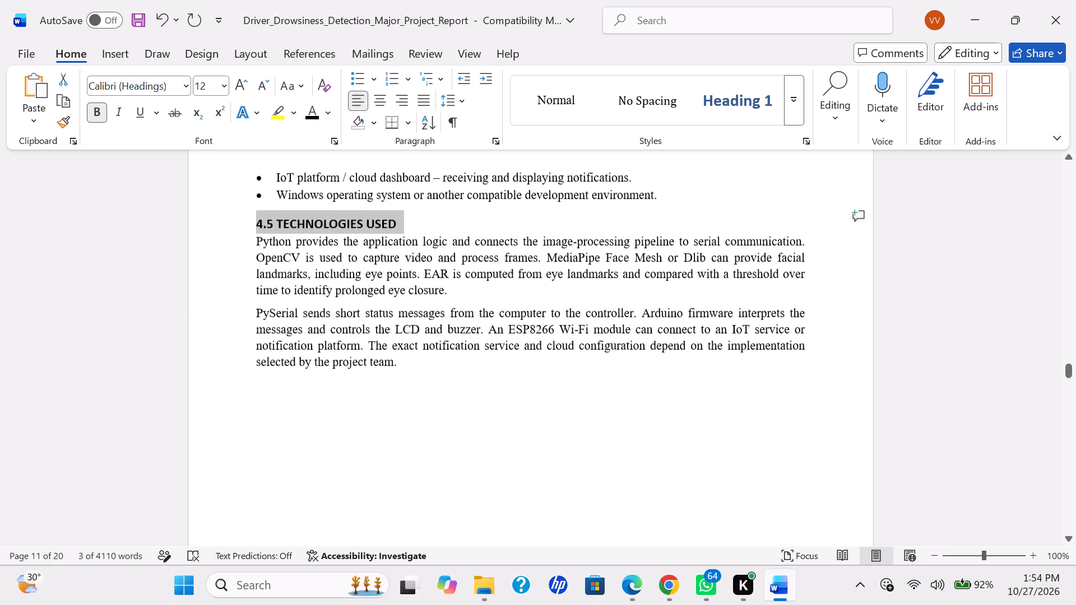
scroll(380, 436, down, 5)
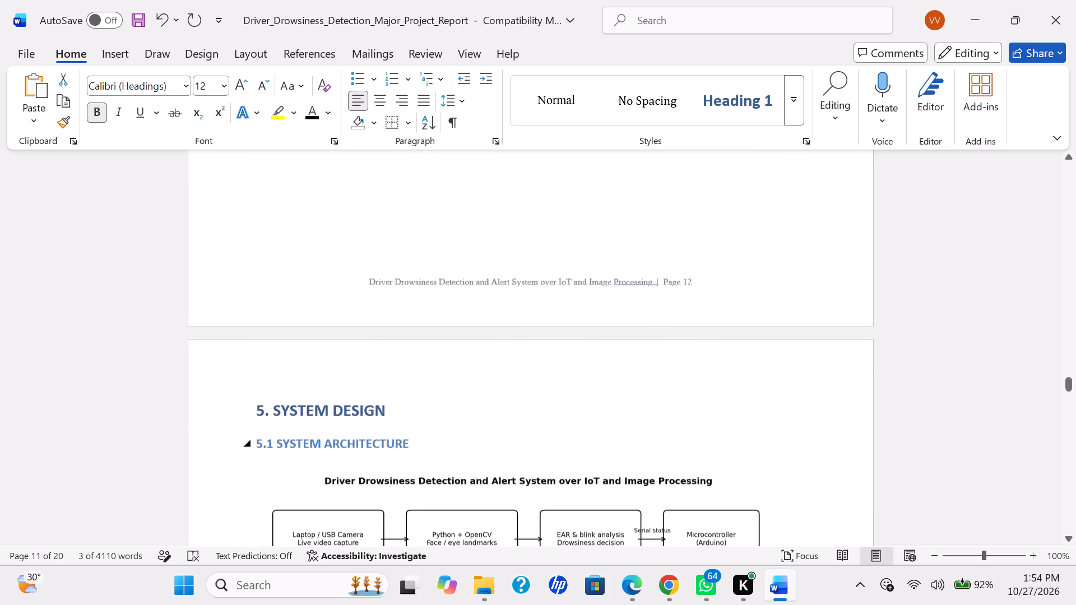
scroll(380, 436, down, 1)
drag(402, 356, 249, 354)
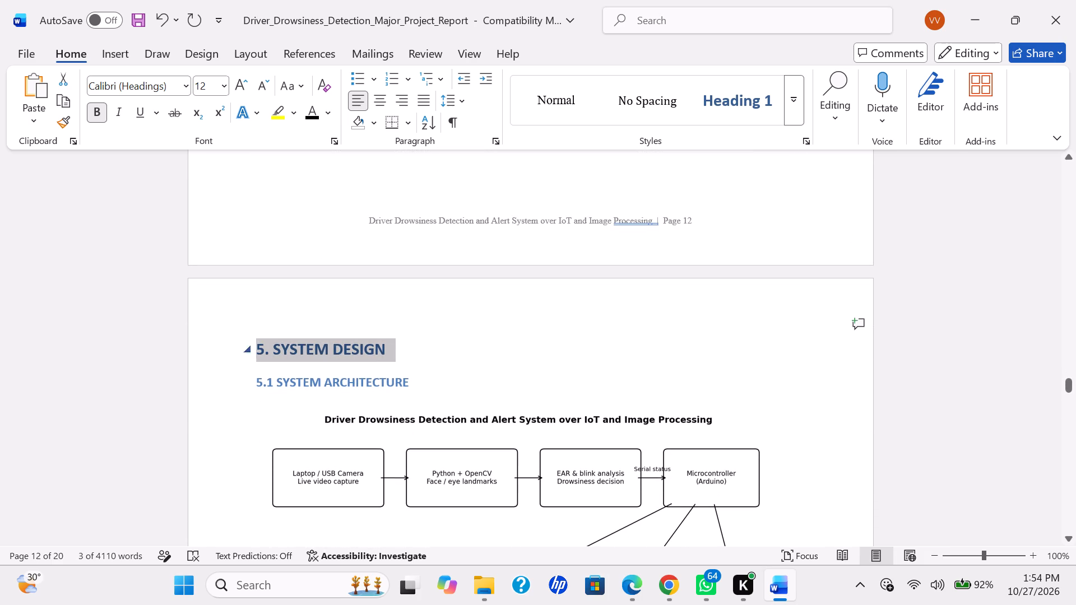
drag(249, 354, 248, 355)
click(350, 325)
scroll(350, 325, down, 1)
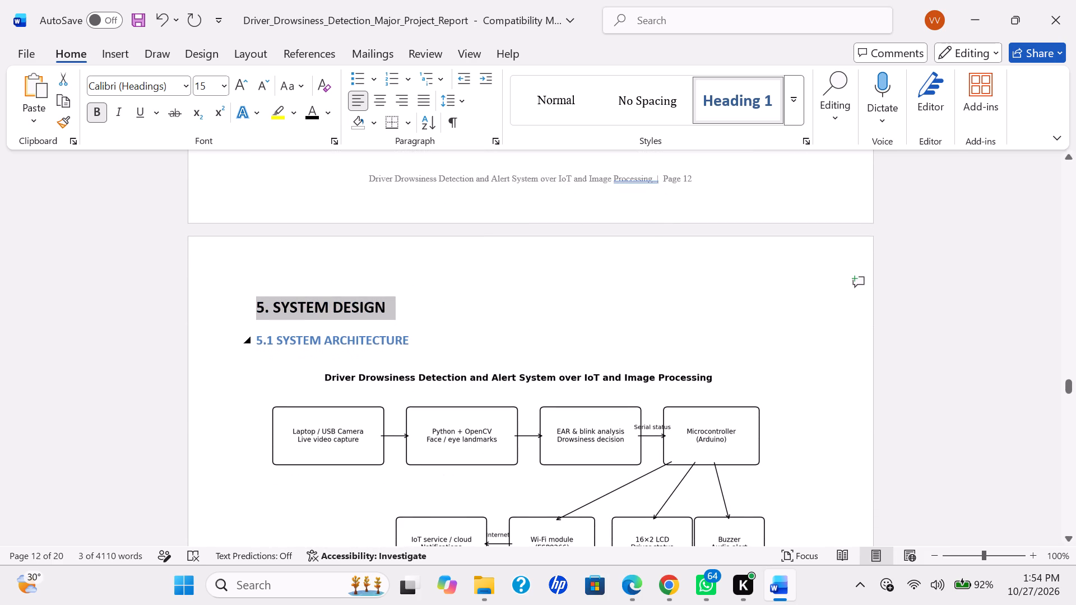
drag(415, 337, 253, 341)
click(352, 316)
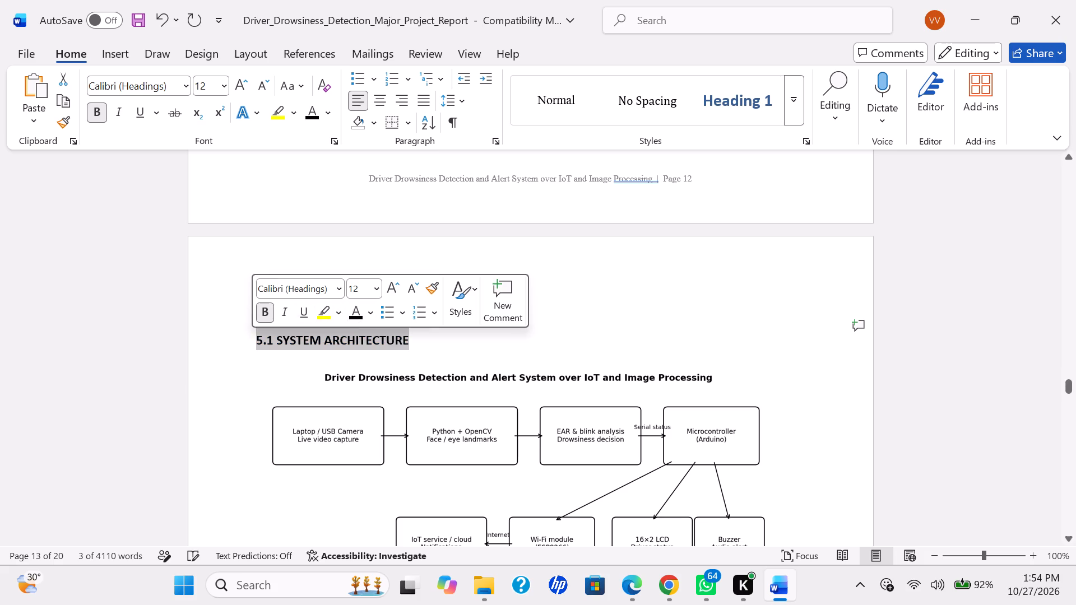
Change the font colour of the "5.2 SYSTEM MODULES" and "1. Camera Capture Module" subheadings to black.
scroll(384, 367, down, 2)
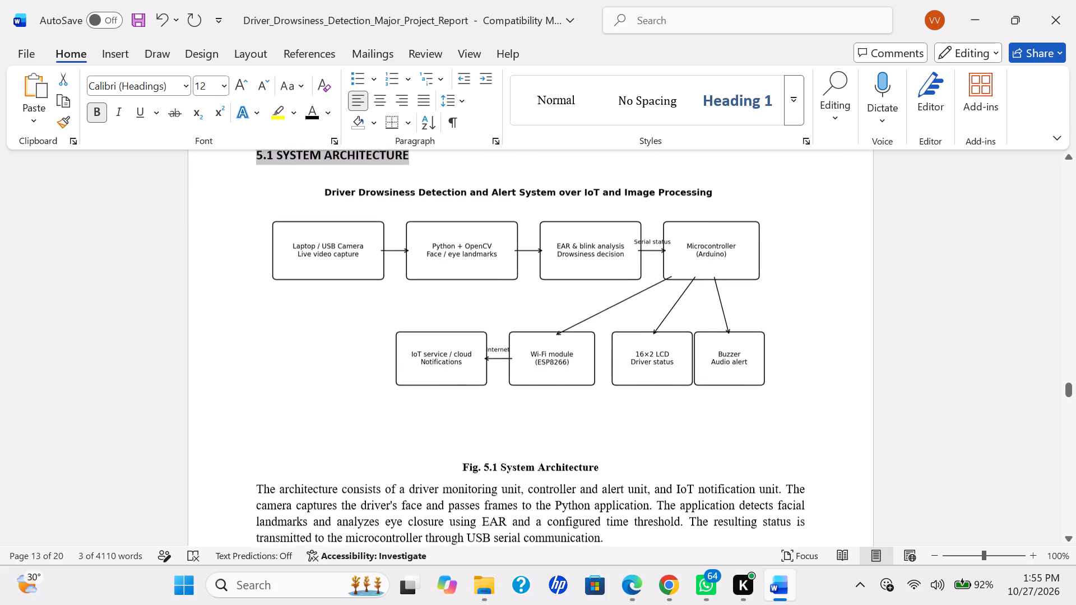
scroll(384, 367, down, 2)
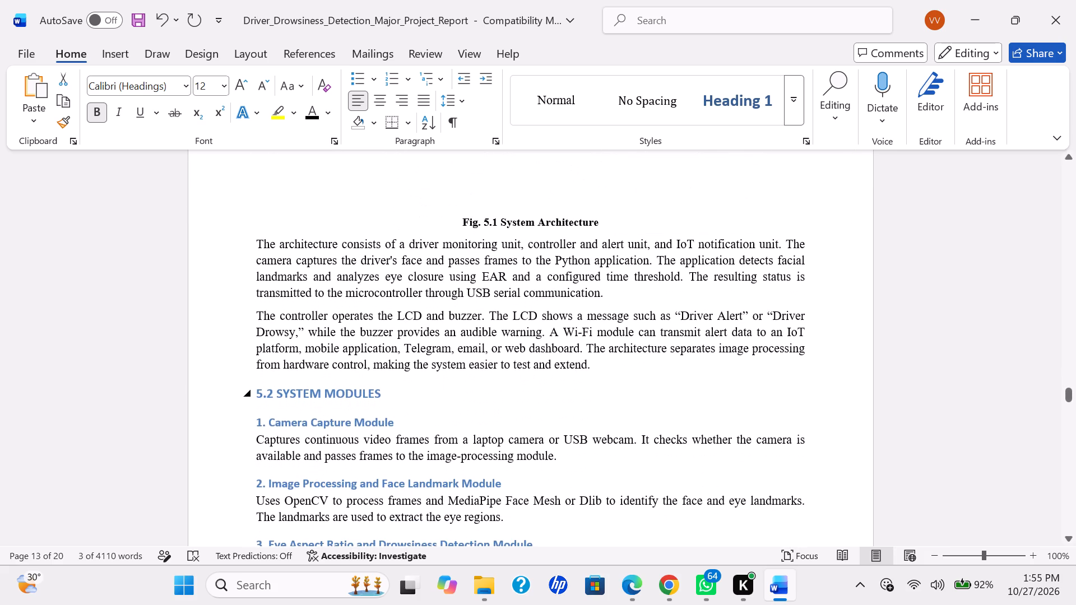
drag(387, 399, 252, 393)
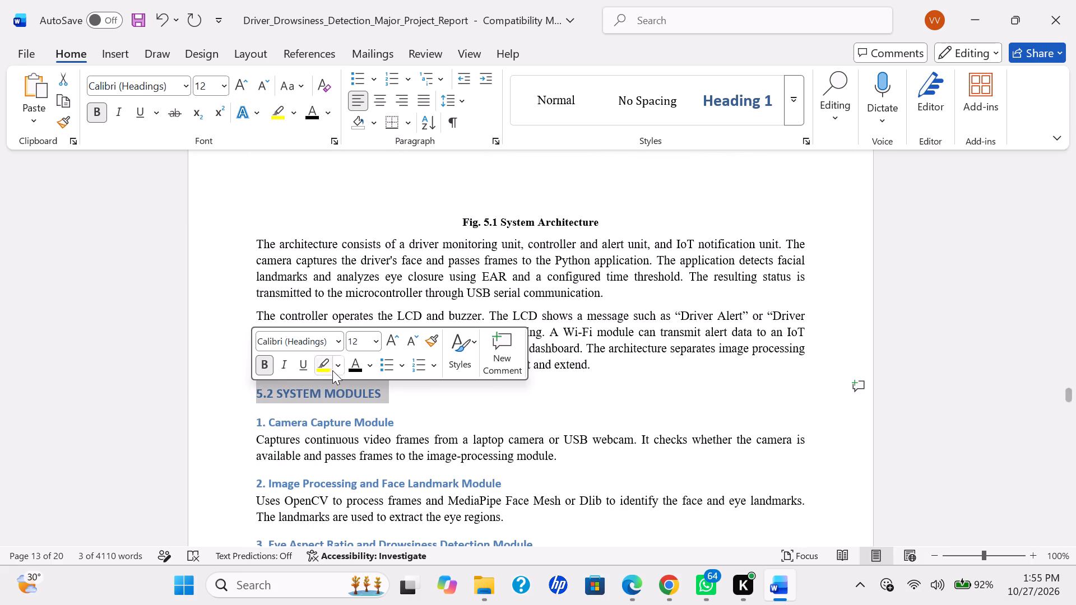
click(352, 360)
drag(397, 420, 356, 417)
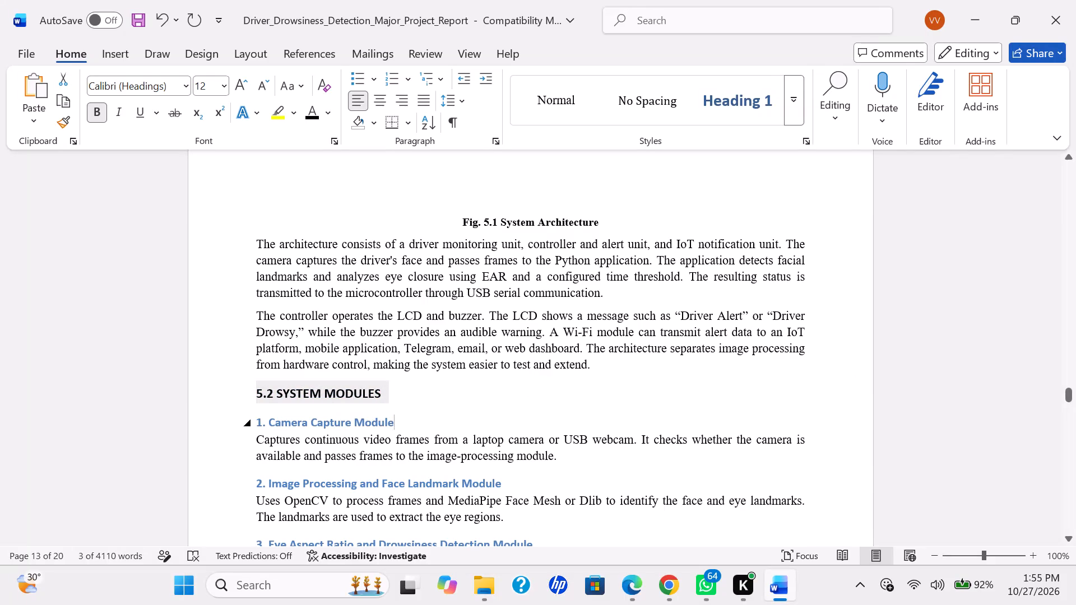
drag(356, 417, 244, 422)
click(340, 392)
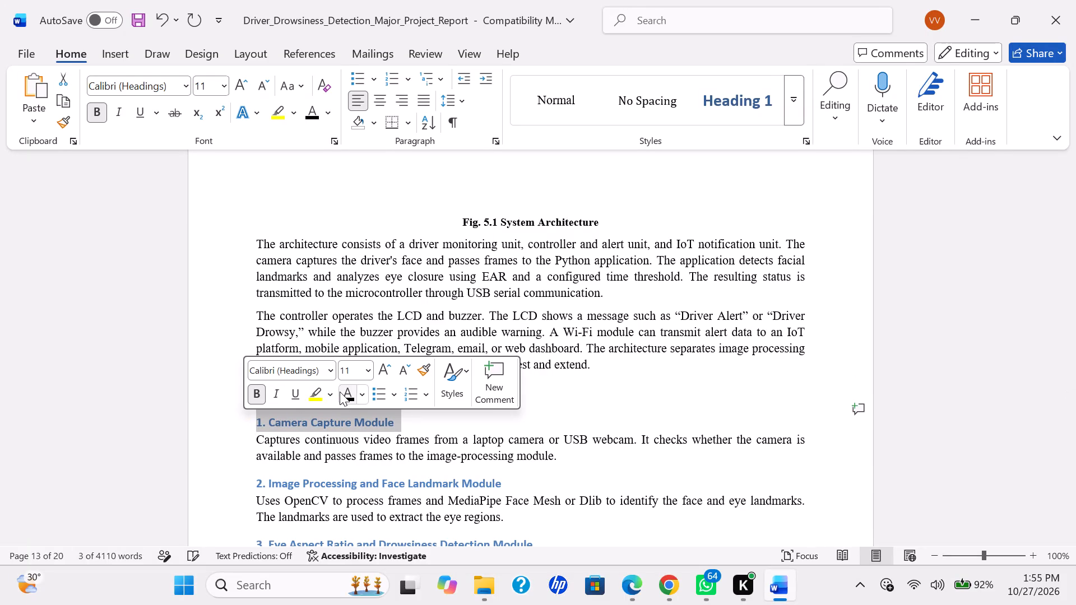
Change the font colour of the "2. Image Processing and Face Landmark Module" and "3. Eye Aspect Ratio and Drowsiness Detection Module" subheadings to black.
scroll(340, 392, down, 1)
drag(511, 440, 348, 443)
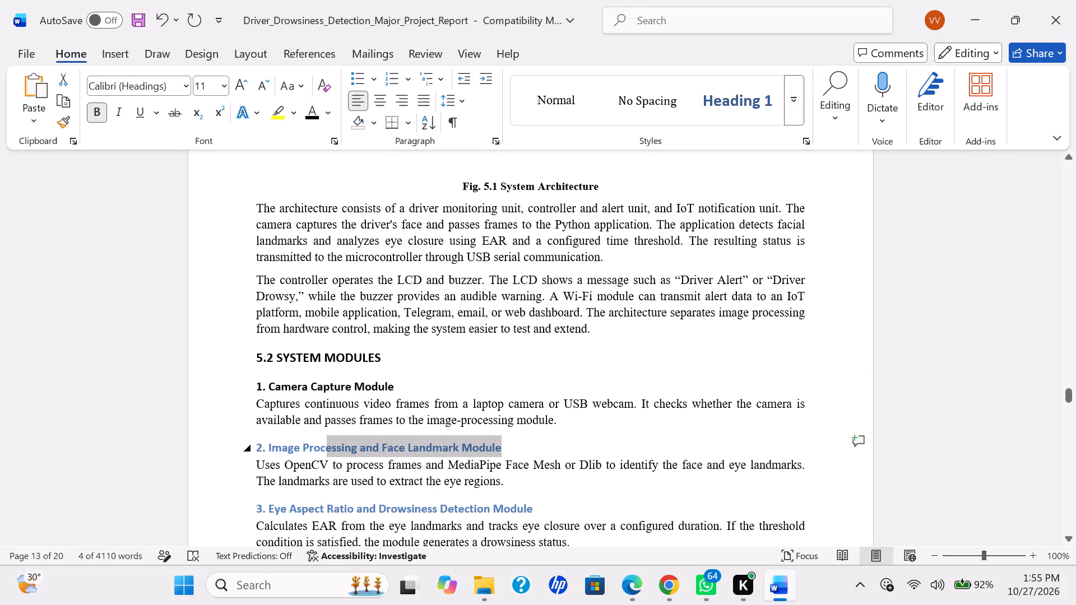
drag(348, 443, 257, 444)
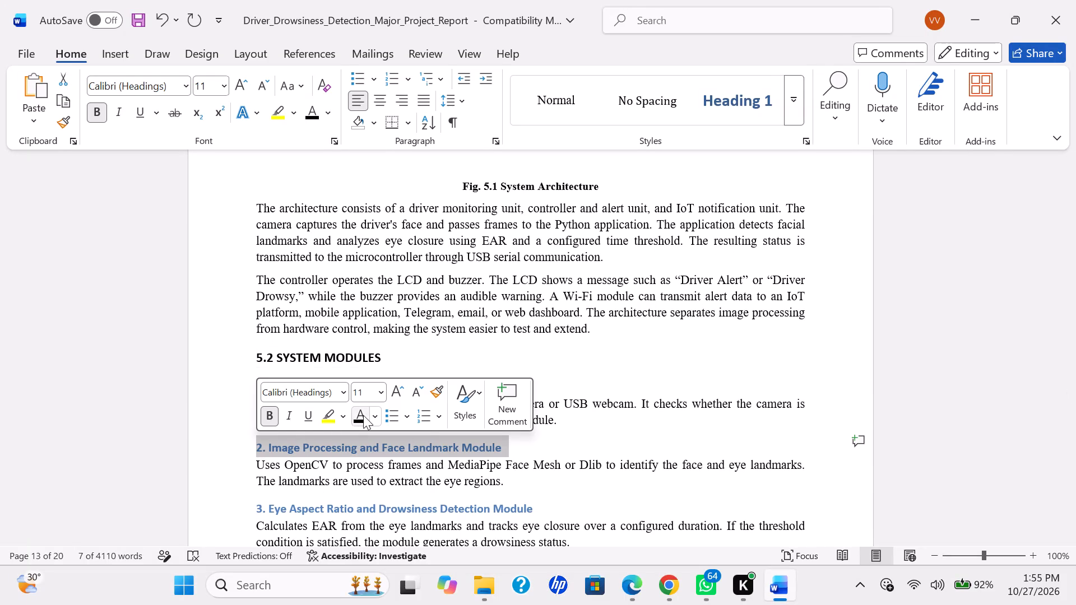
click(365, 415)
scroll(365, 415, down, 2)
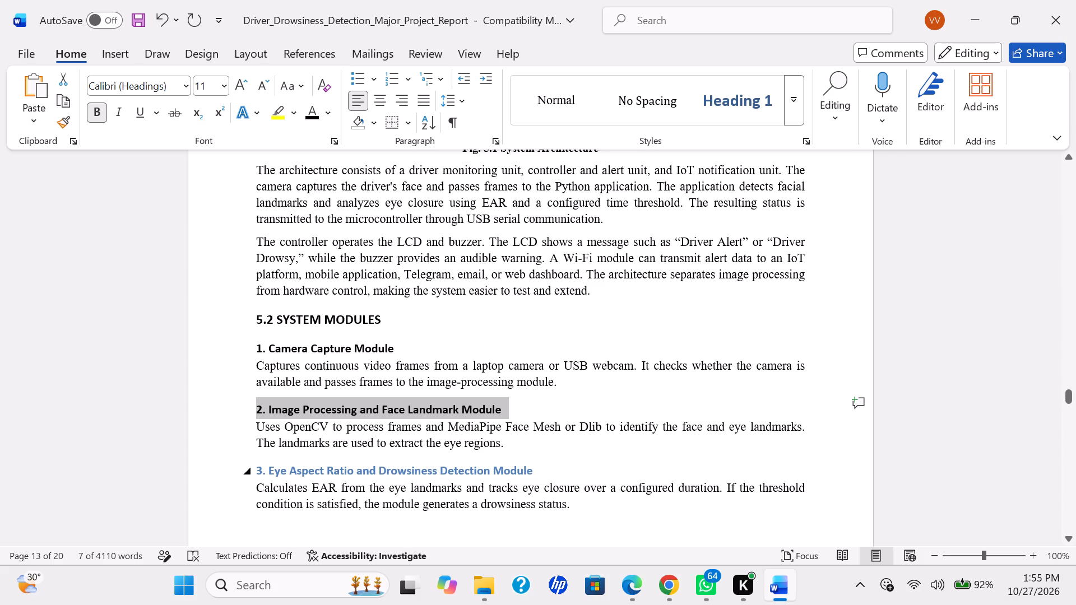
drag(538, 462, 248, 469)
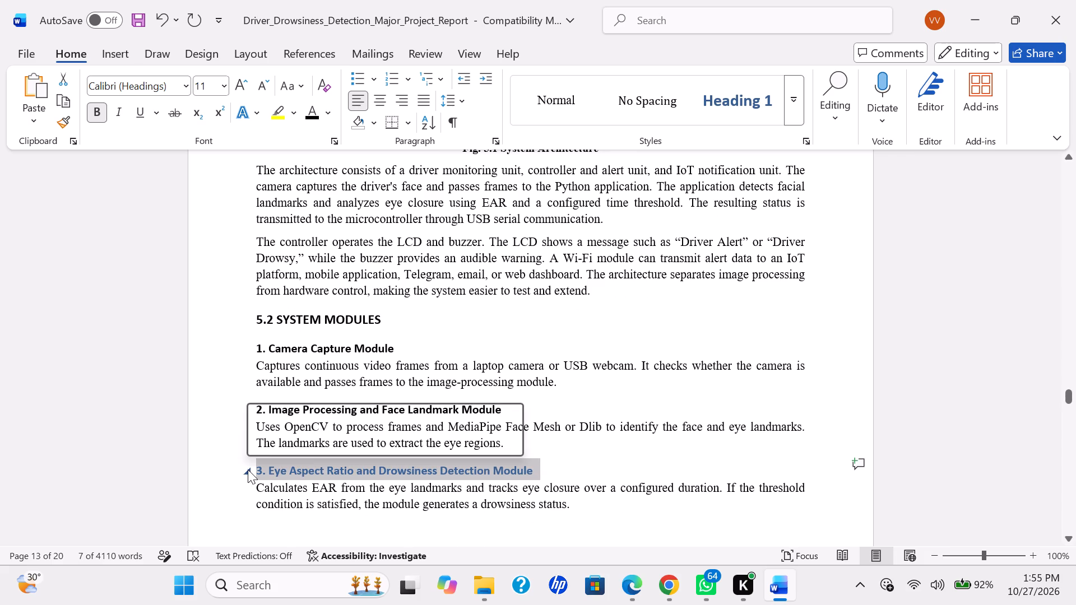
click(357, 438)
Change the font colour of the "4. Serial Communication Module" and "5. Microcontroller and LCD Module" subheadings to black.
scroll(357, 438, down, 5)
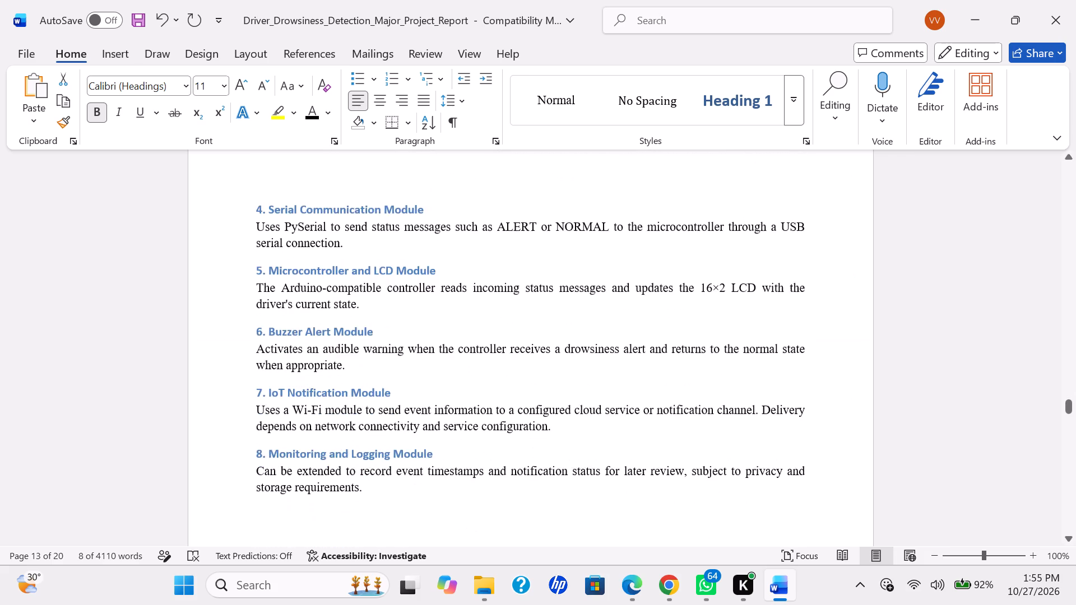
scroll(357, 438, up, 1)
drag(437, 303, 375, 310)
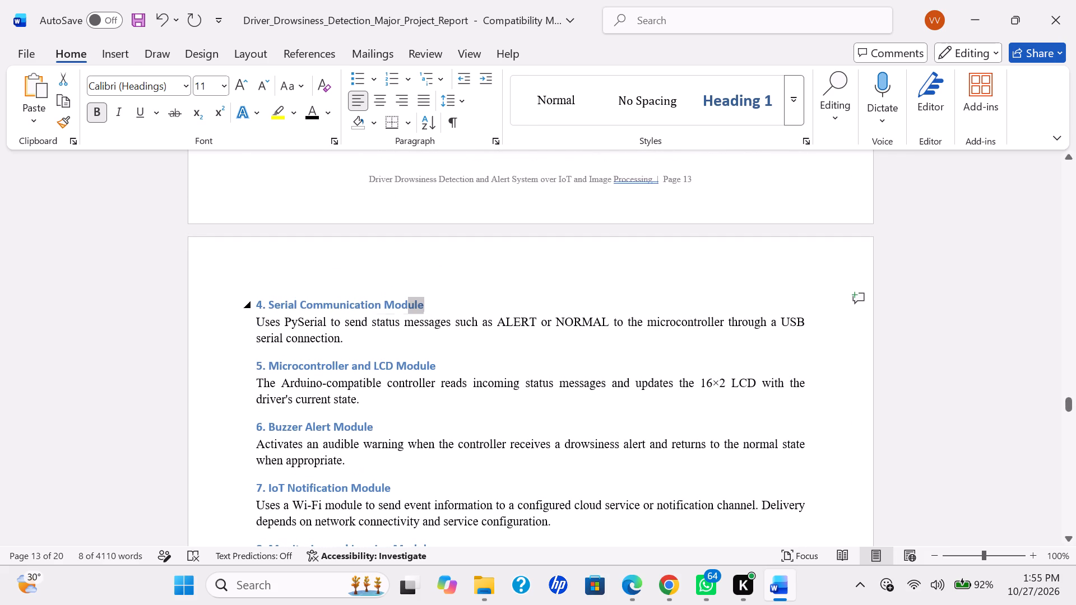
drag(375, 310, 255, 306)
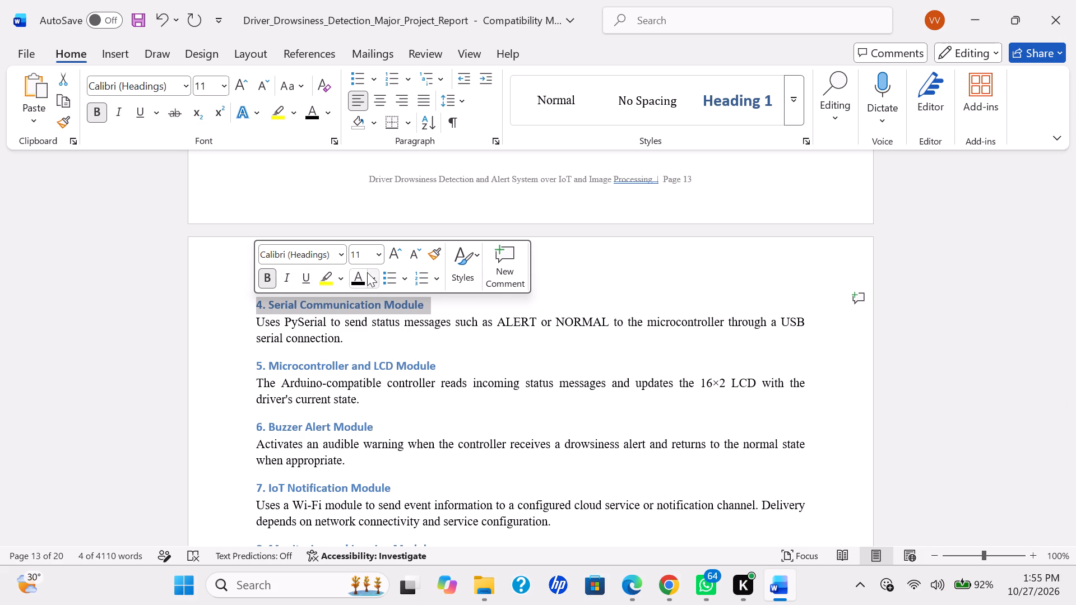
click(359, 278)
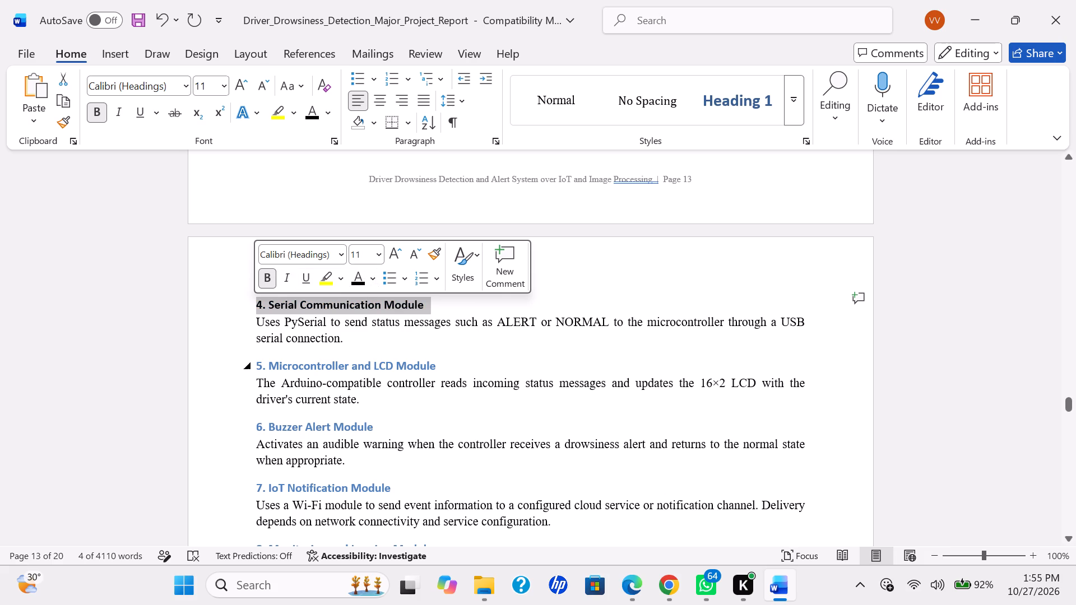
drag(451, 374, 254, 363)
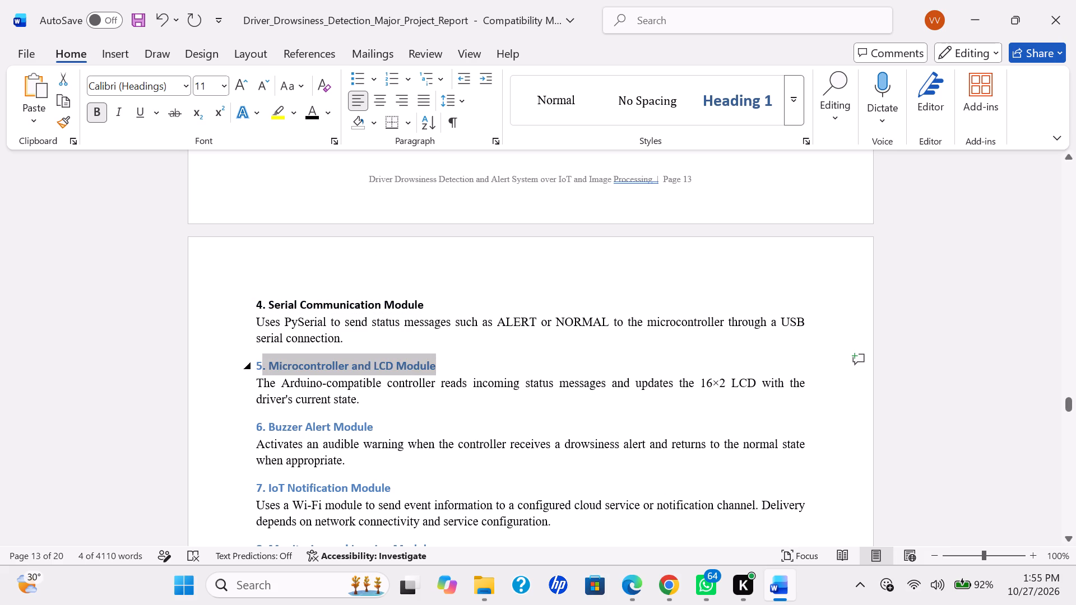
drag(254, 363, 252, 363)
click(360, 342)
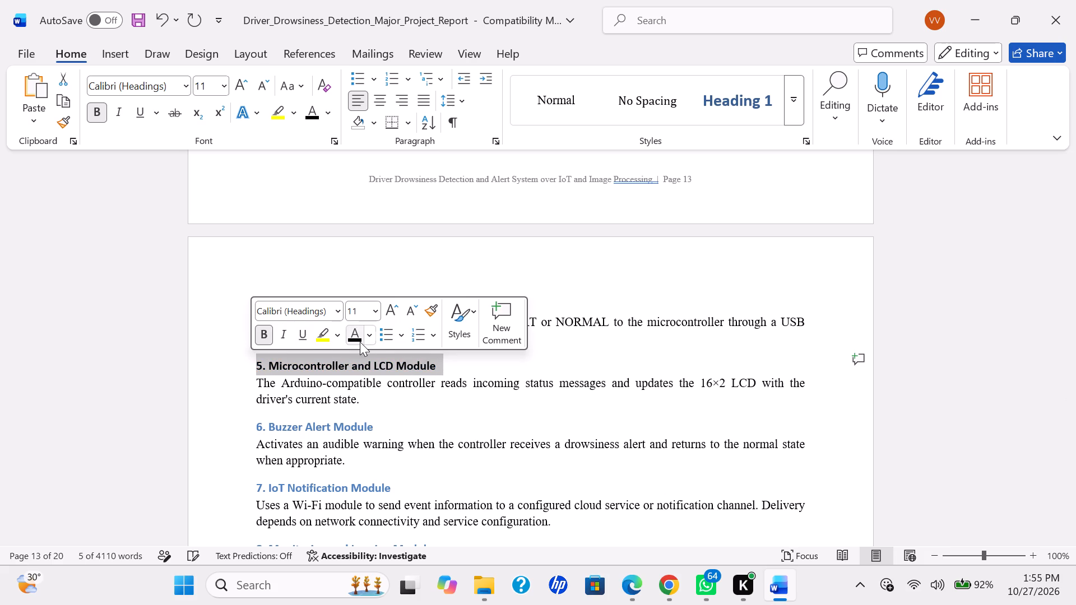
Change the font colour of module subheadings 6 to 8, from "Buzzer Alert Module" through "Monitoring and Logging Module", to black.
drag(390, 430, 258, 422)
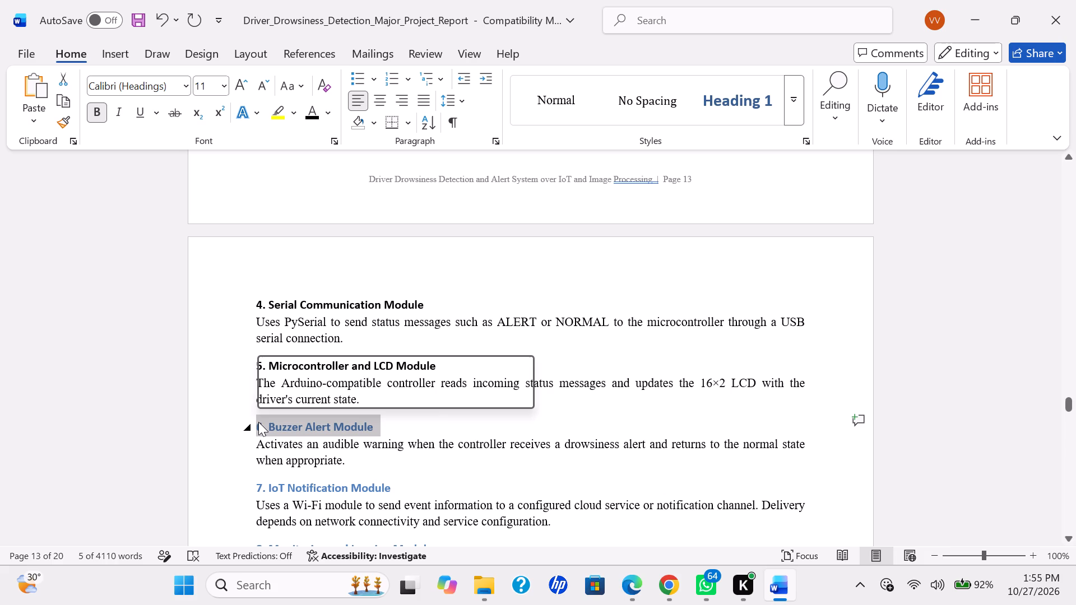
click(360, 390)
scroll(360, 390, down, 1)
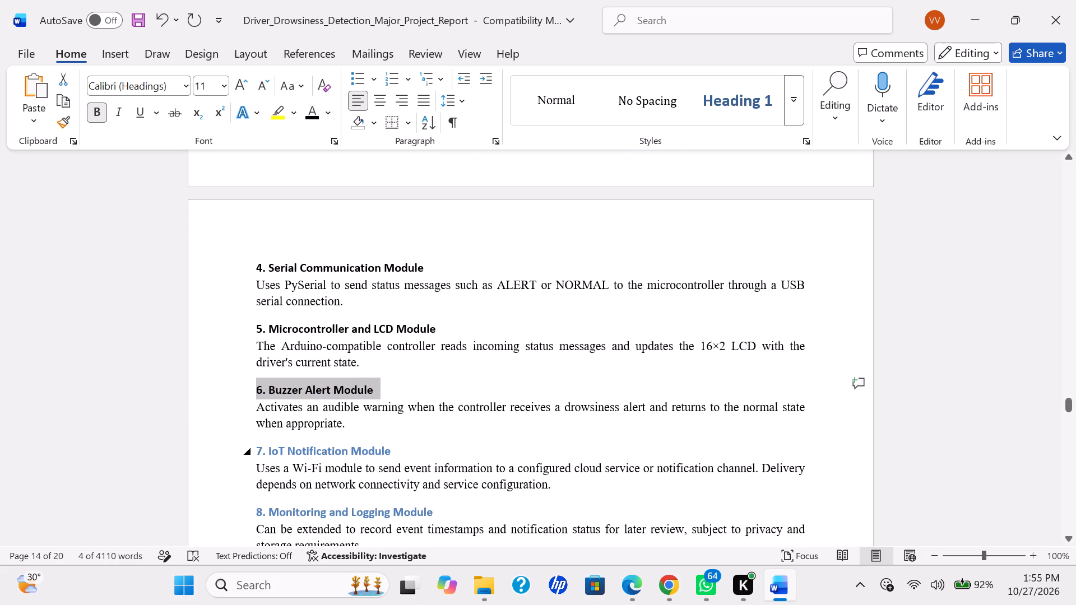
drag(402, 448, 257, 449)
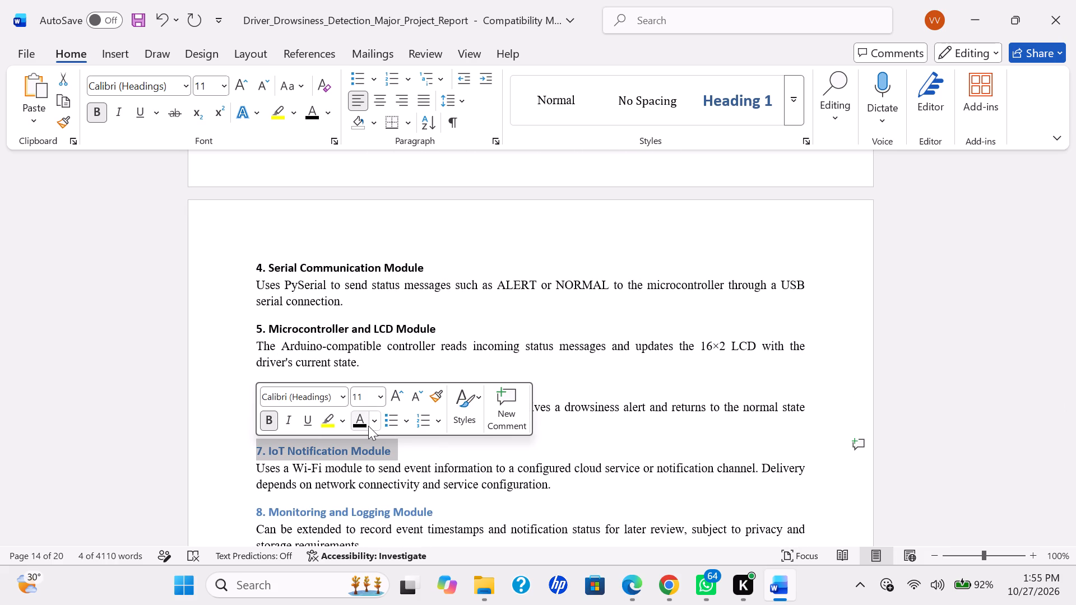
click(368, 426)
scroll(368, 426, down, 1)
drag(433, 477, 259, 478)
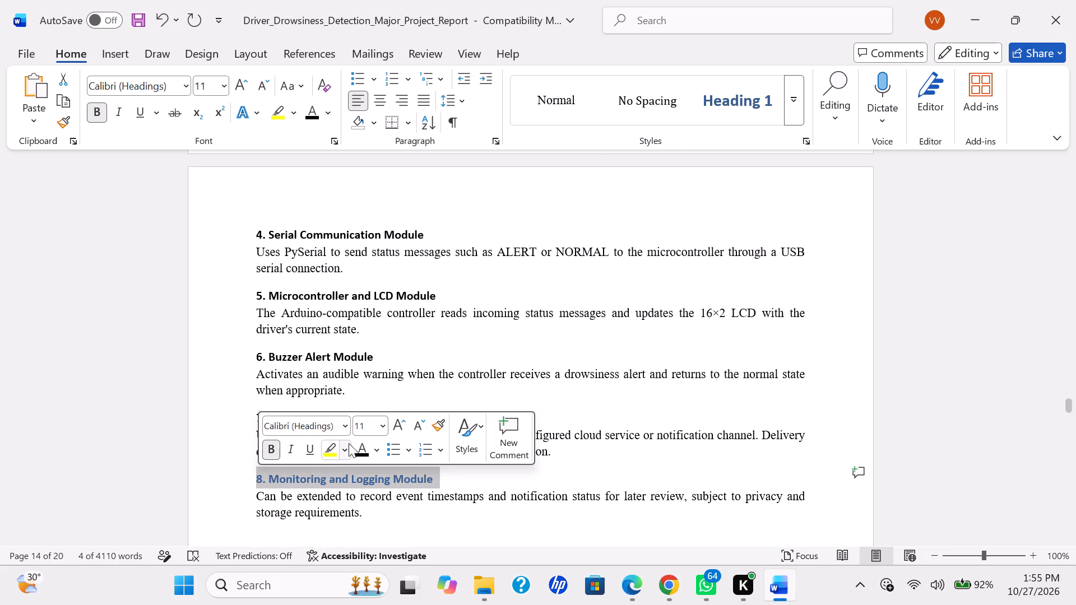
click(366, 445)
Change the font colour of the "5.3 DATA FLOW DIAGRAM" subheading to black.
scroll(366, 445, down, 5)
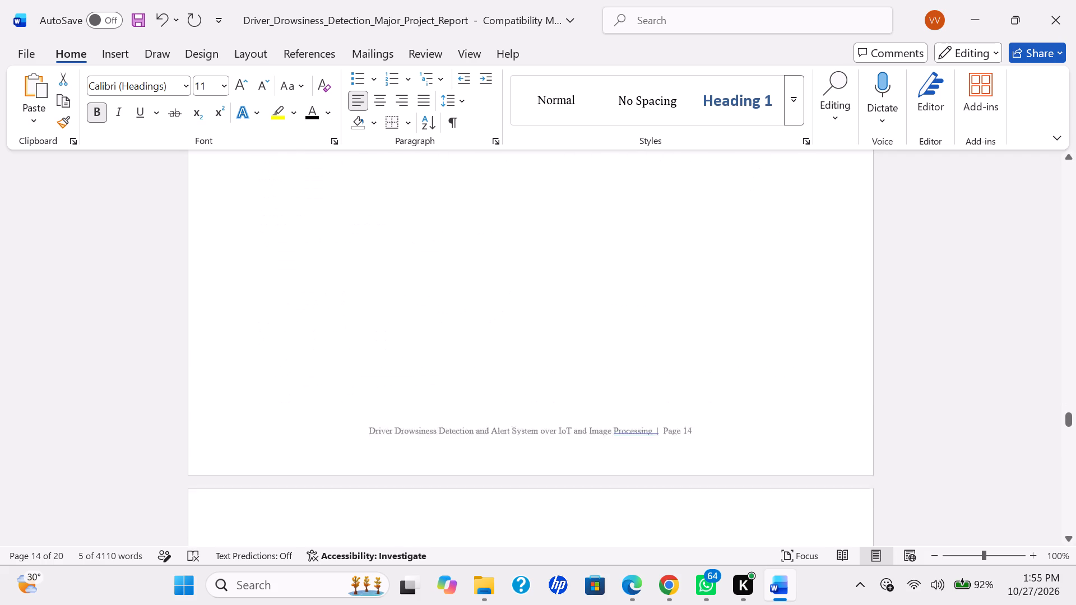
scroll(366, 445, down, 1)
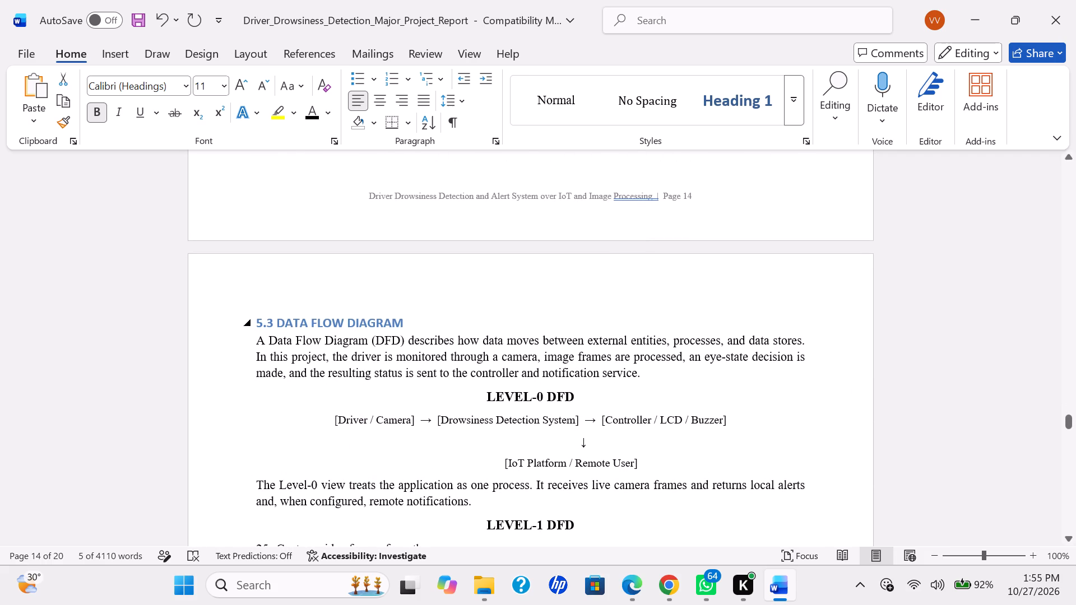
drag(412, 325, 302, 323)
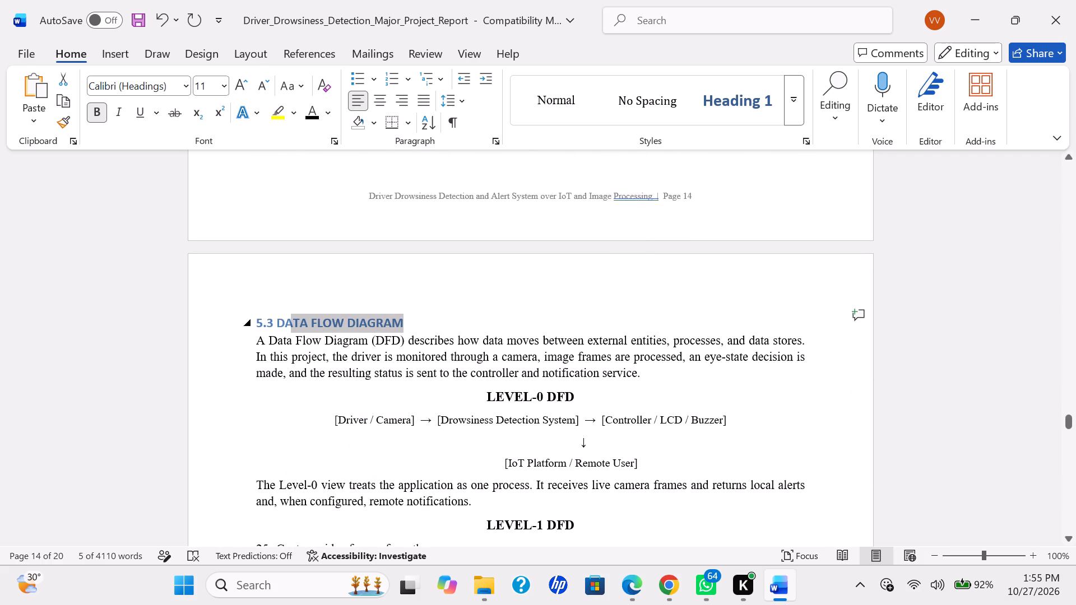
drag(302, 323, 251, 323)
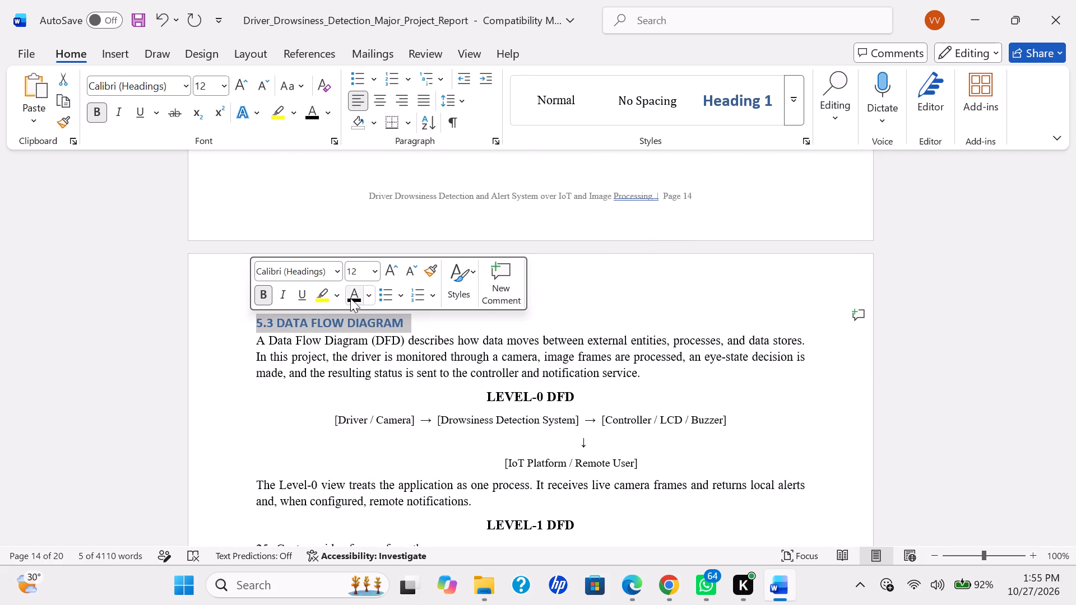
click(353, 298)
Change the font colour of the "5.4 UML DIAGRAMS" and "5.4.1 USE CASE DIAGRAM" subheadings to black.
scroll(313, 403, down, 2)
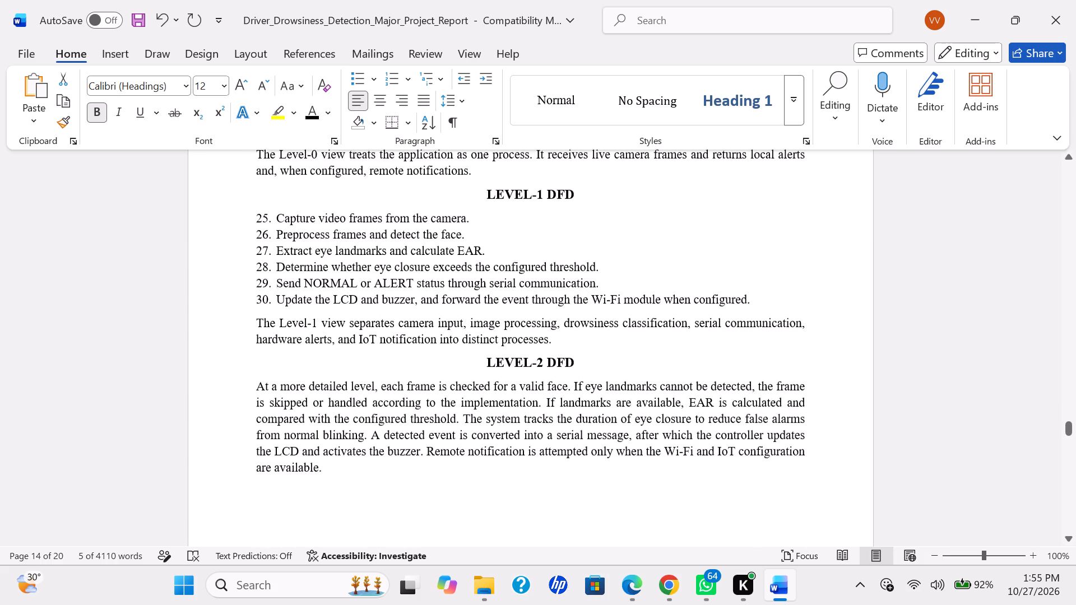
scroll(313, 403, down, 2)
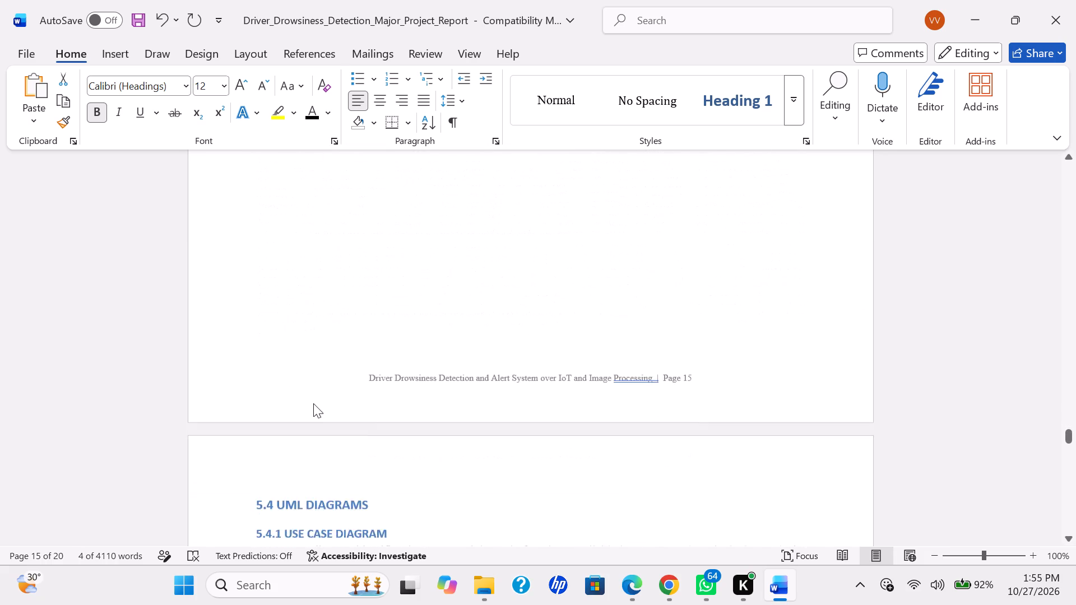
scroll(313, 403, down, 1)
drag(377, 393, 239, 392)
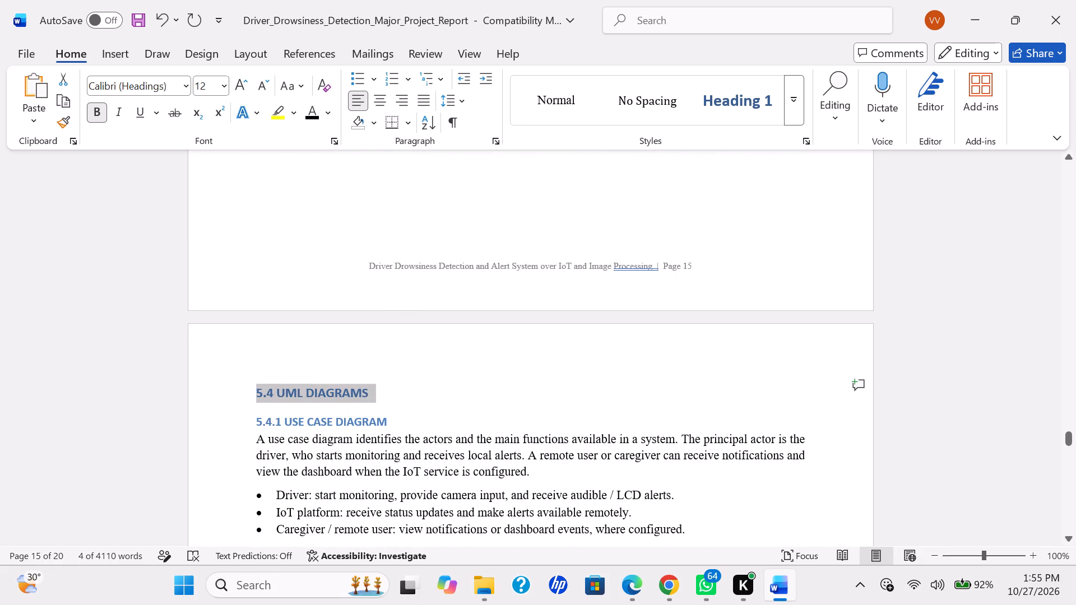
drag(239, 392, 236, 392)
click(345, 366)
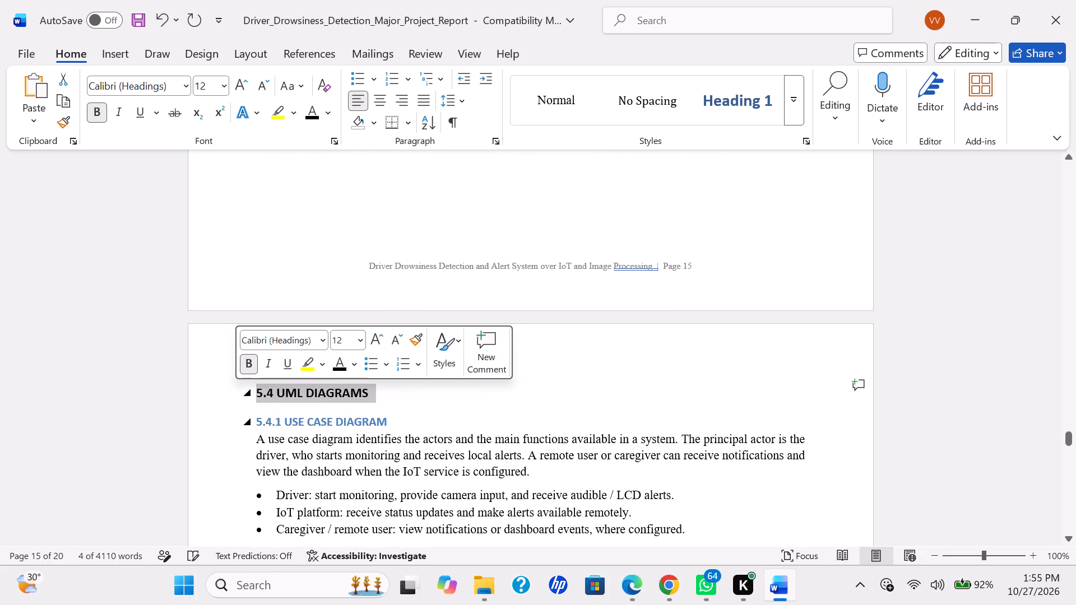
drag(405, 422, 249, 430)
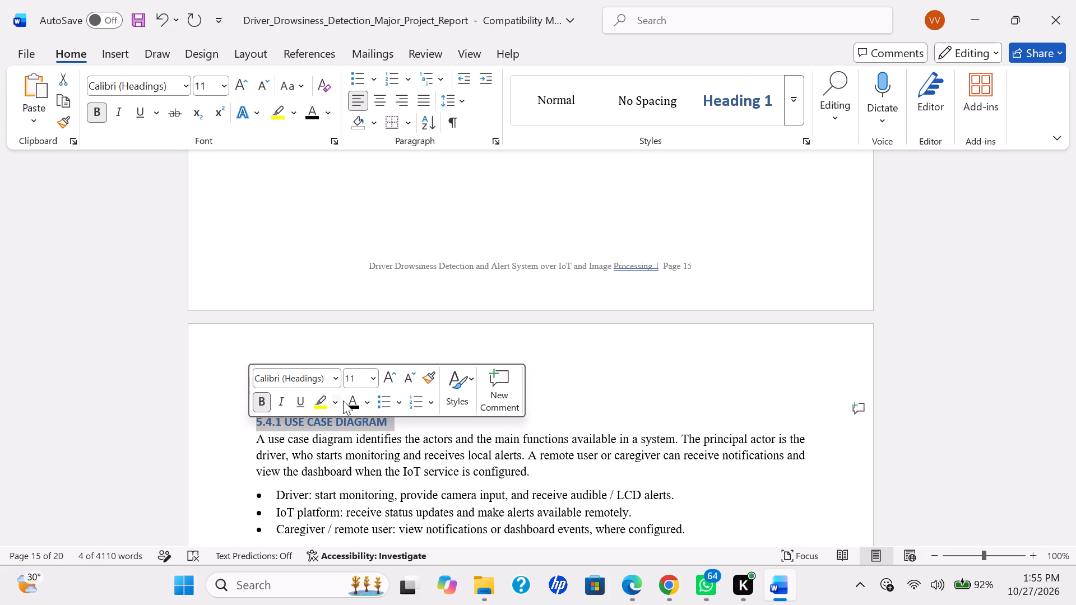
click(346, 404)
Change the font colour of the "5.4.2 CLASS DIAGRAM" subheading to black.
scroll(346, 404, down, 4)
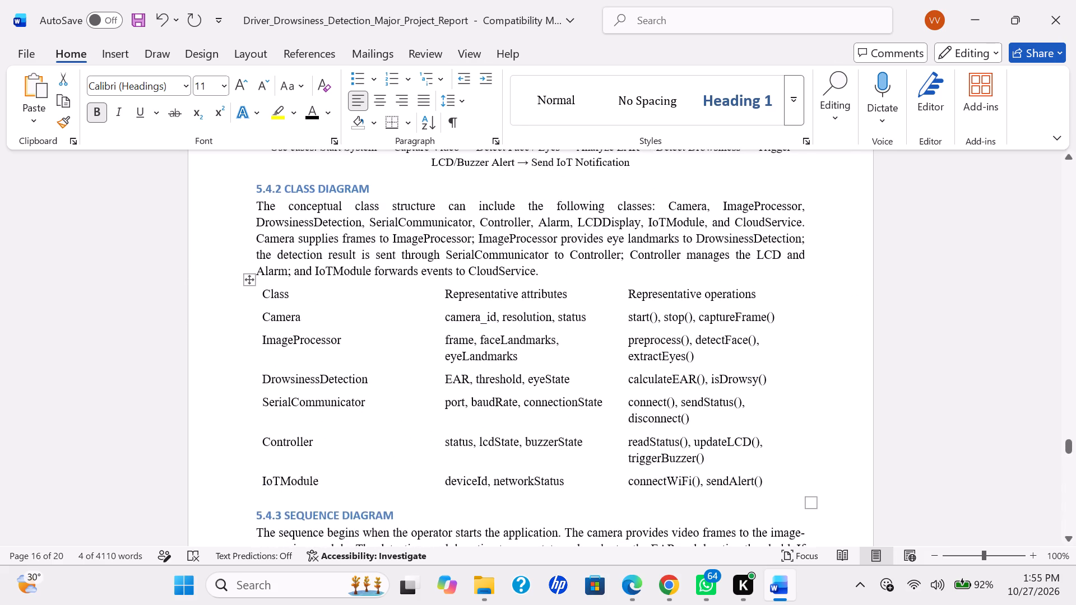
scroll(346, 404, up, 1)
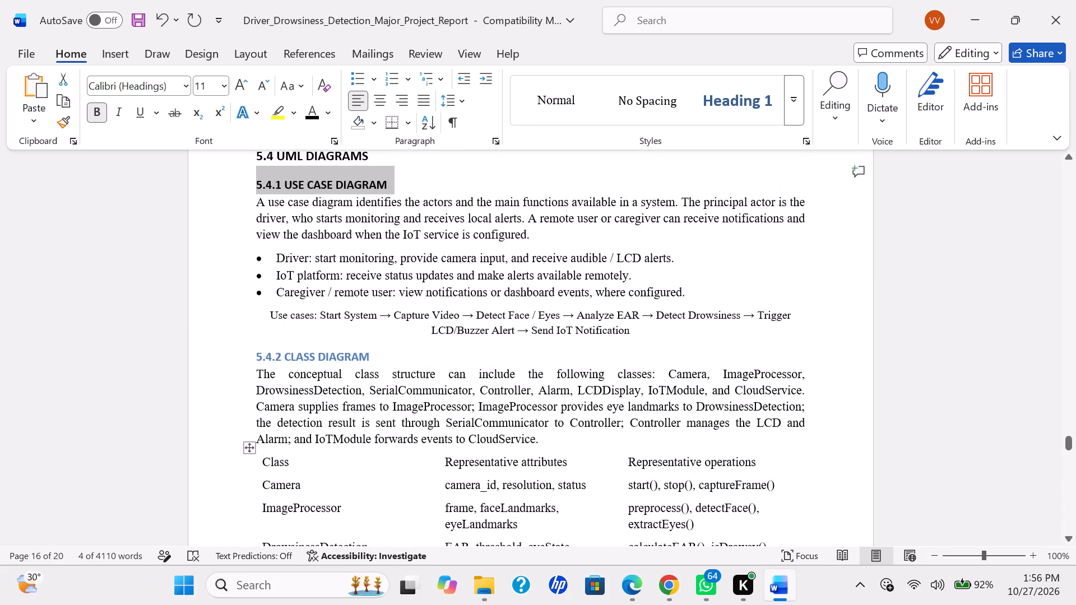
drag(395, 359, 280, 356)
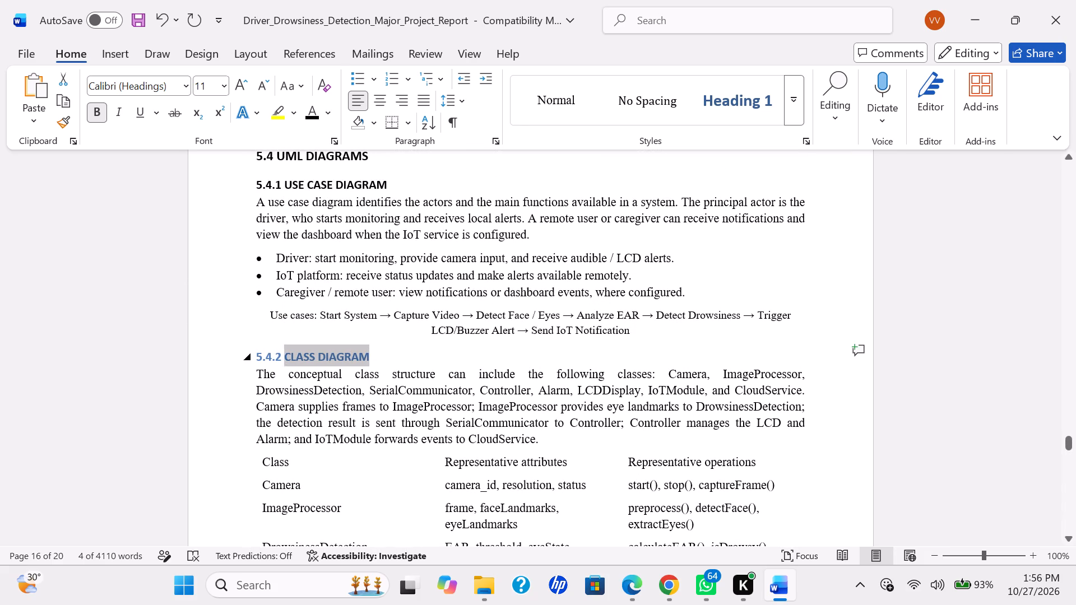
drag(280, 356, 249, 356)
click(348, 327)
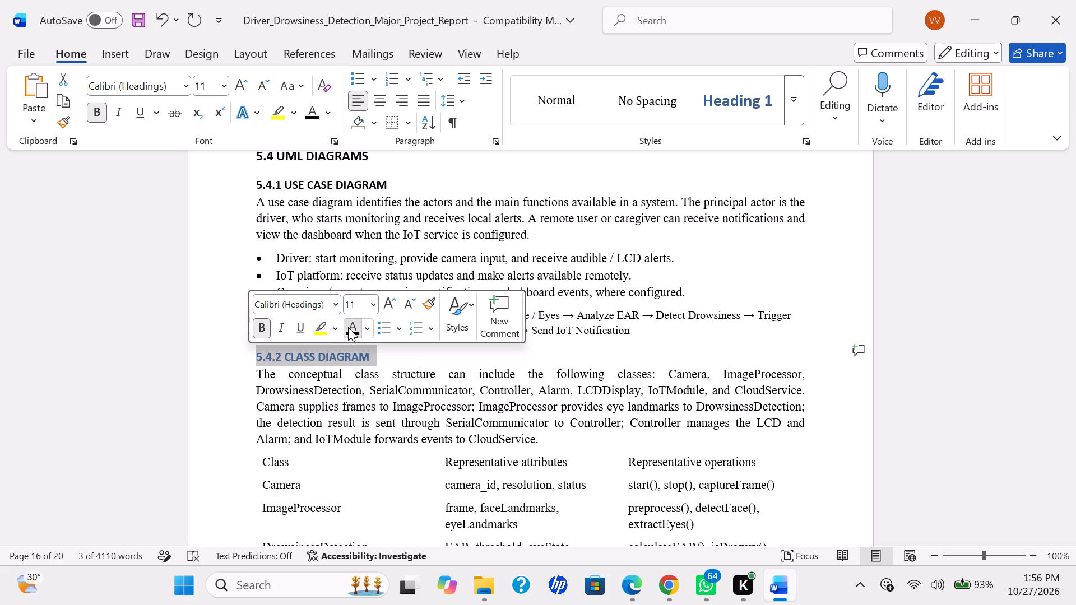
click(363, 464)
Change the font colour of the "5.4.3 SEQUENCE DIAGRAM" and "5.4.4 ACTIVITY DIAGRAM" subheadings to black.
scroll(363, 464, down, 1)
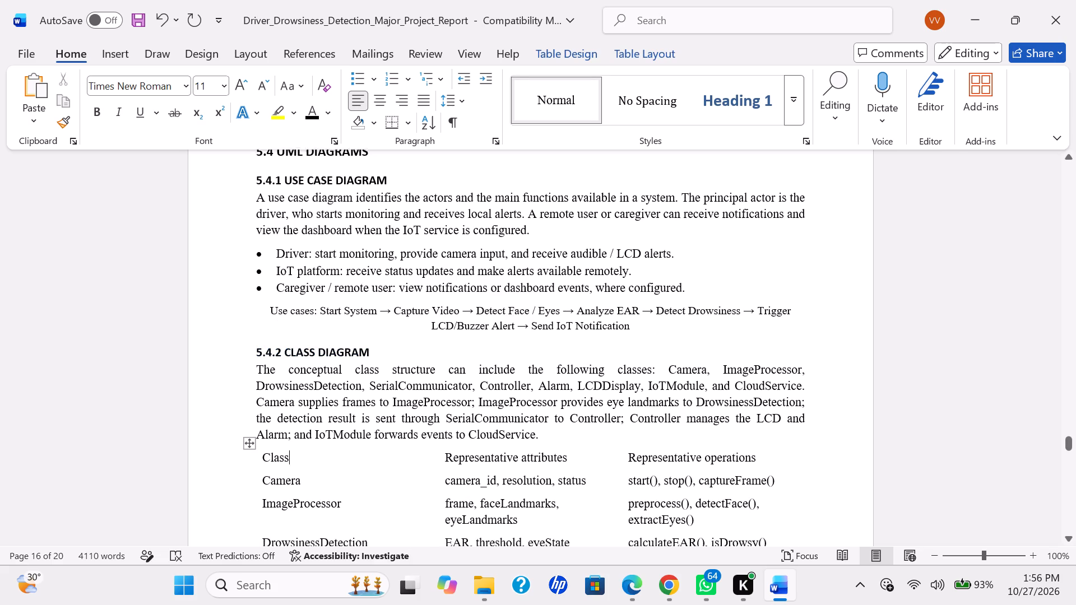
scroll(363, 464, down, 3)
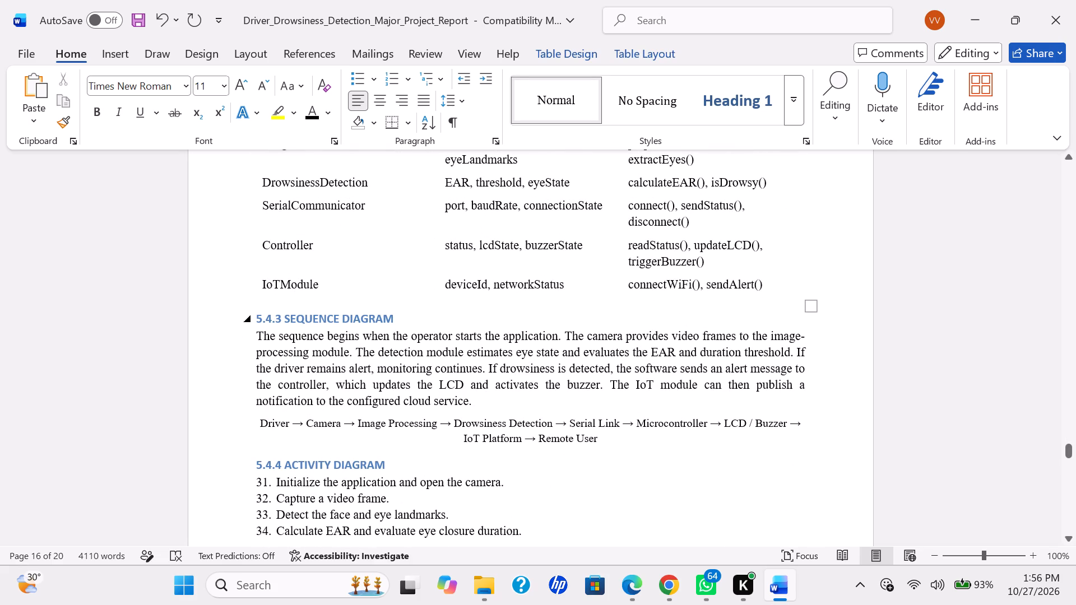
drag(401, 314, 245, 314)
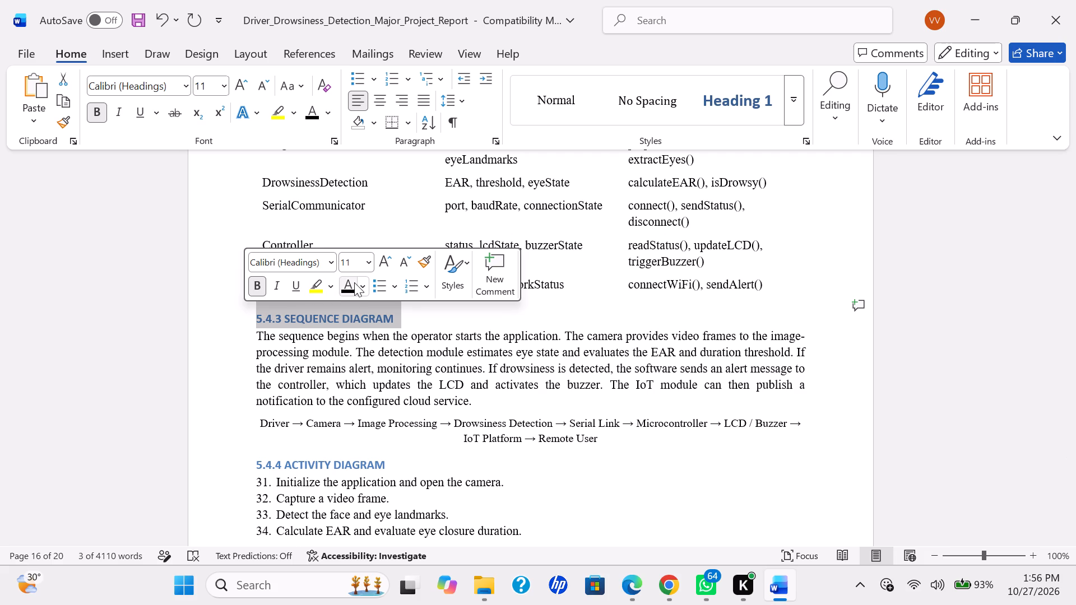
click(354, 282)
drag(398, 462, 313, 458)
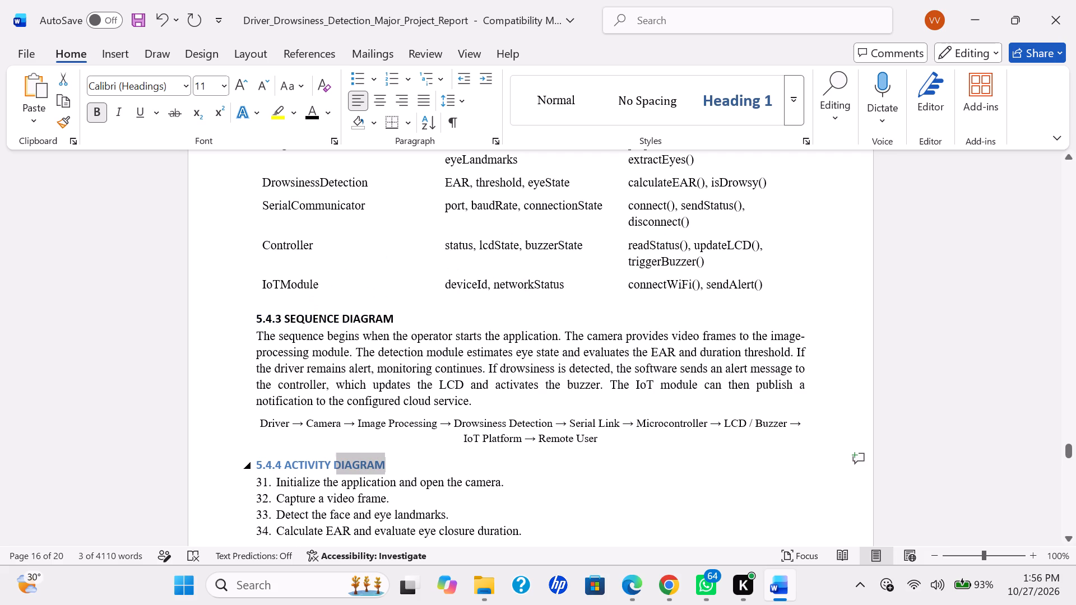
drag(313, 458, 252, 453)
click(351, 427)
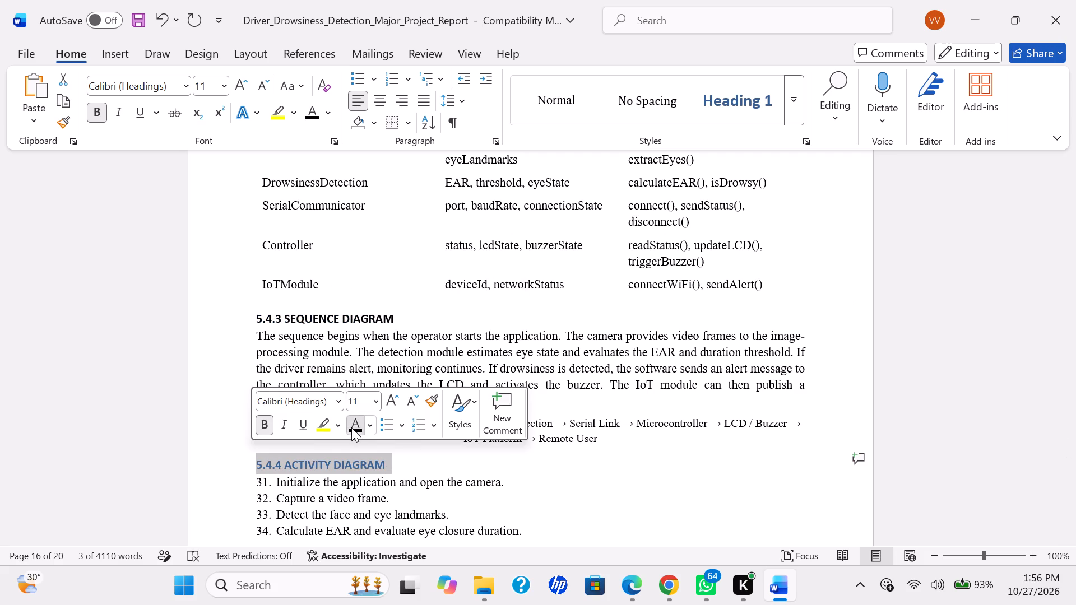
Change the font colour of subheadings 5.4.5 to 5.4.7, from "COLLABORATION DIAGRAM" through "DEPLOYMENT DIAGRAM", to black.
scroll(351, 427, down, 5)
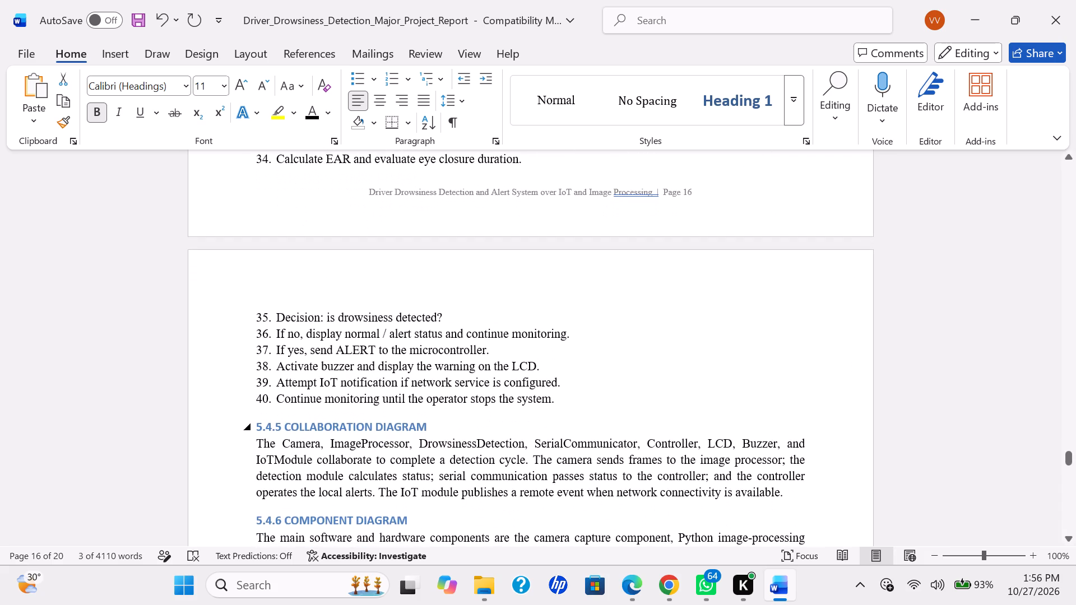
drag(434, 427, 253, 427)
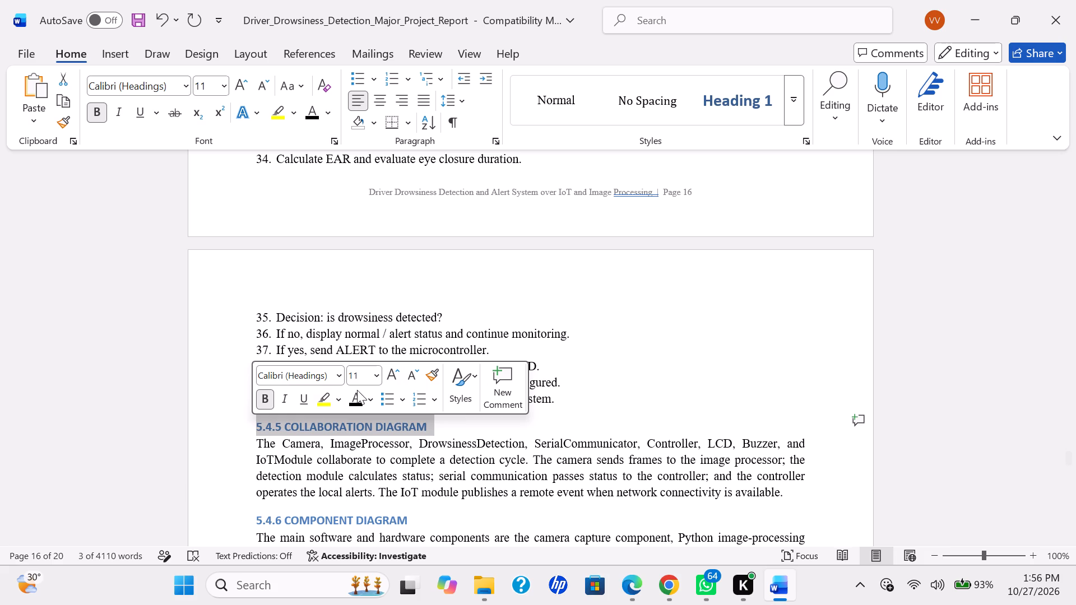
click(361, 395)
scroll(361, 395, down, 2)
drag(432, 462, 256, 461)
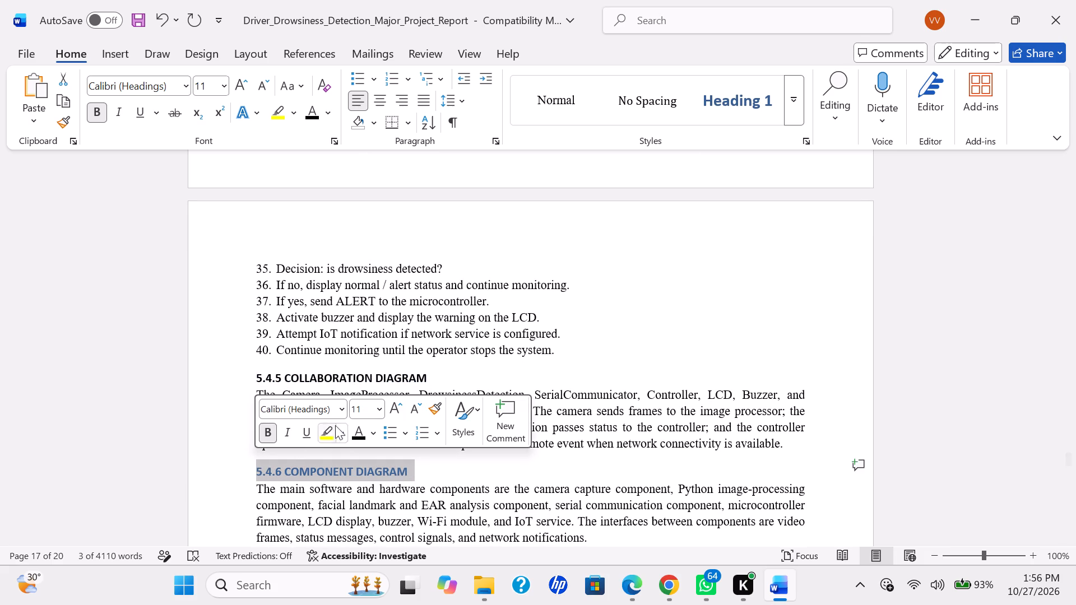
click(357, 429)
scroll(357, 429, down, 3)
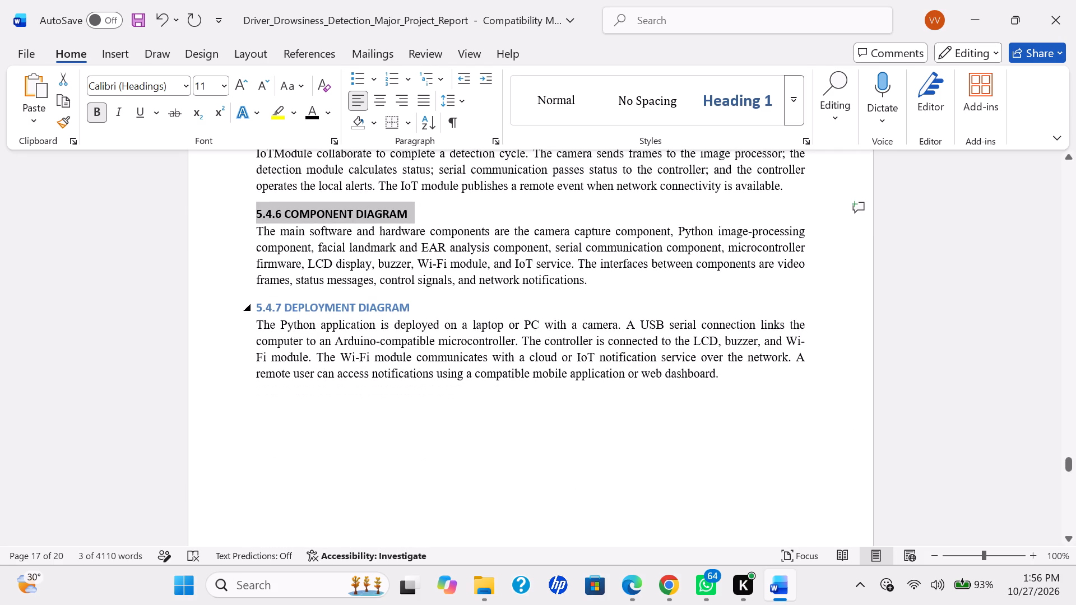
drag(425, 312, 244, 313)
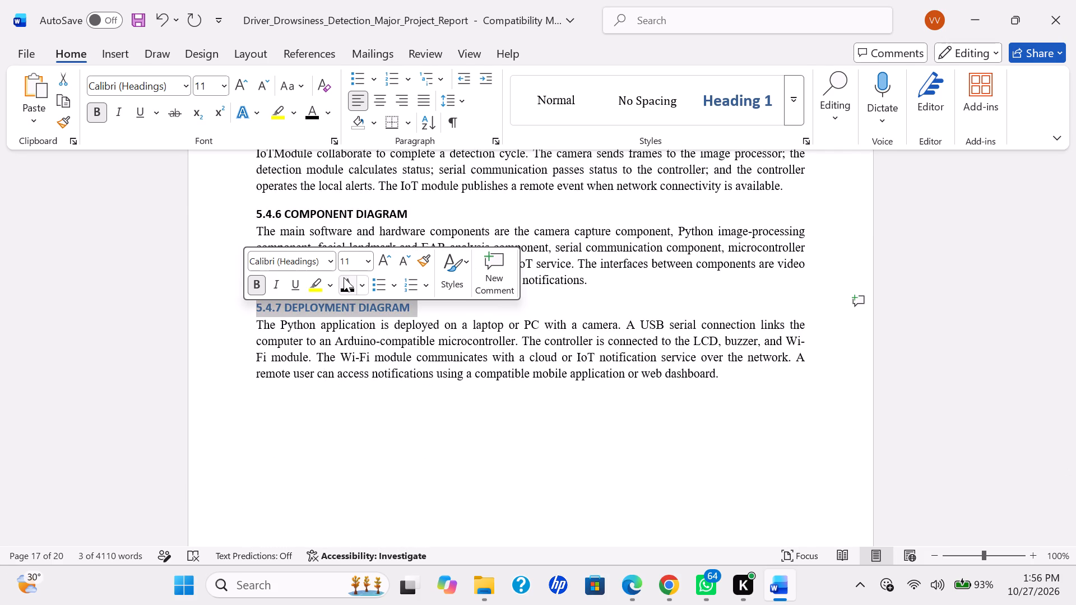
click(352, 286)
Change the font colour of the whole "6. CONCLUSION AND FUTURE ENHANCEMENTS" chapter heading, including its number, to black.
scroll(390, 417, down, 2)
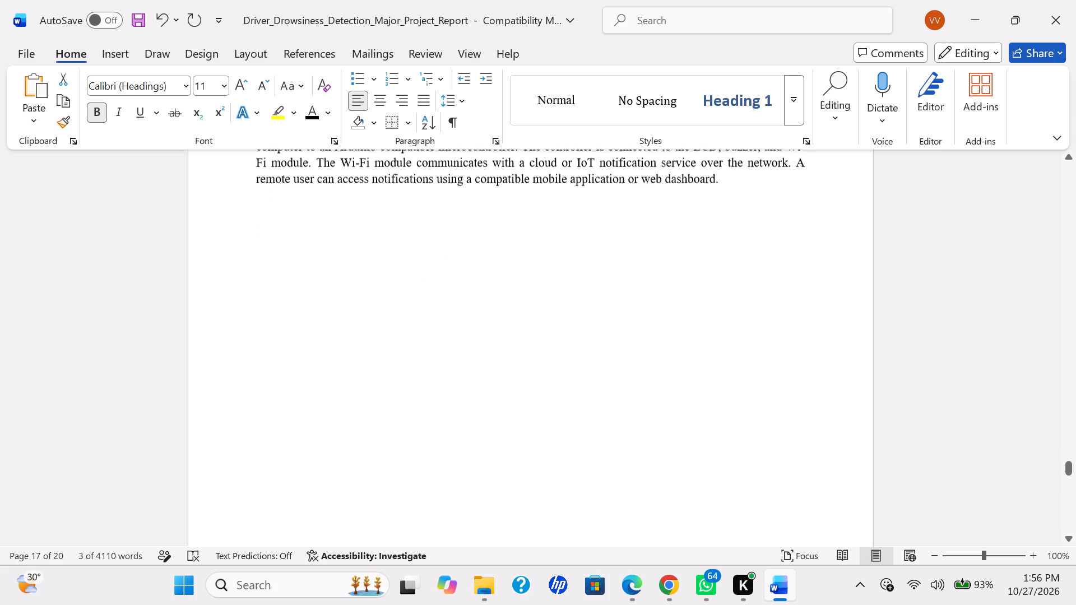
scroll(390, 417, down, 2)
scroll(390, 417, up, 3)
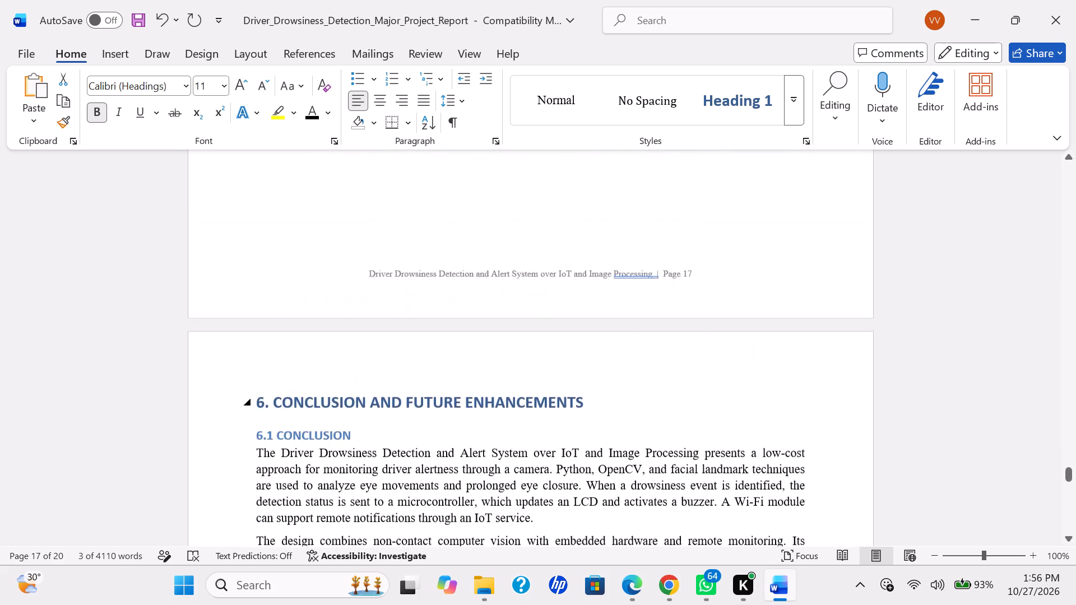
scroll(390, 417, up, 5)
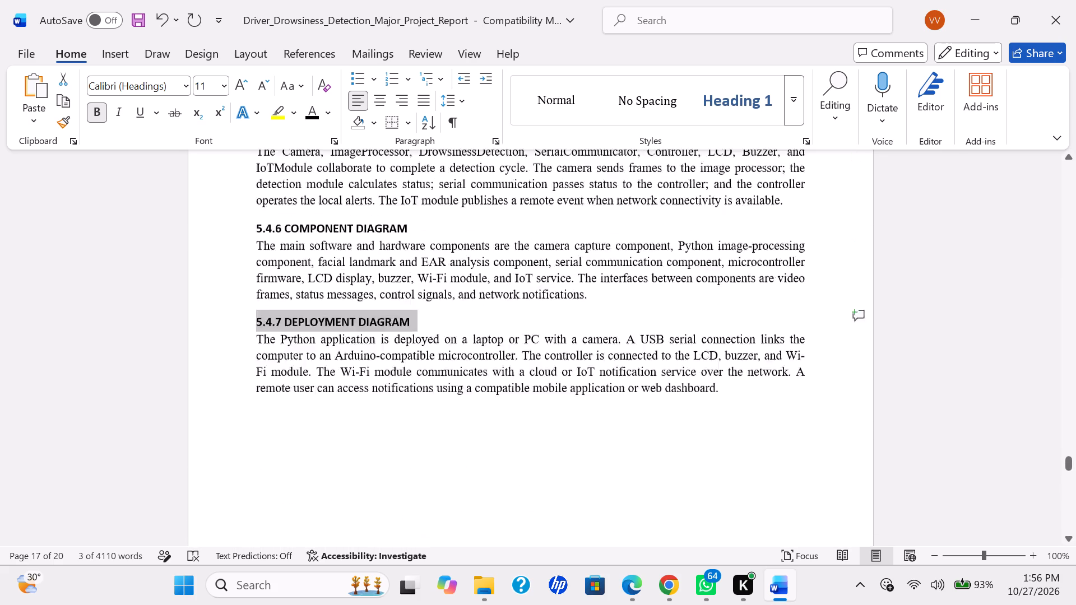
scroll(390, 417, up, 1)
scroll(390, 417, down, 1)
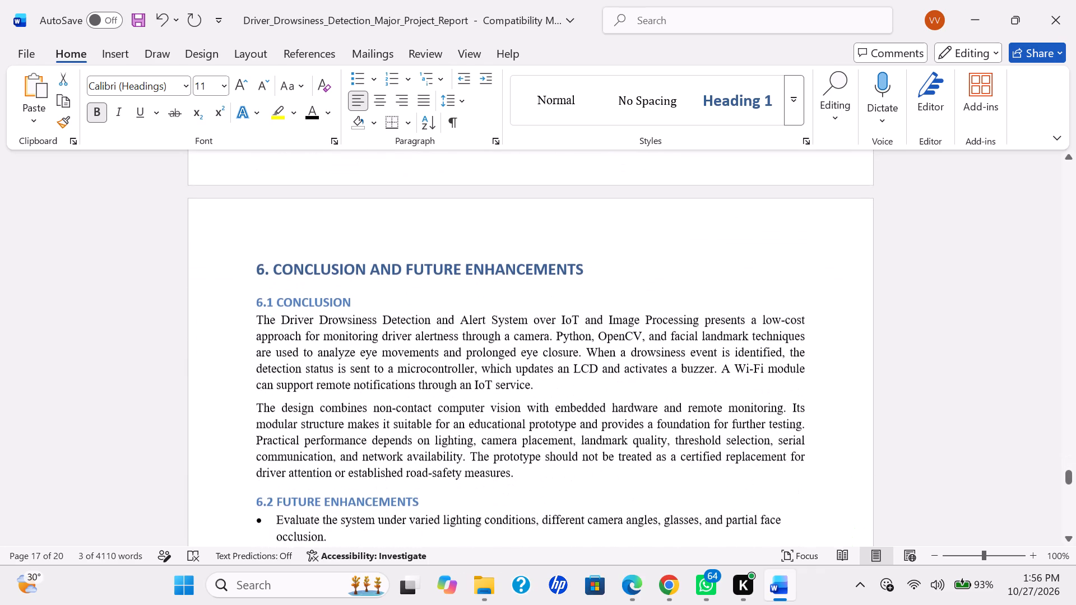
drag(607, 273, 250, 279)
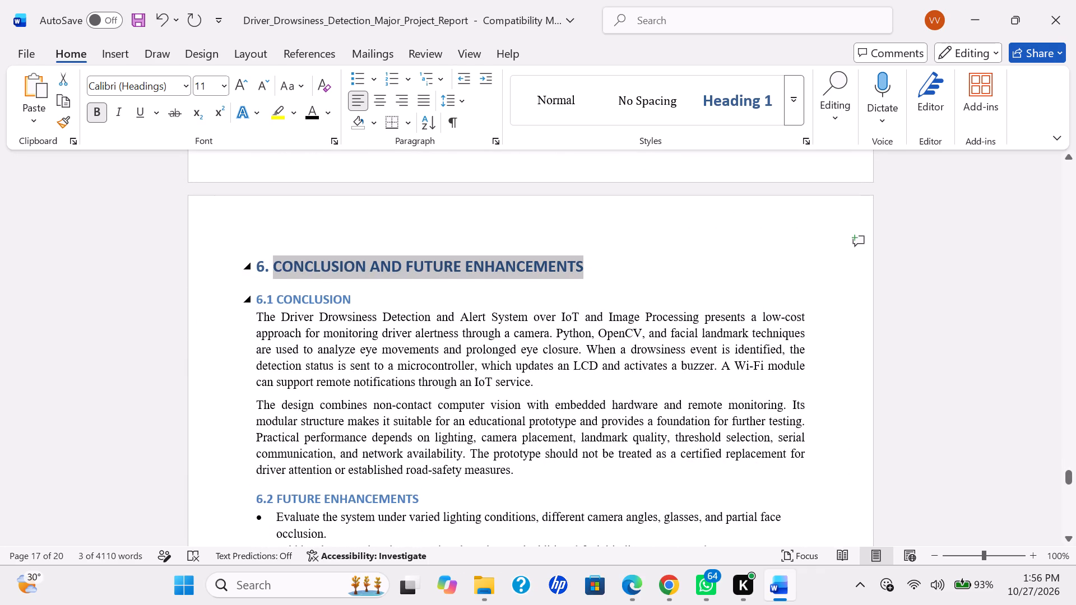
drag(250, 279, 263, 266)
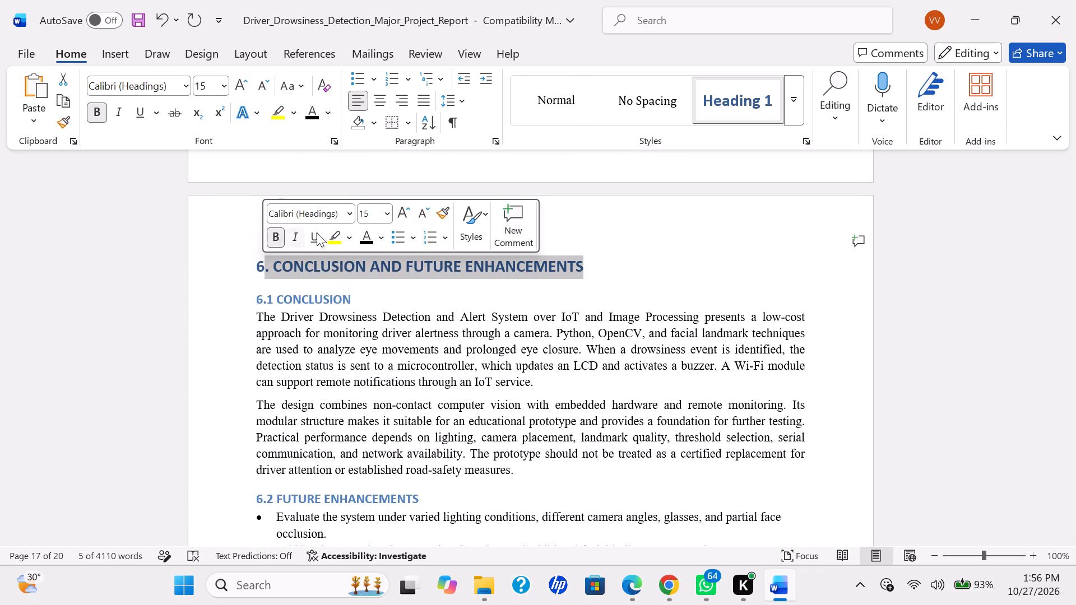
click(374, 243)
click(260, 264)
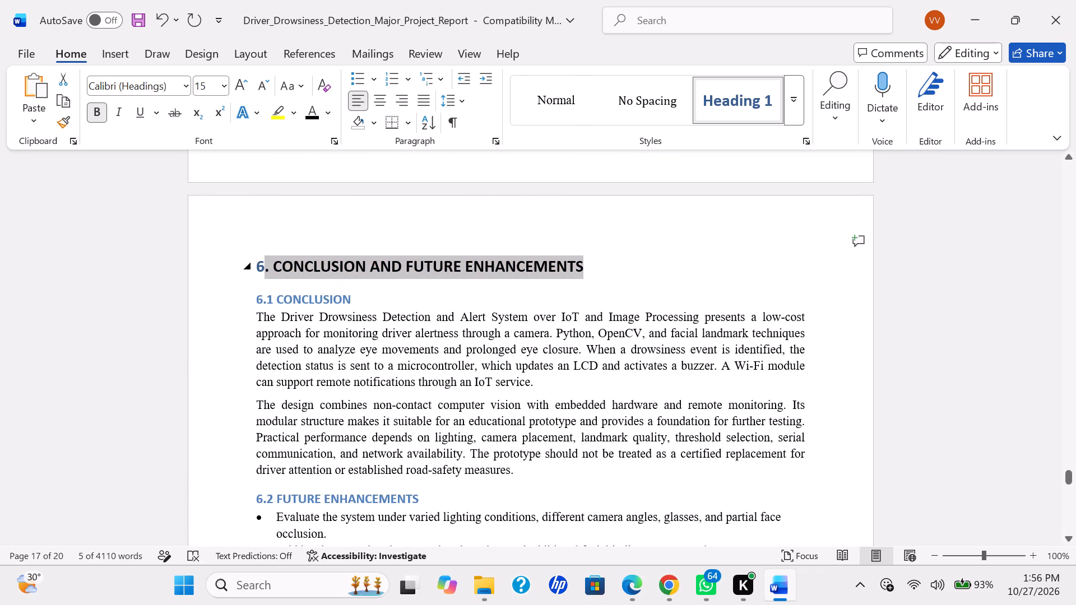
double_click(260, 264)
click(367, 238)
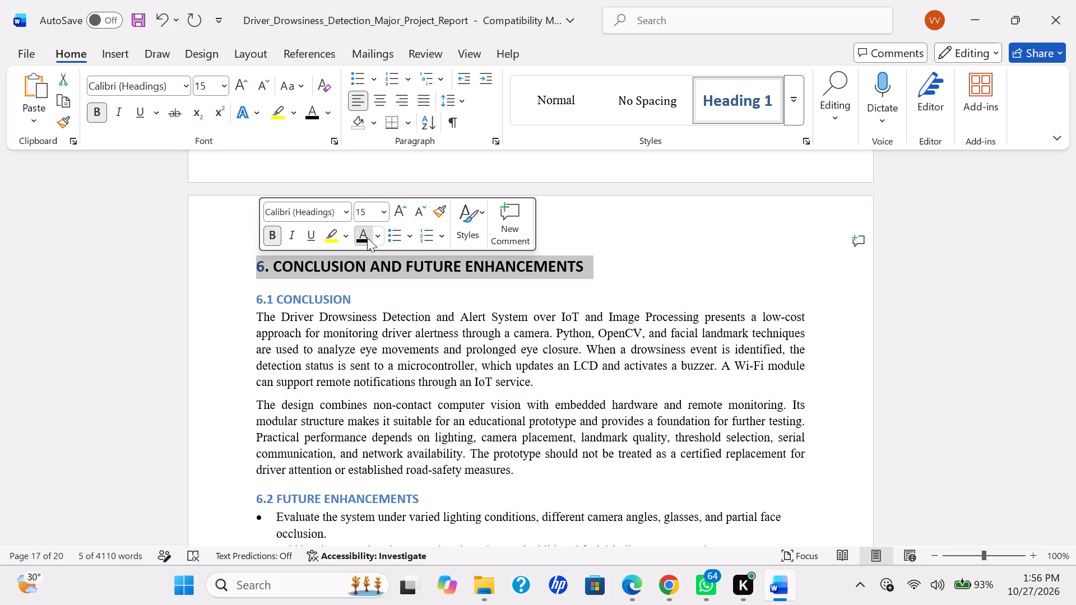
Change the font colour of the "6.1 CONCLUSION" and "6.2 FUTURE ENHANCEMENTS" subheadings to black.
drag(368, 306, 248, 302)
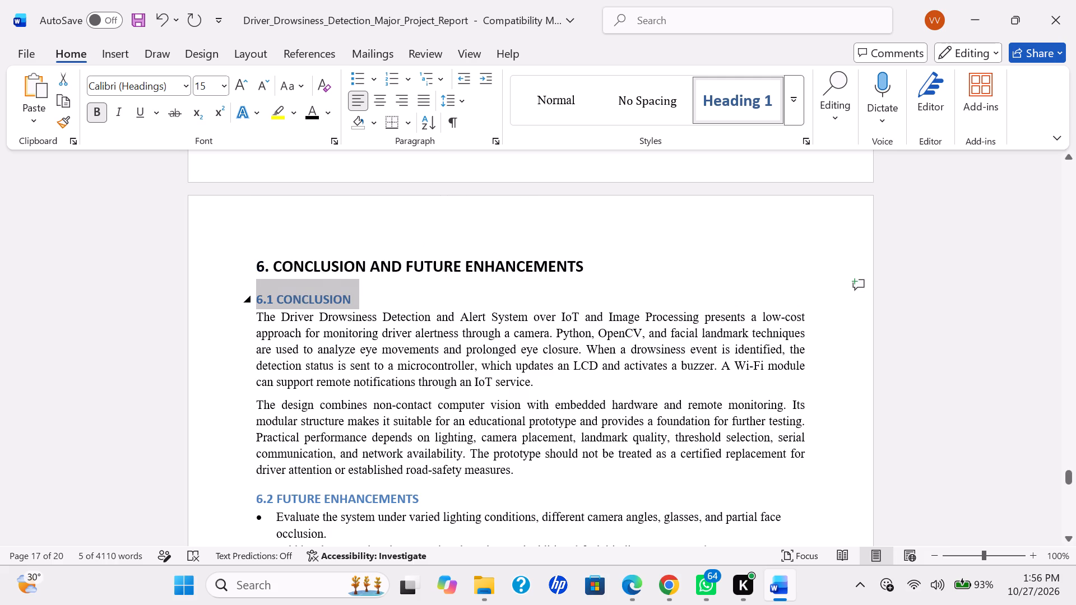
drag(248, 302, 245, 302)
click(347, 273)
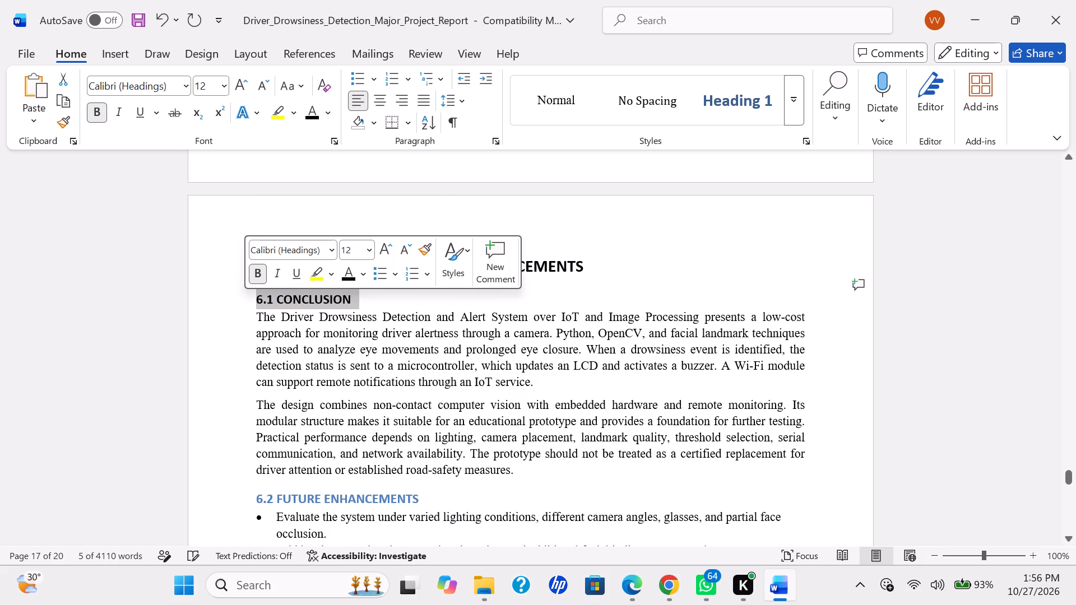
drag(438, 488, 256, 497)
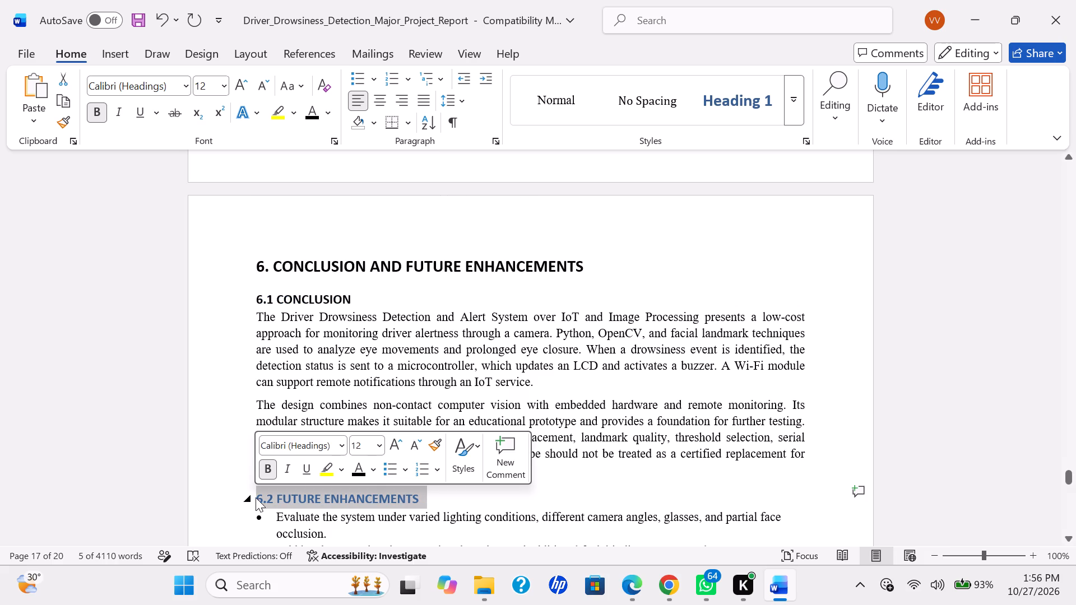
click(361, 459)
click(359, 471)
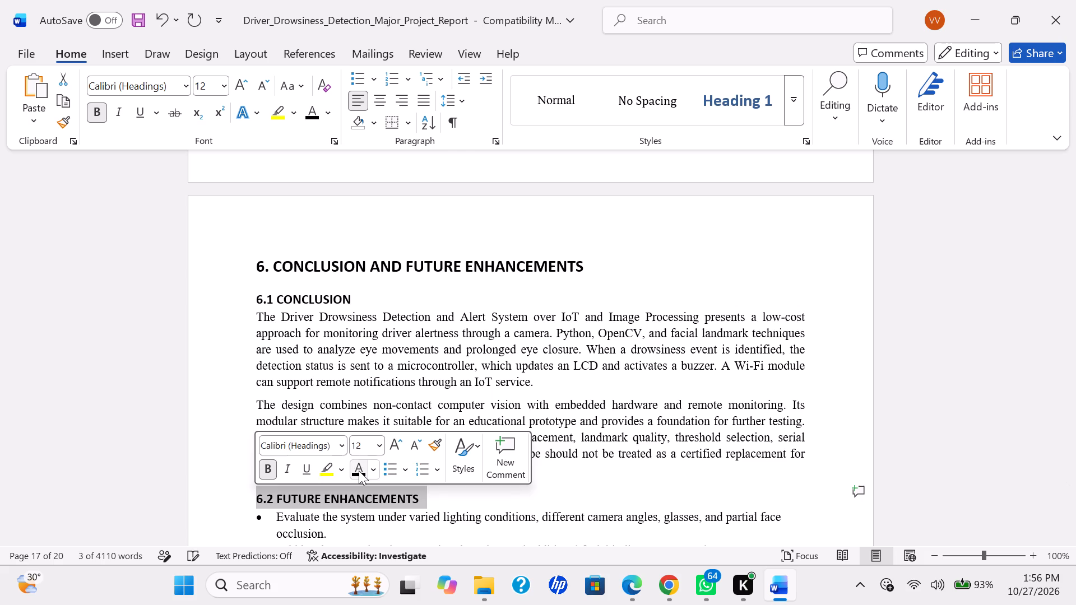
Change the font colour of the "7. REFERENCES" chapter heading to black.
scroll(359, 471, down, 7)
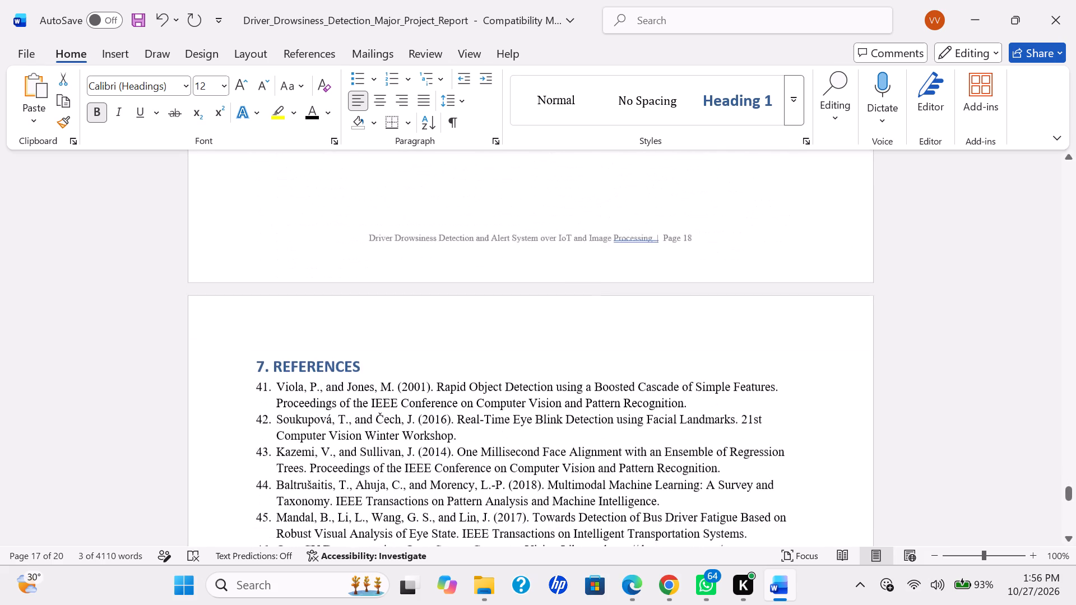
scroll(359, 471, down, 1)
drag(392, 324, 240, 324)
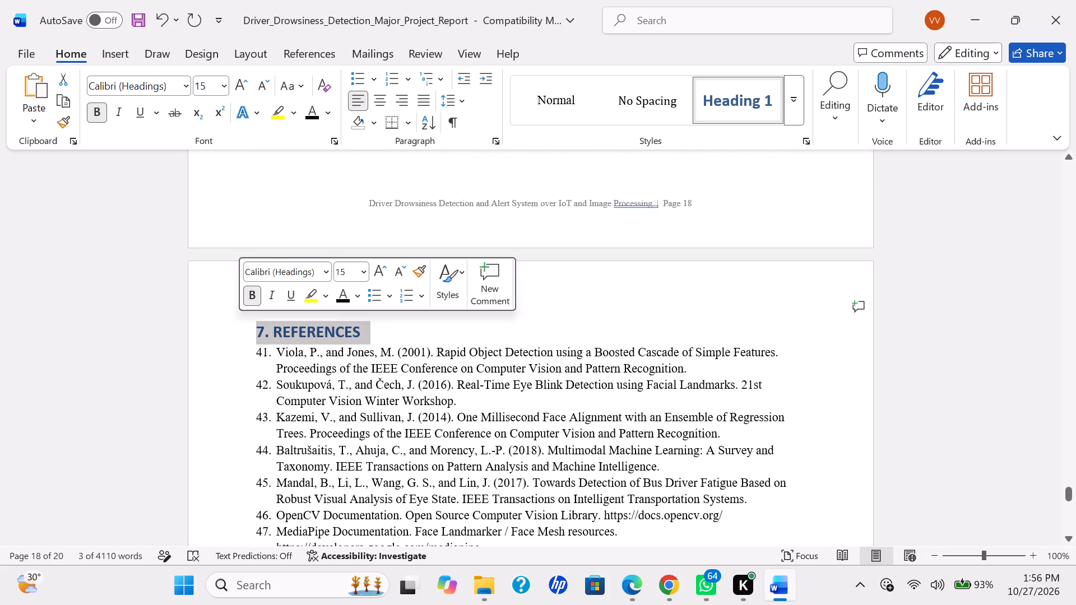
click(341, 288)
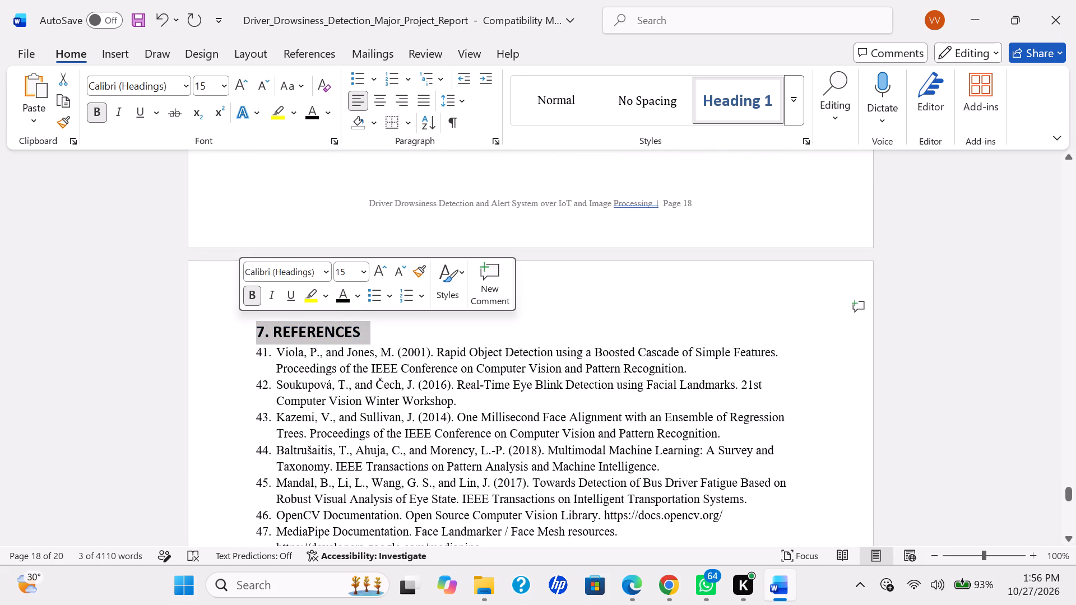
Change the font colour of the "APPENDIX A: OPERATING WORKFLOW" heading to black.
scroll(354, 360, down, 4)
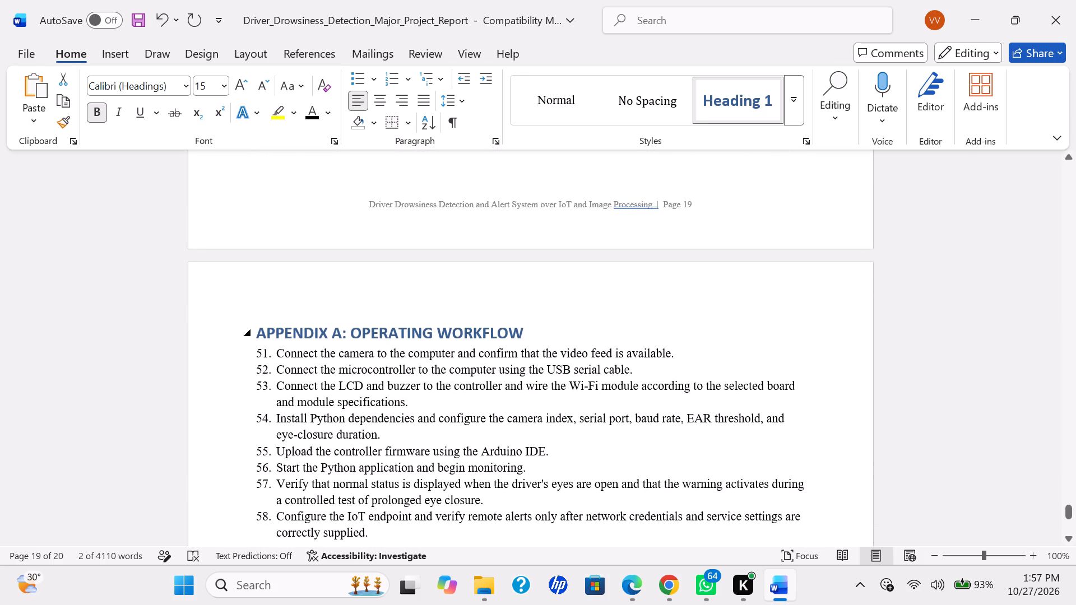
scroll(535, 329, down, 2)
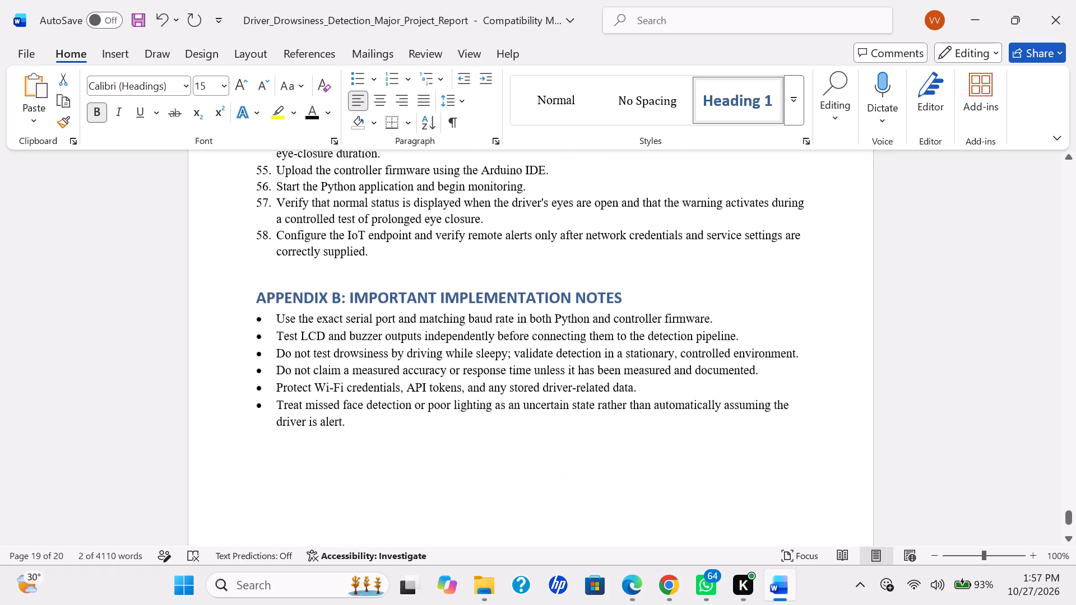
scroll(535, 329, up, 1)
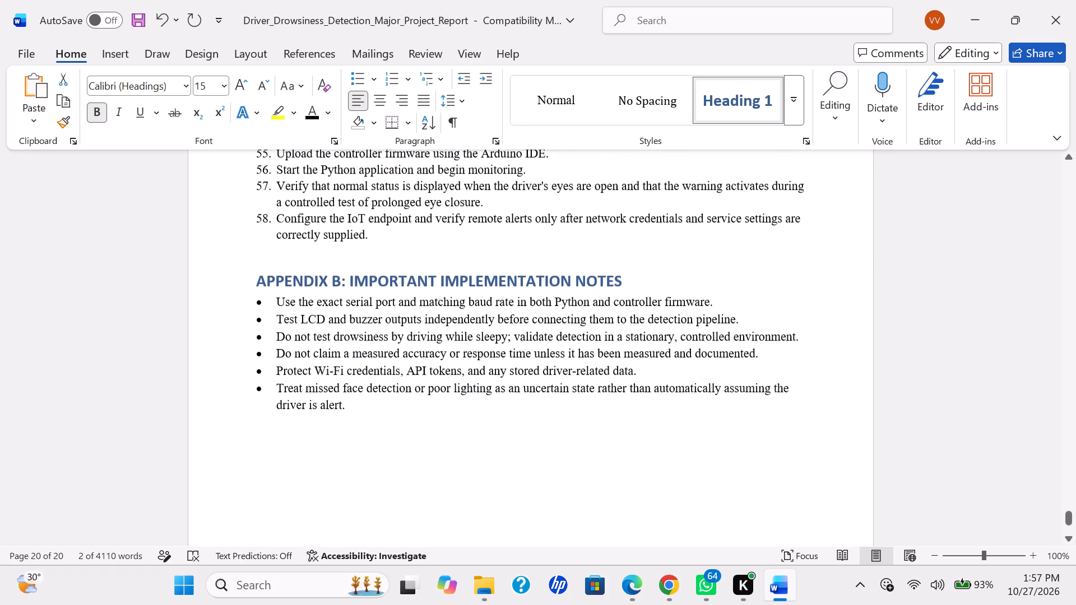
scroll(535, 329, up, 3)
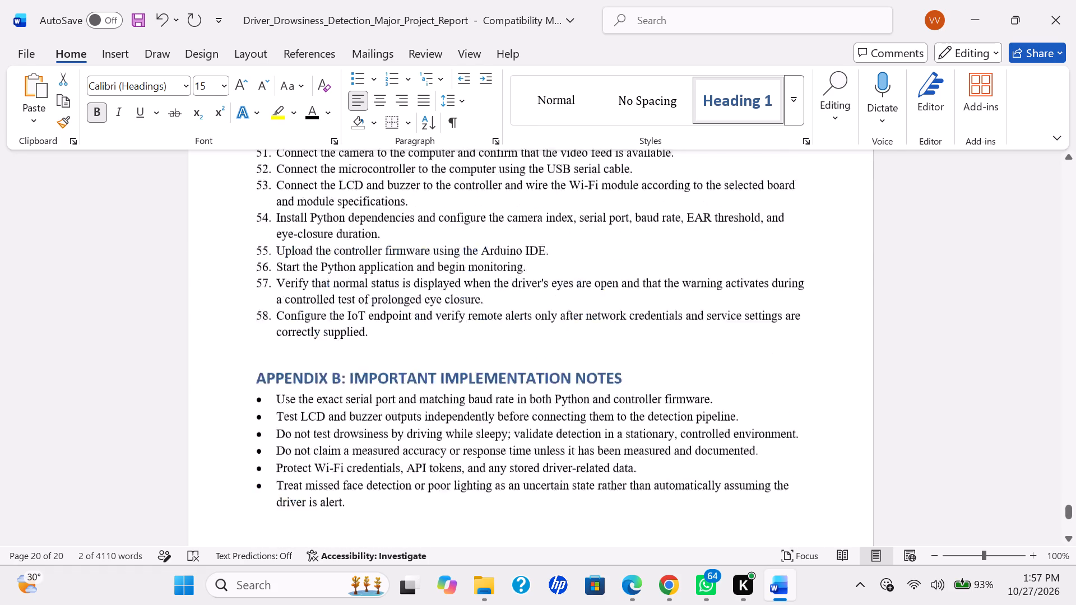
scroll(535, 329, up, 1)
scroll(535, 329, down, 3)
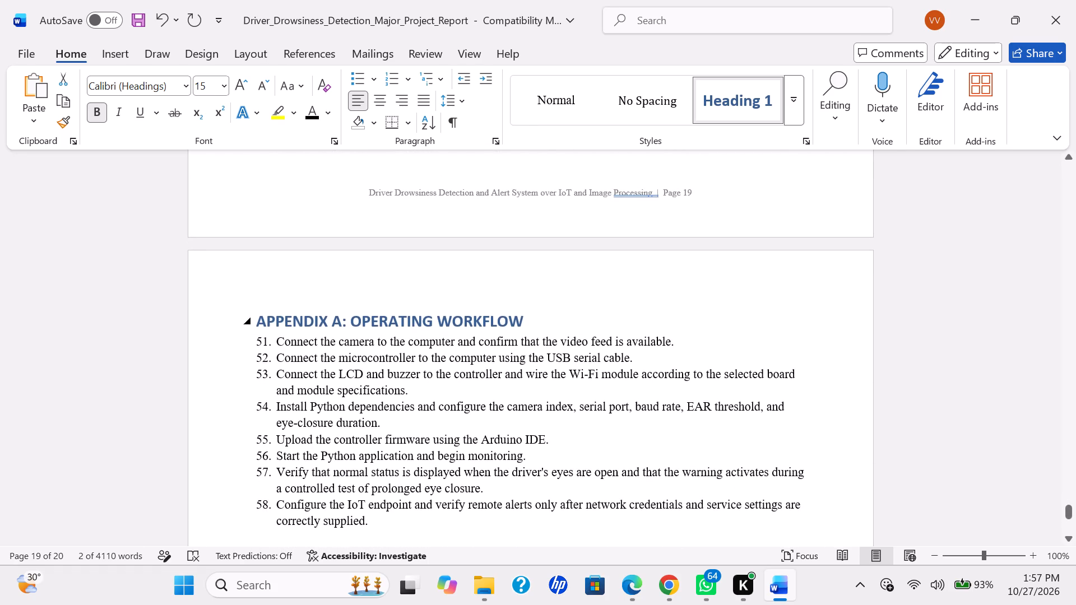
scroll(535, 329, down, 7)
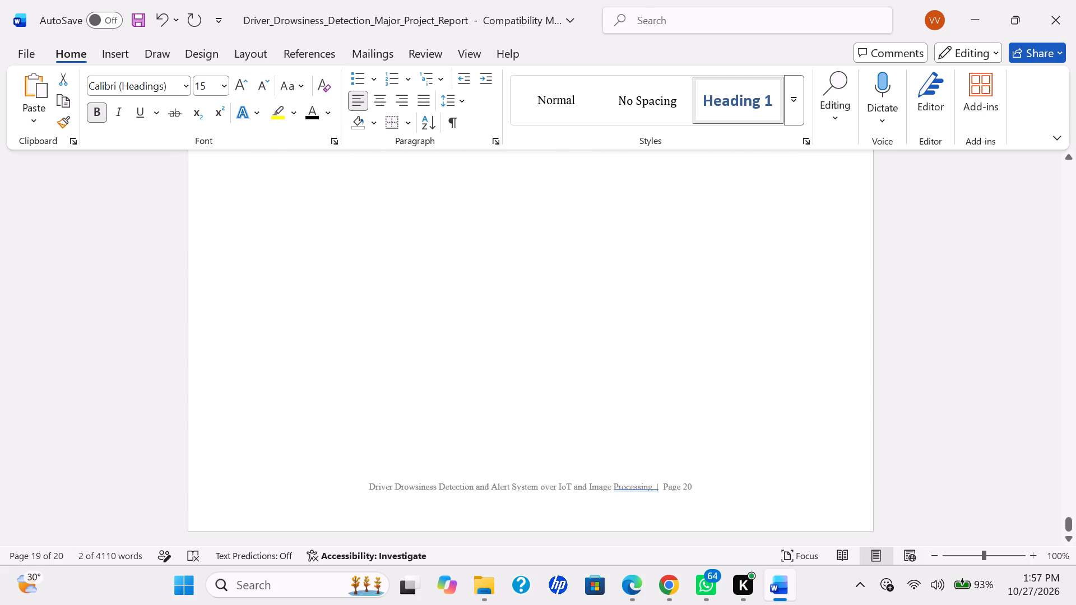
scroll(535, 329, up, 4)
drag(542, 371, 385, 398)
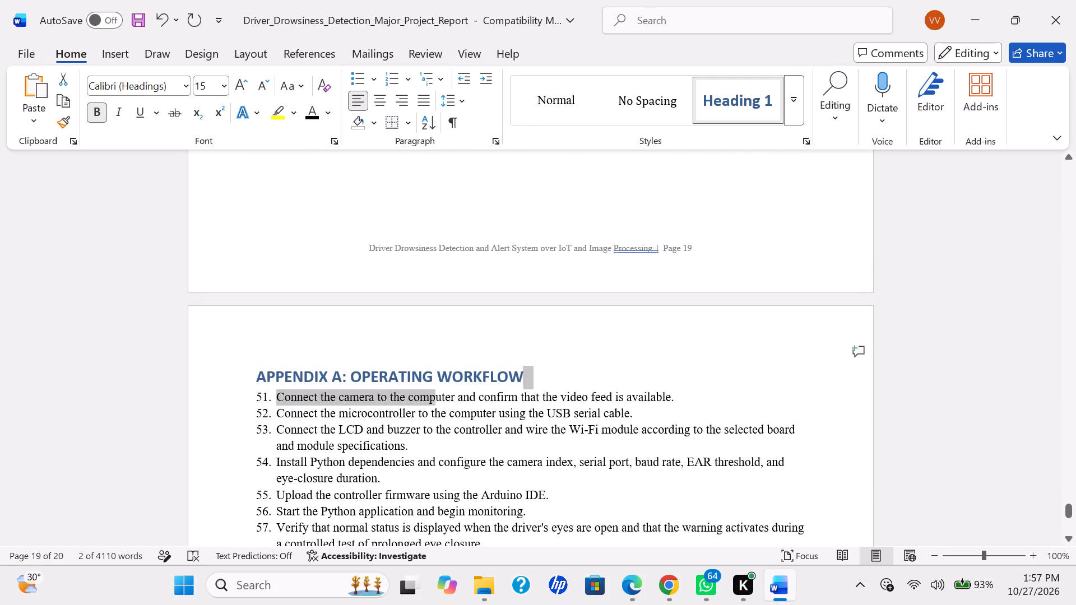
drag(385, 398, 278, 373)
click(386, 342)
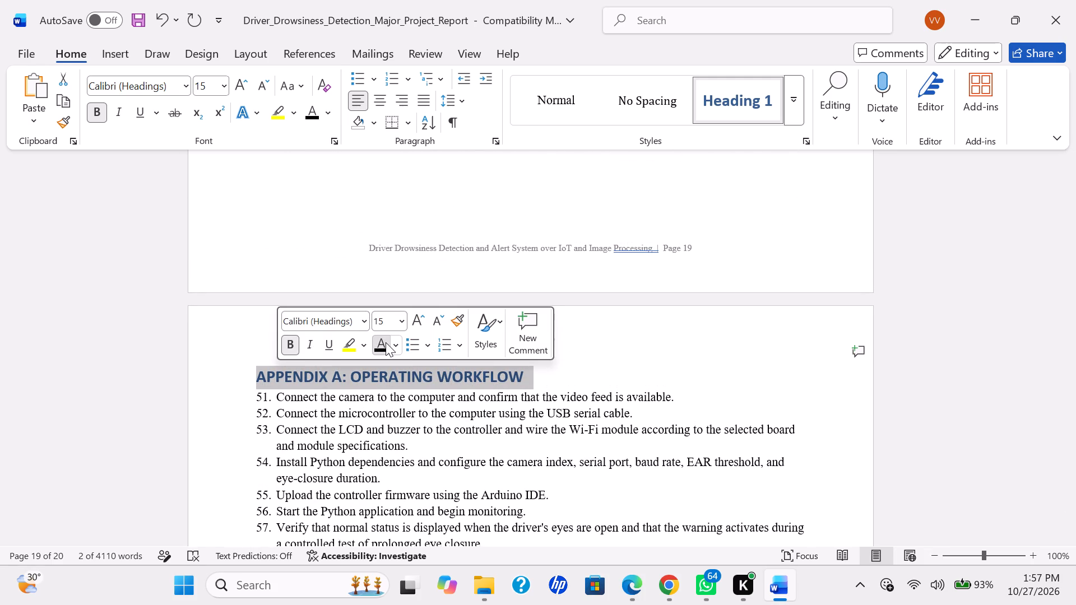
Change the font colour of the "APPENDIX B: IMPORTANT IMPLEMENTATION NOTES" heading to black.
scroll(386, 342, down, 4)
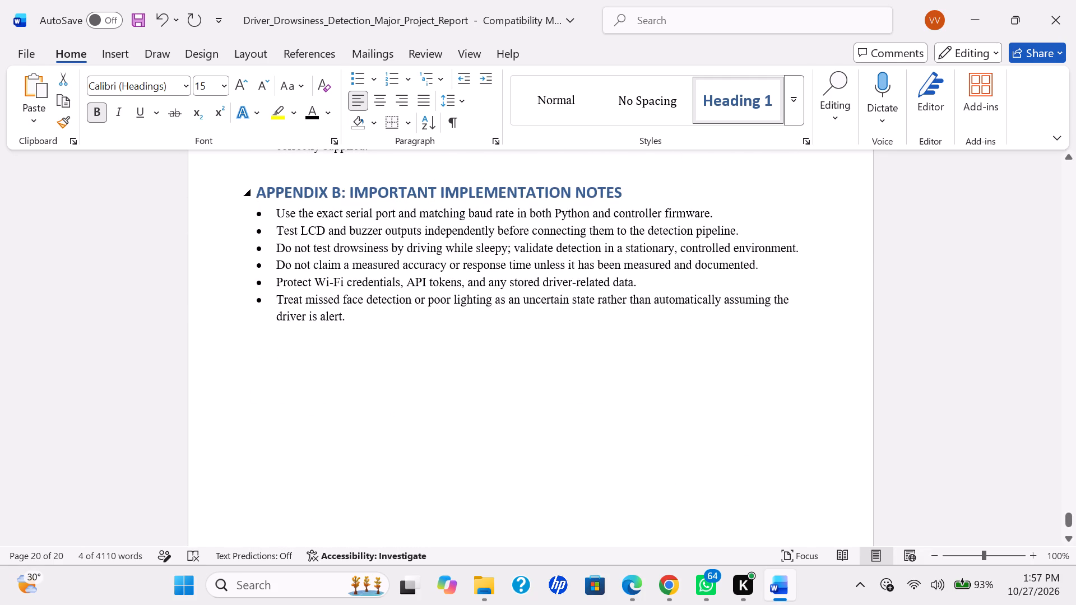
drag(623, 197, 272, 194)
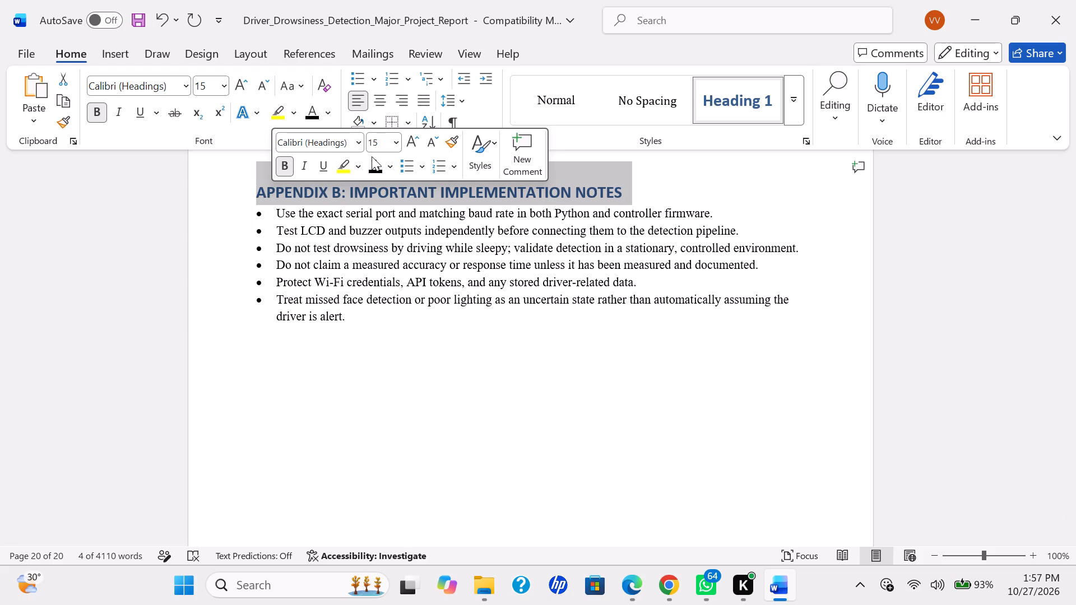
click(378, 159)
click(404, 328)
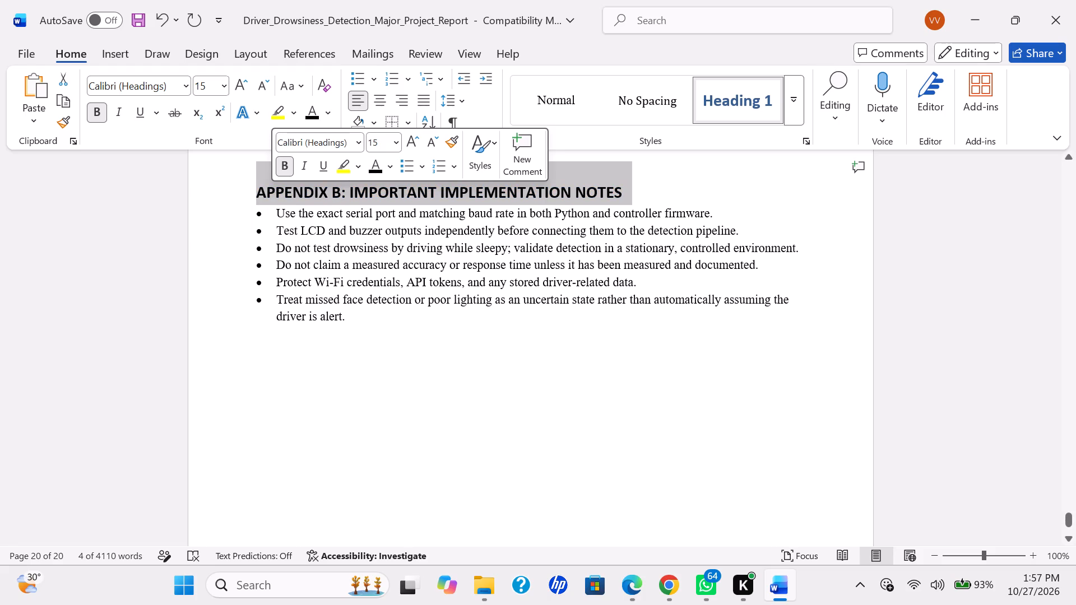
Review the report backwards from the appendices to the introduction, checking the heading colours and page layout.
scroll(404, 328, up, 6)
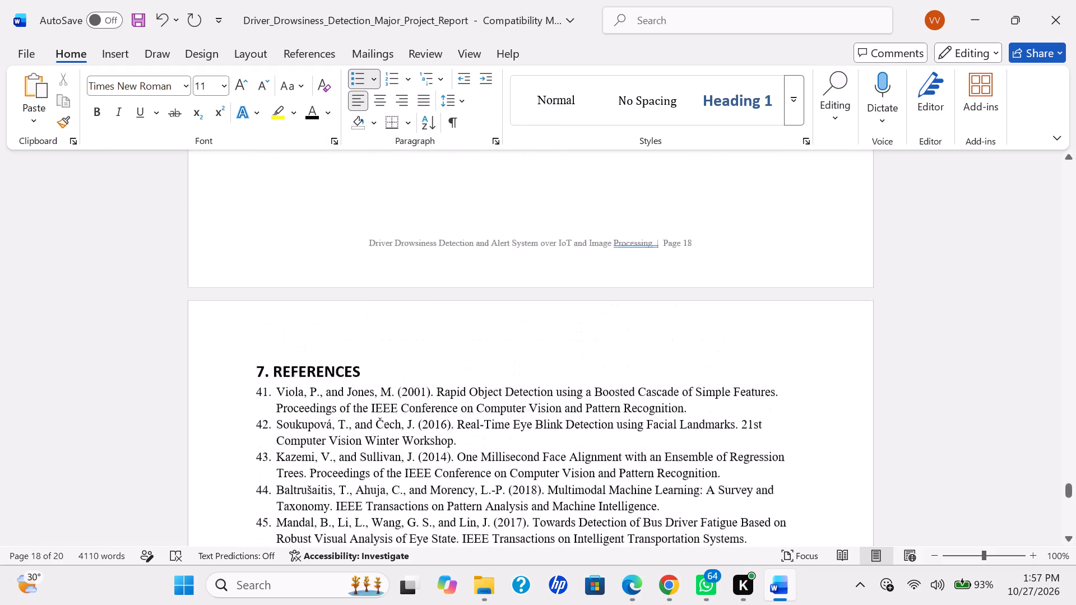
scroll(404, 328, up, 6)
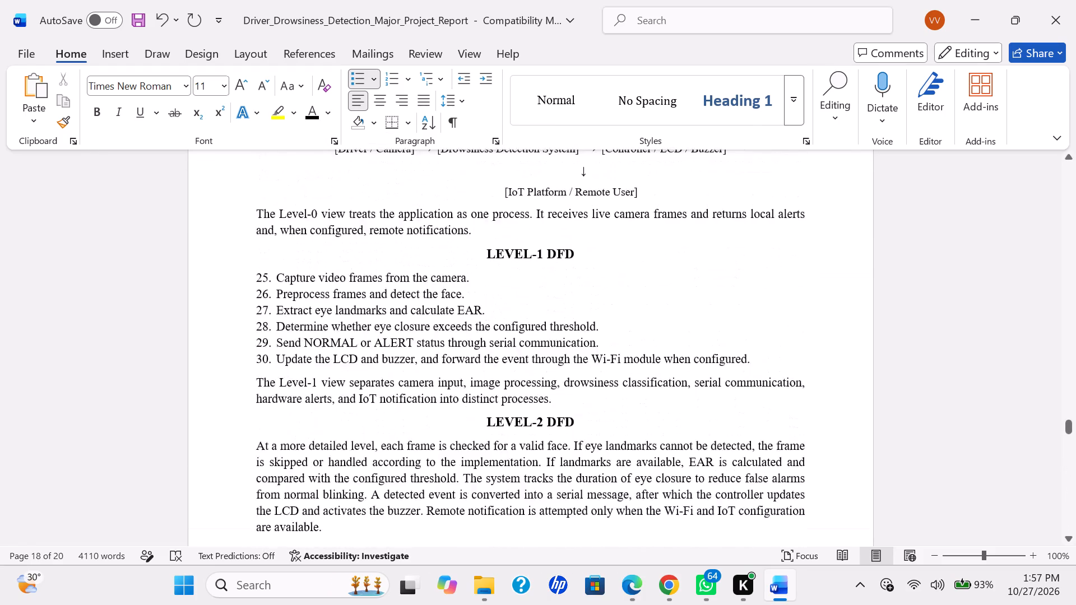
scroll(404, 328, up, 4)
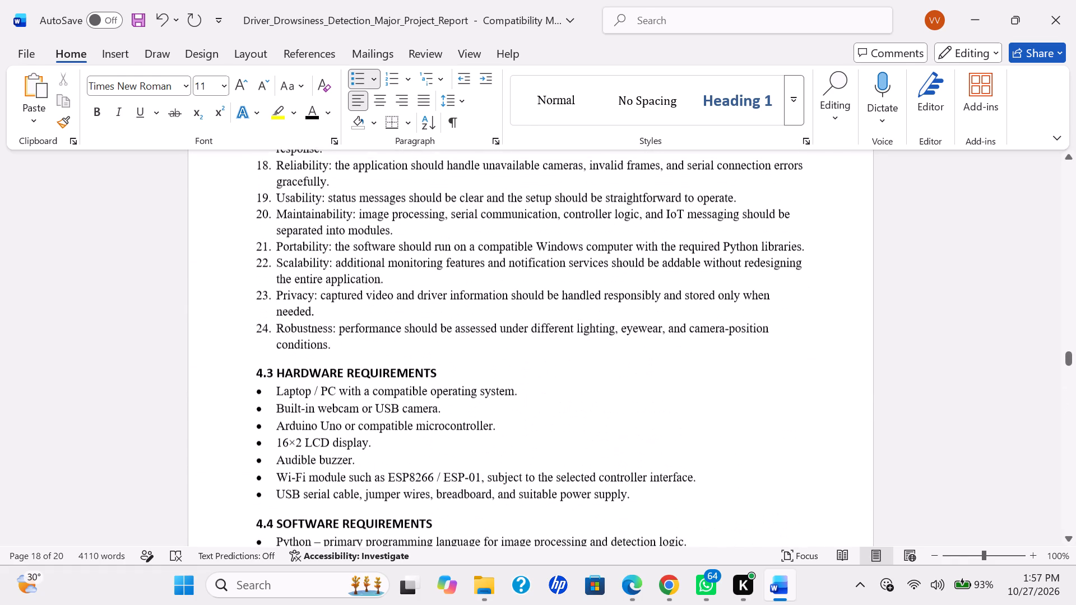
scroll(404, 328, down, 2)
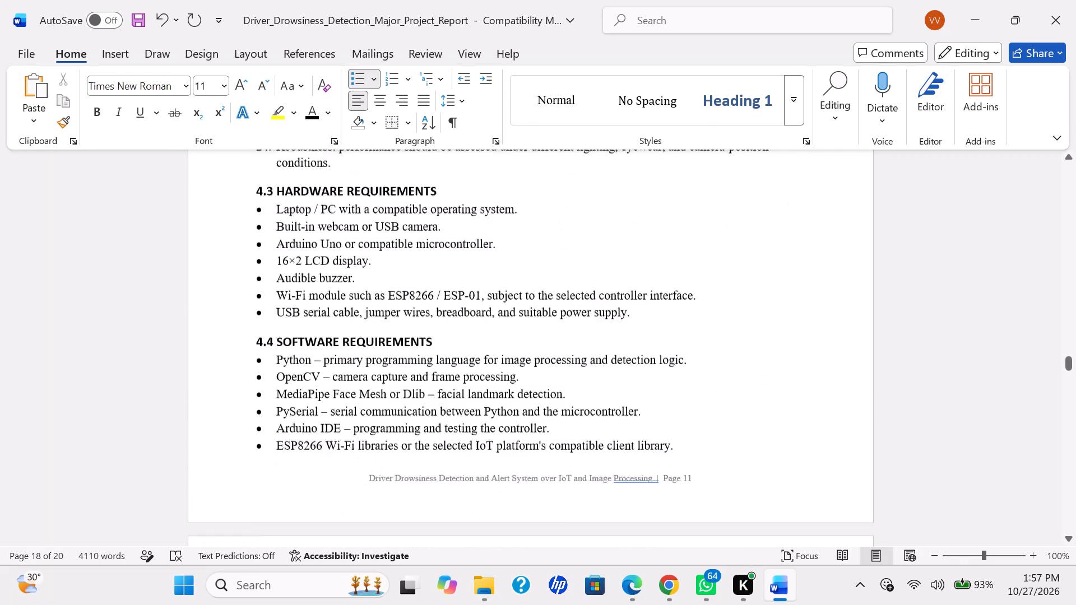
scroll(404, 328, down, 3)
scroll(404, 328, up, 1)
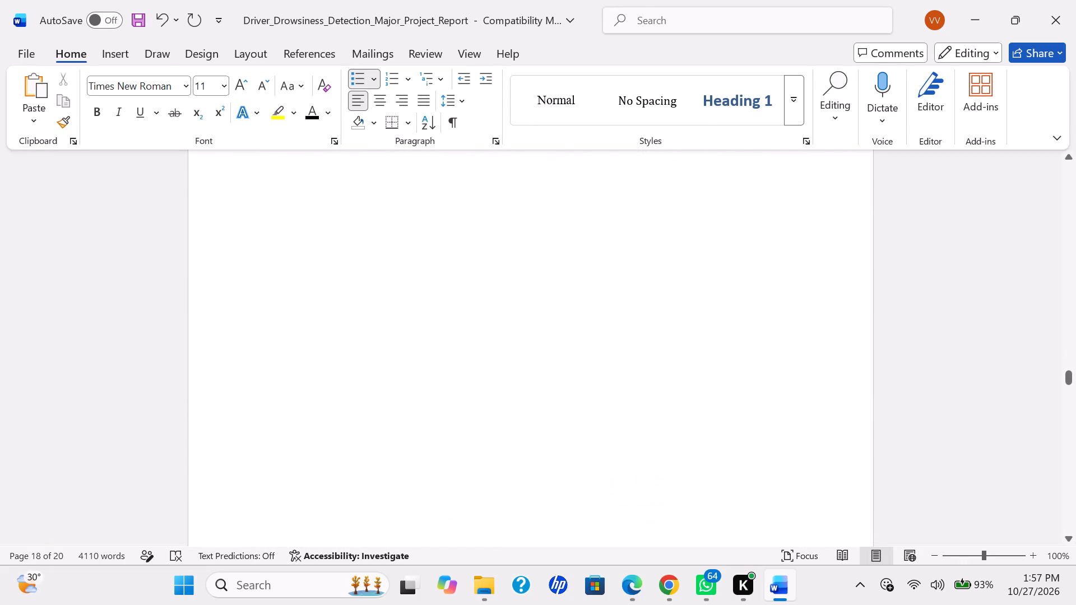
scroll(404, 328, up, 1)
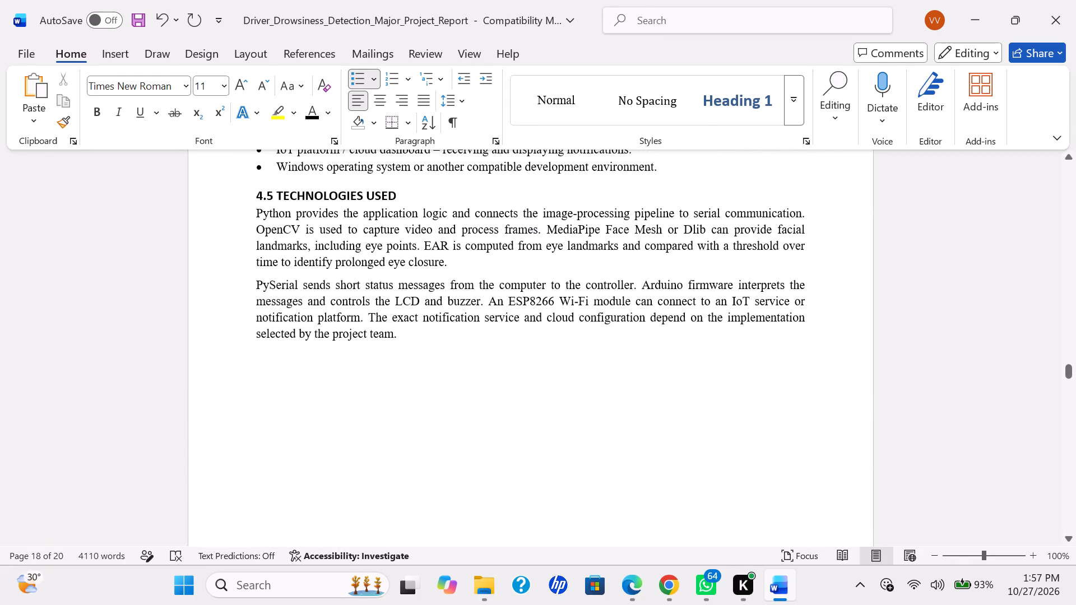
scroll(404, 328, up, 3)
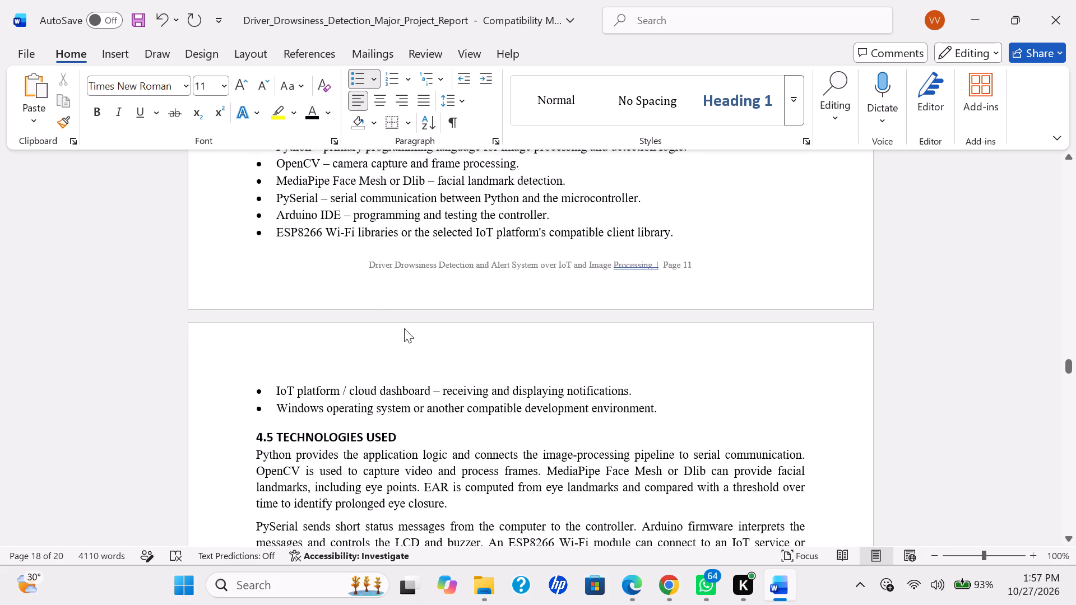
scroll(404, 328, up, 4)
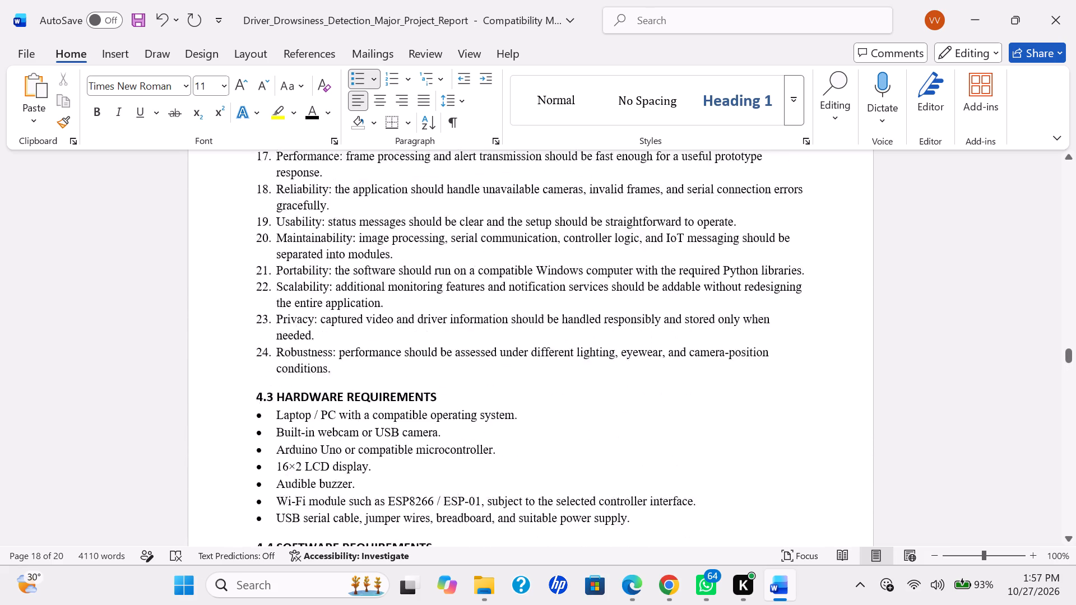
scroll(404, 328, up, 4)
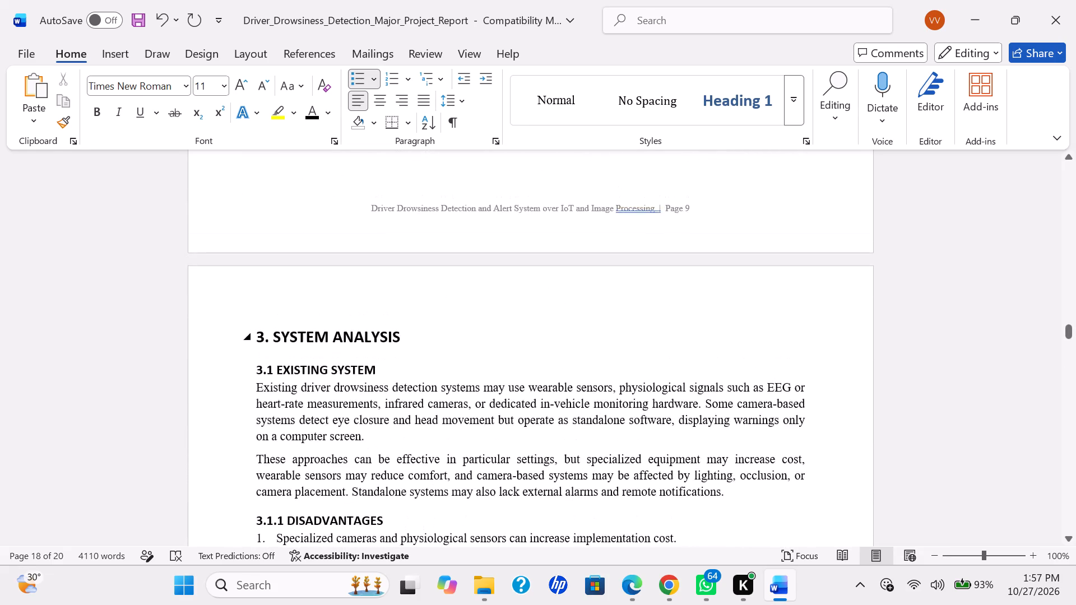
scroll(404, 328, up, 8)
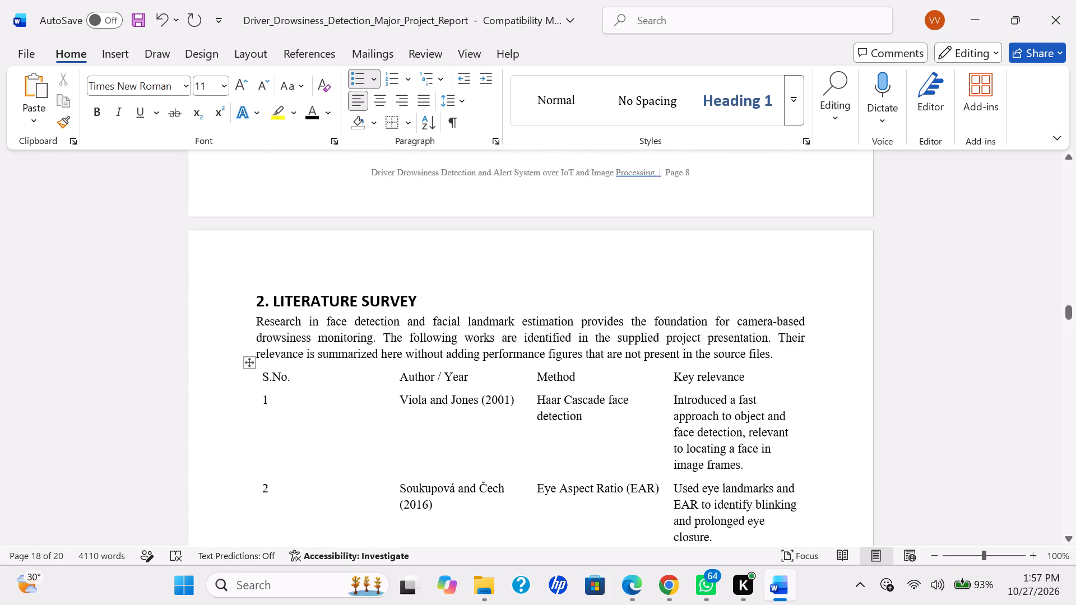
scroll(404, 328, up, 5)
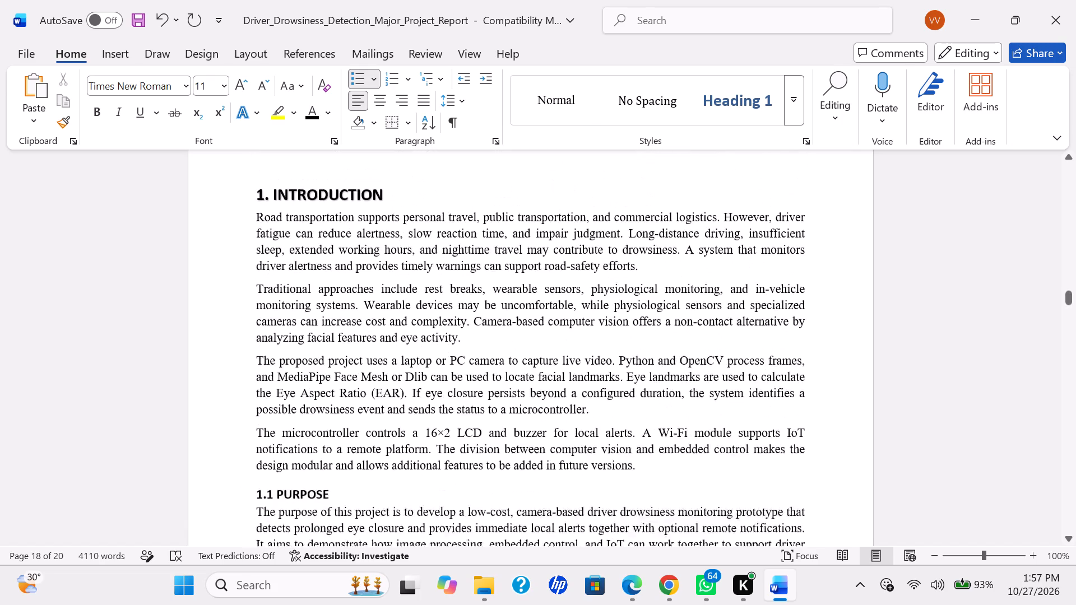
scroll(404, 328, up, 5)
Examine chapter 5's architecture, system modules and data flow diagram sections, including the Level-0 to Level-2 DFDs.
scroll(404, 328, down, 3)
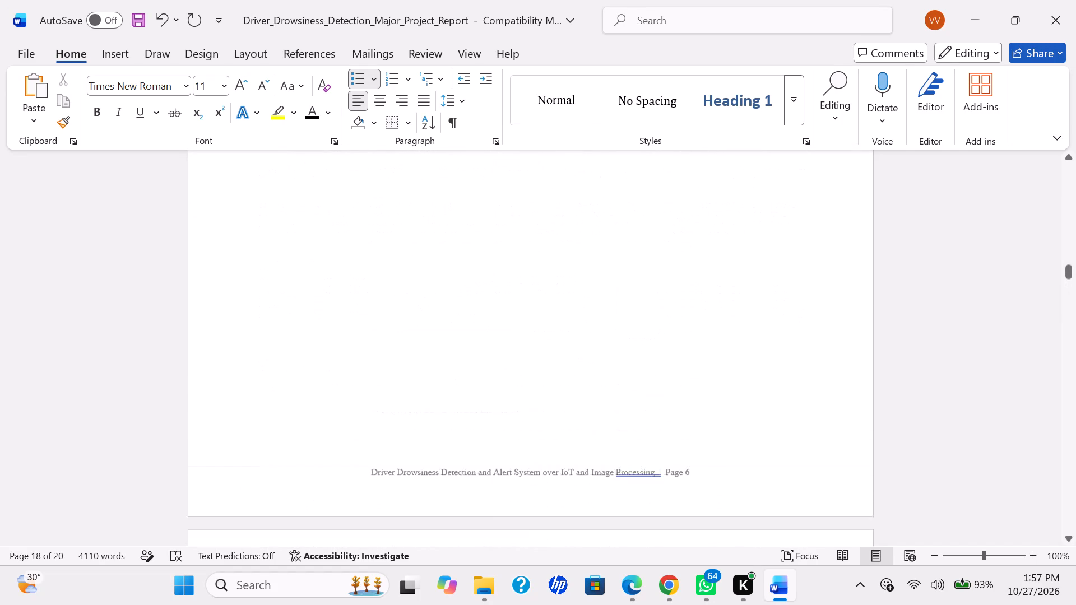
scroll(404, 328, down, 4)
scroll(404, 328, up, 1)
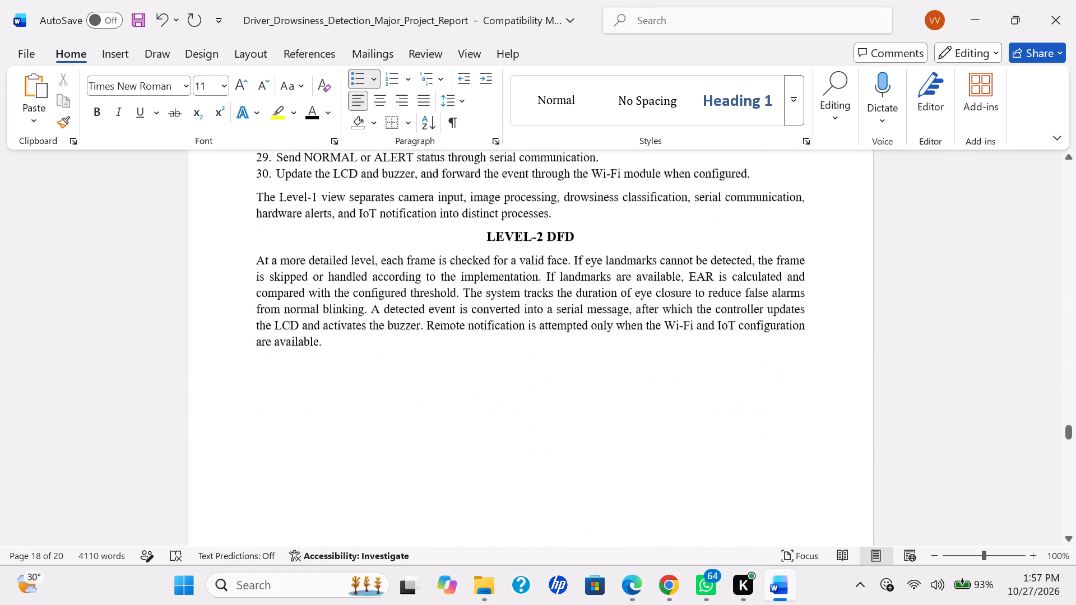
scroll(404, 328, up, 4)
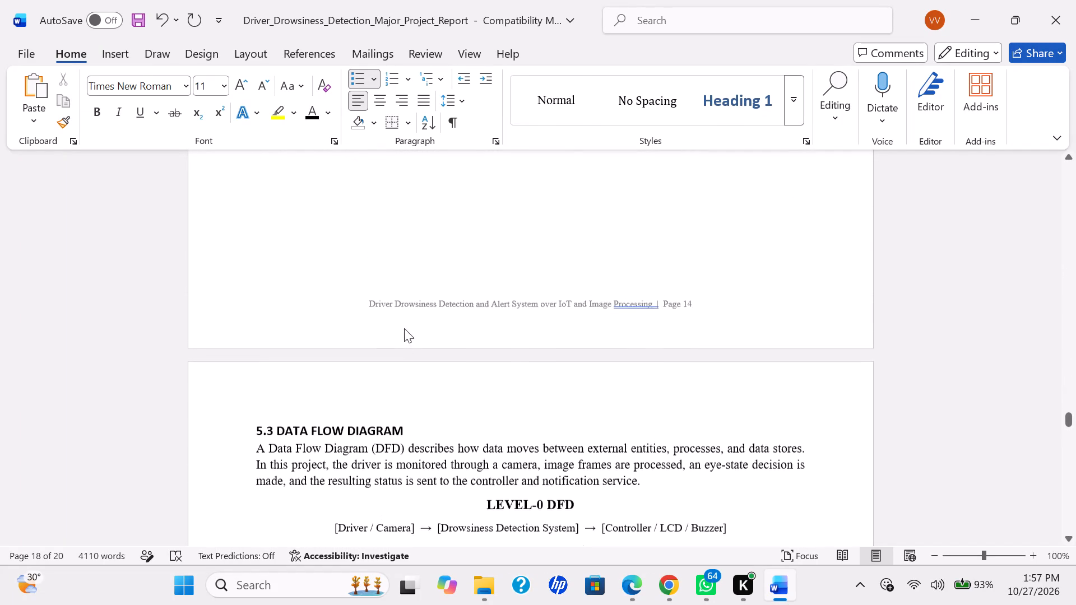
scroll(404, 328, up, 2)
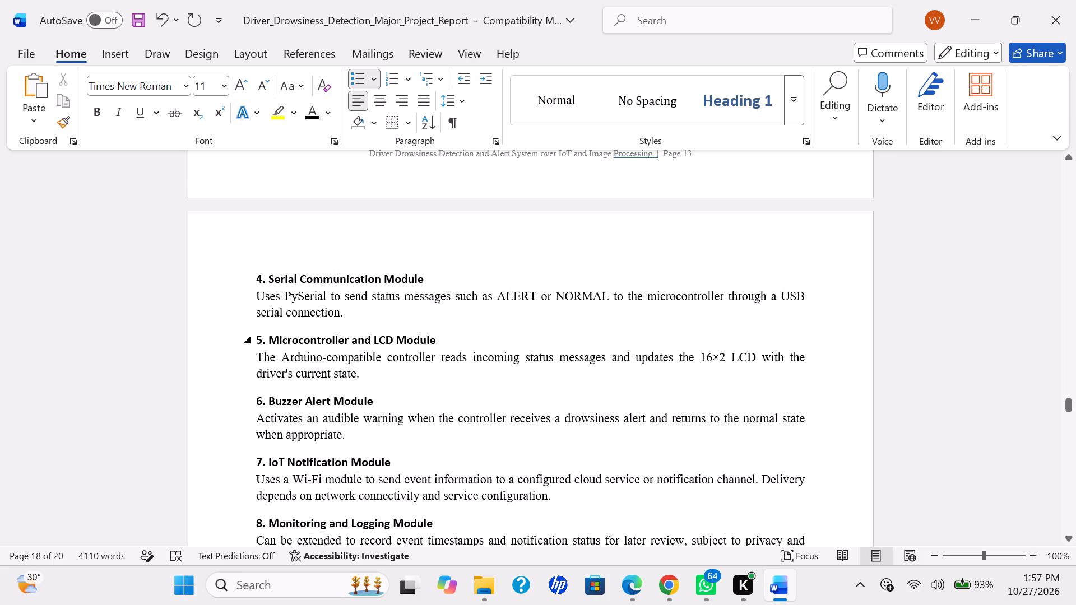
scroll(404, 328, up, 2)
scroll(404, 328, down, 2)
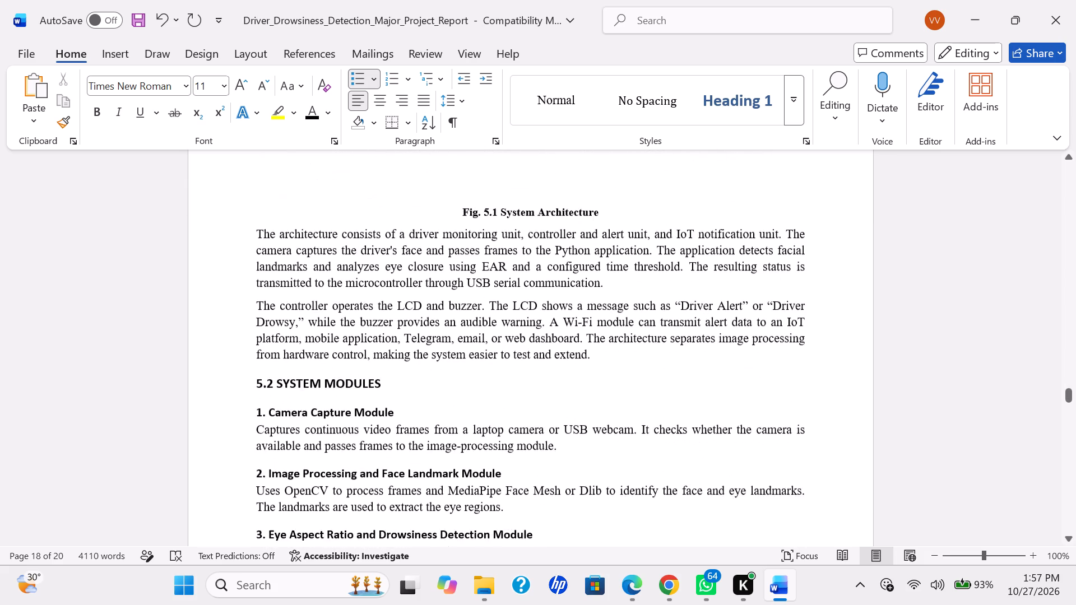
scroll(404, 328, down, 5)
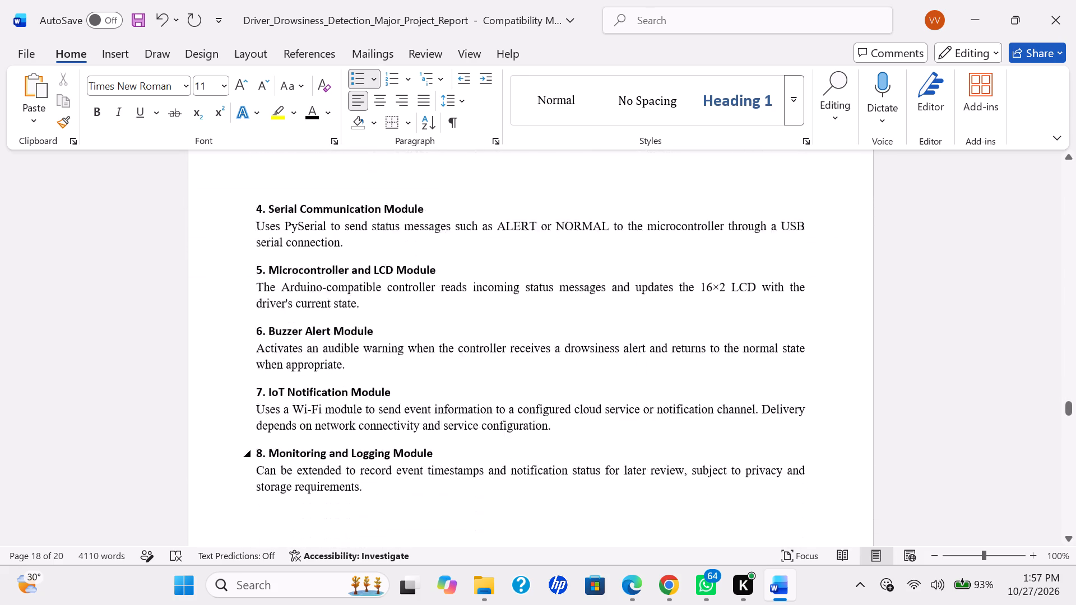
scroll(404, 328, down, 4)
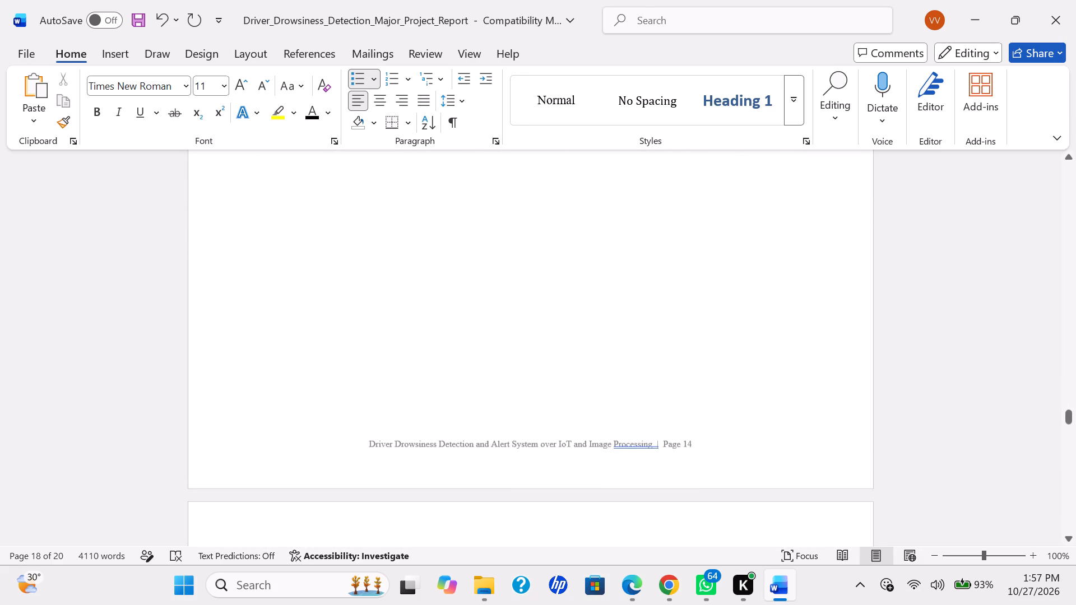
scroll(404, 328, down, 4)
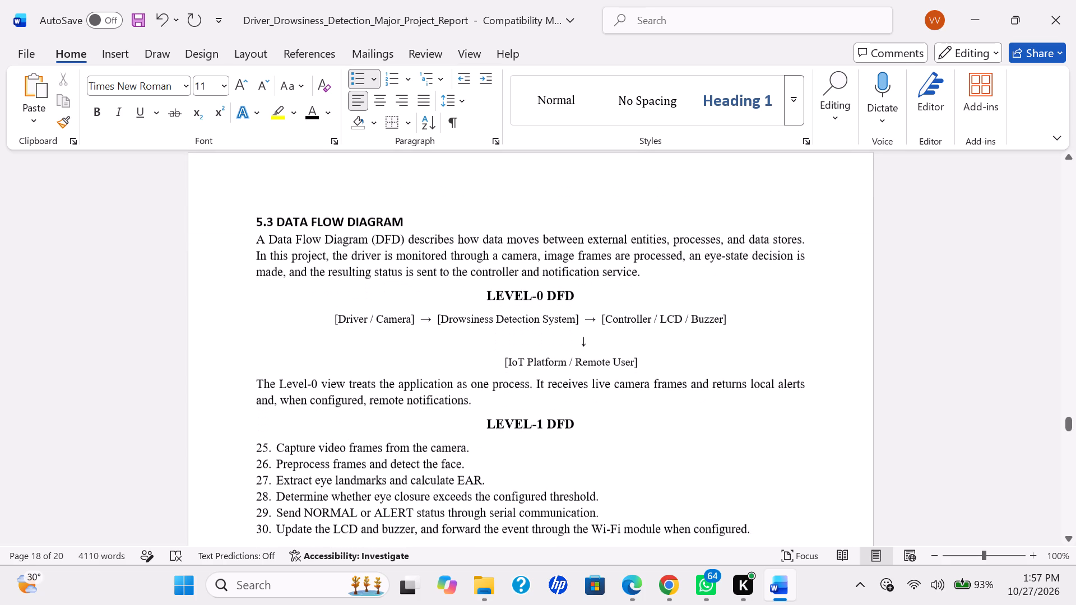
scroll(404, 328, down, 3)
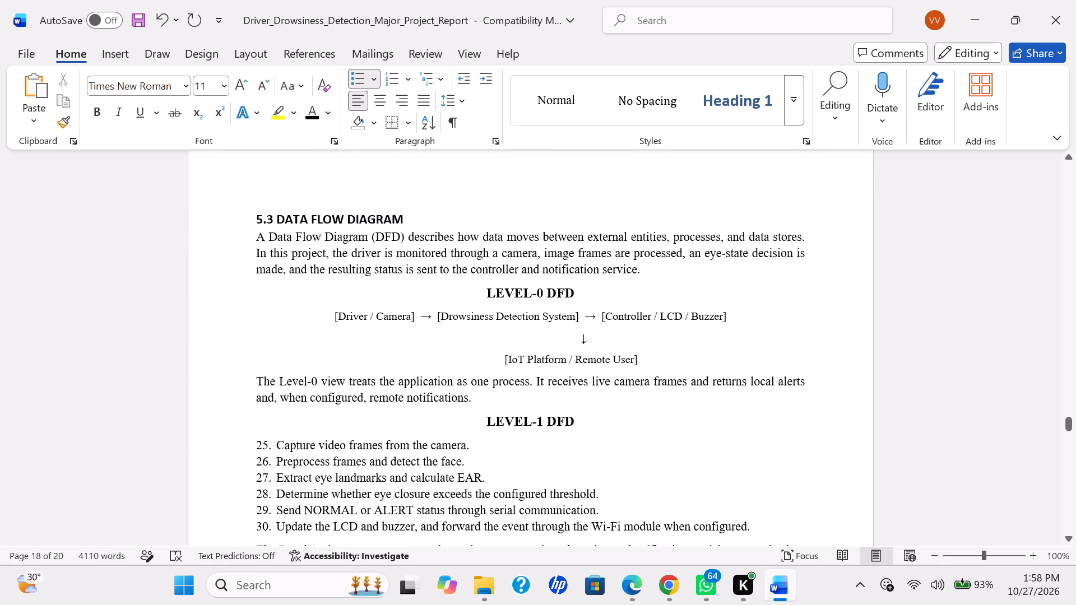
scroll(404, 328, down, 1)
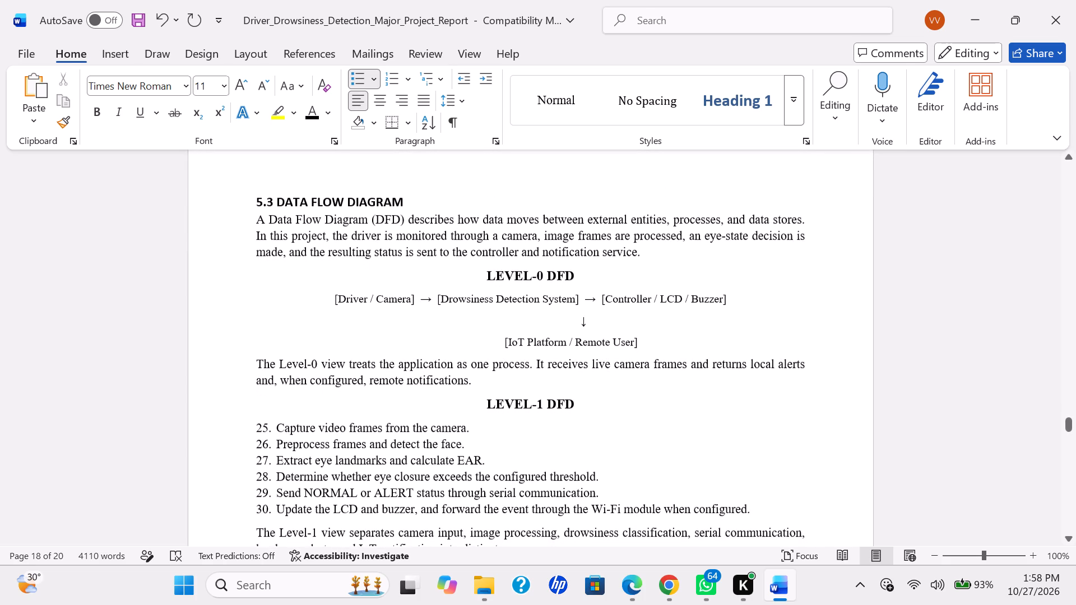
scroll(404, 328, down, 3)
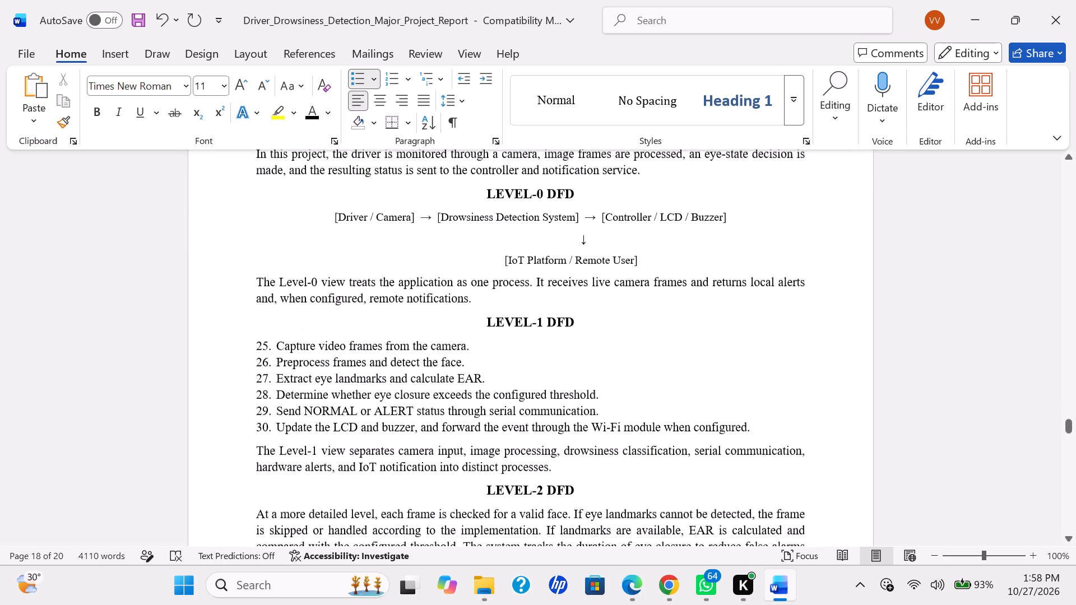
scroll(404, 328, down, 1)
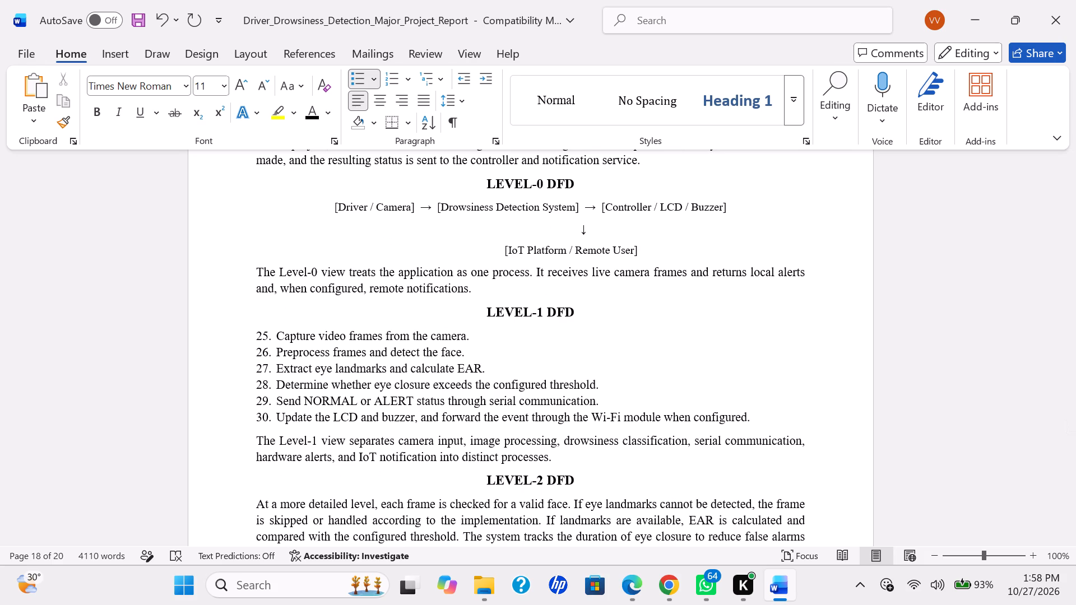
scroll(404, 328, right, 1)
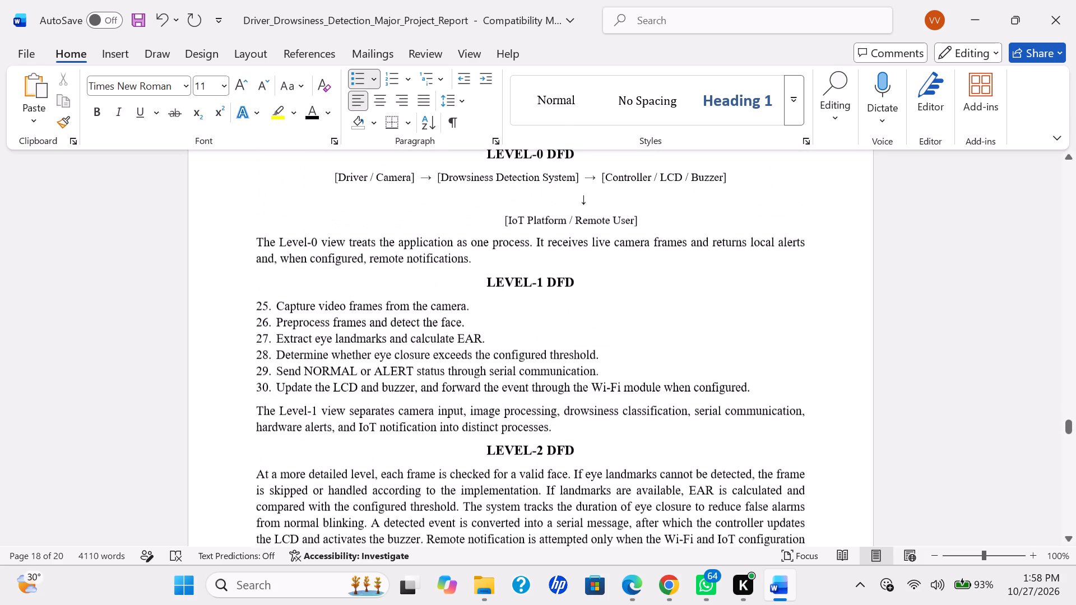
Look over the use case and class diagram sections under 5.4 UML Diagrams in the report.
scroll(404, 328, down, 5)
scroll(404, 328, up, 1)
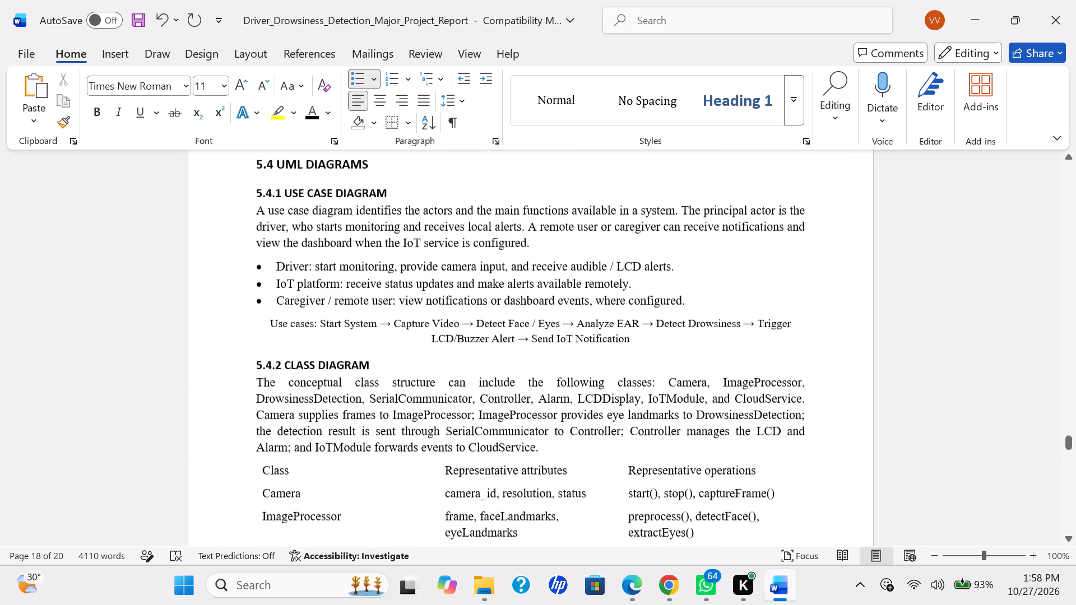
scroll(404, 328, up, 1)
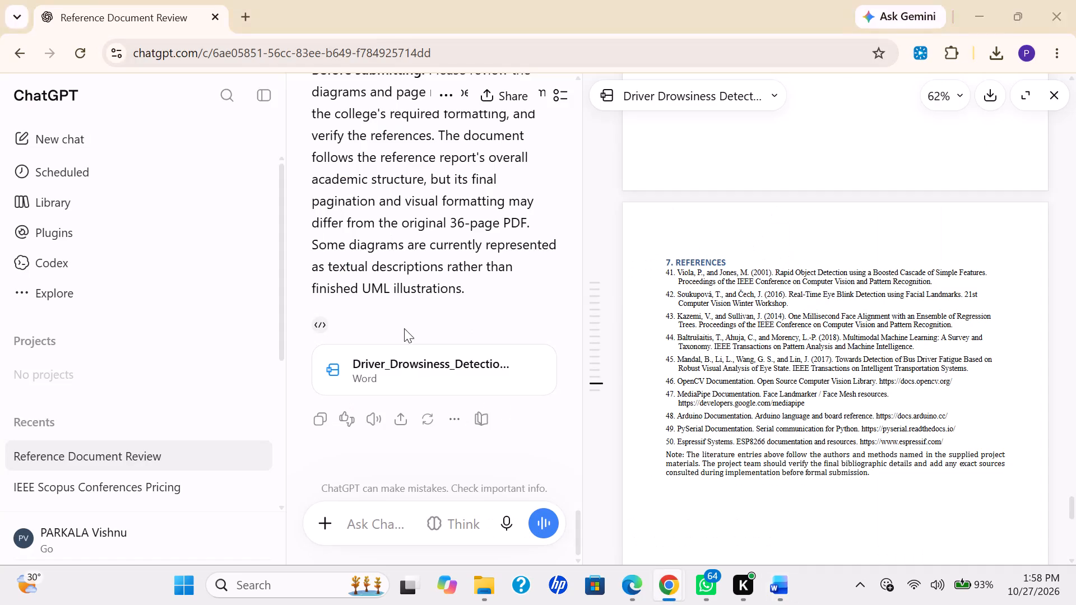
Open the MP_ppt1 (1)-1 presentation from New folder (3) and examine its hardware architecture and system module slides.
double_click(215, 35)
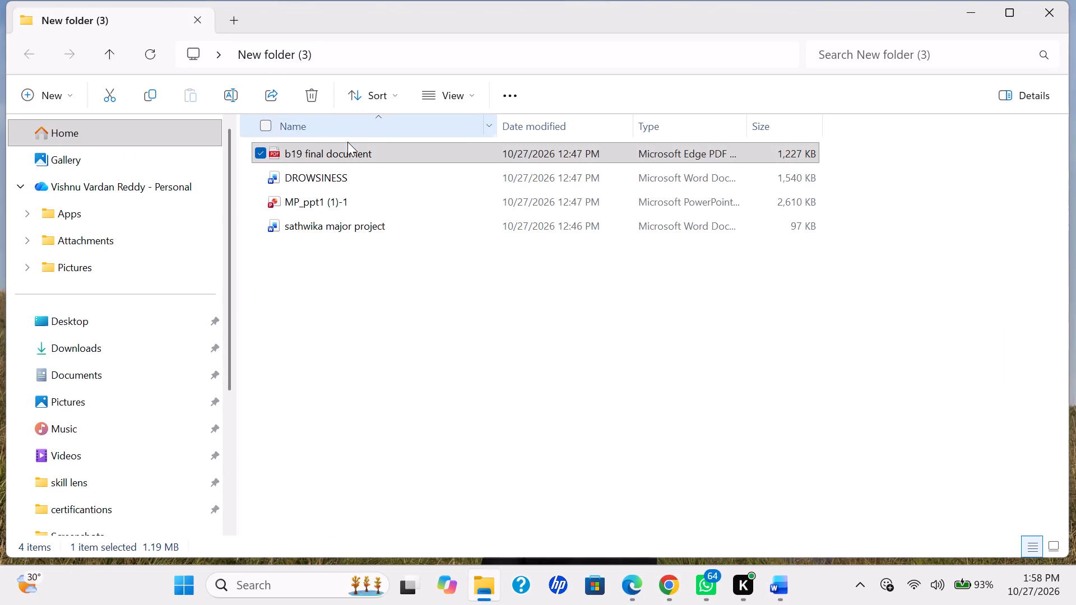
double_click(341, 196)
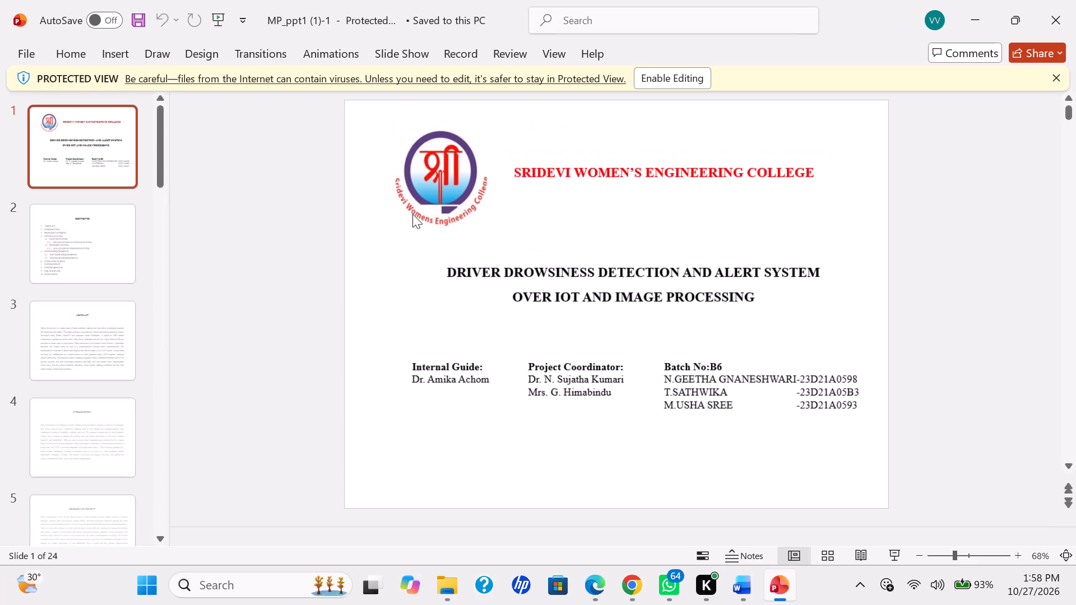
scroll(412, 214, down, 4)
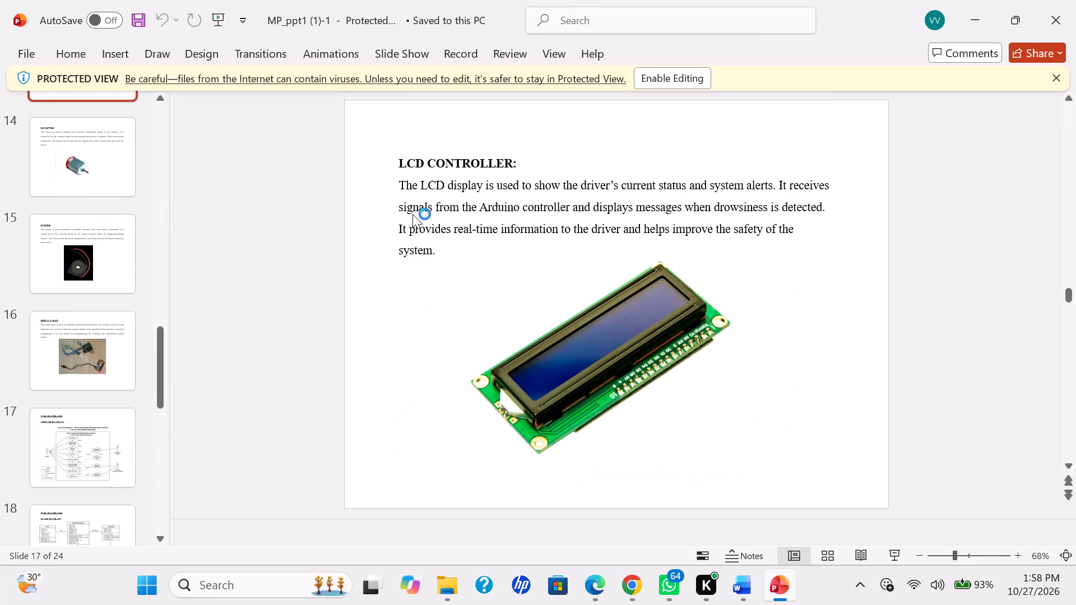
scroll(412, 214, up, 1)
scroll(412, 214, down, 1)
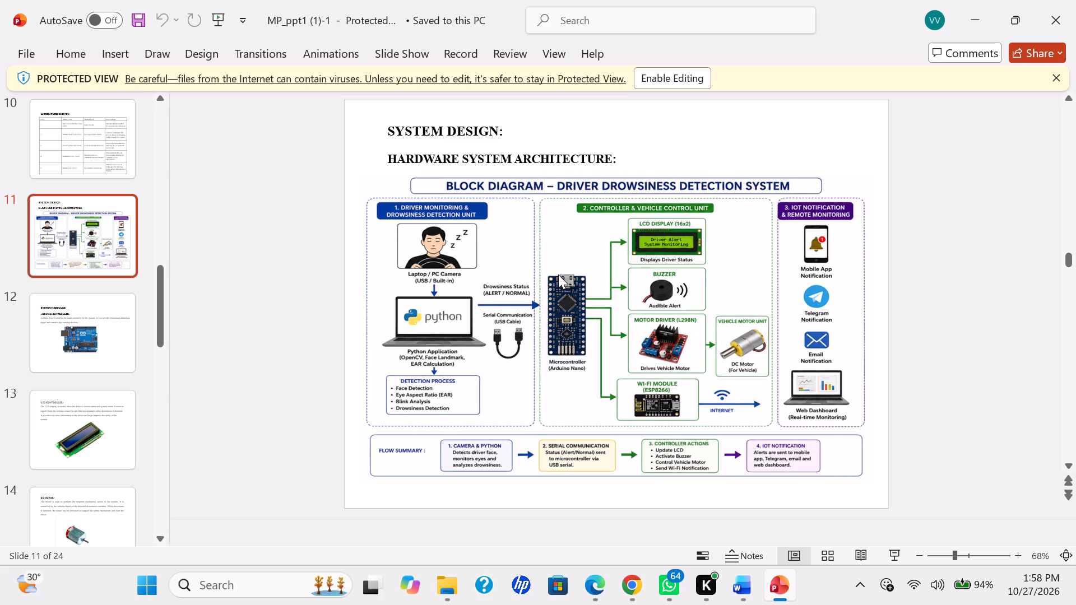
click(105, 309)
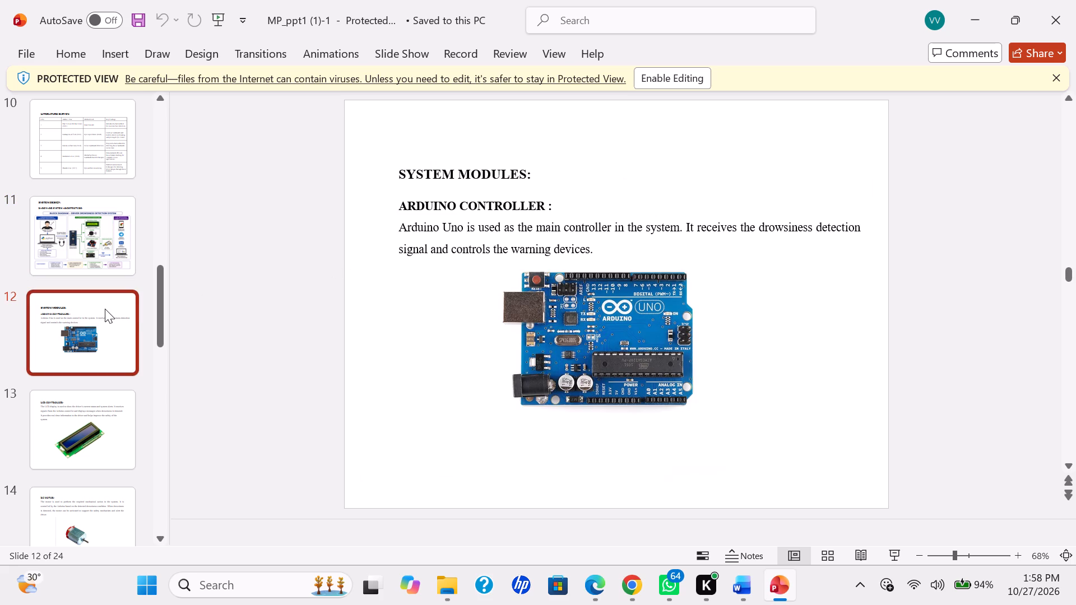
click(63, 404)
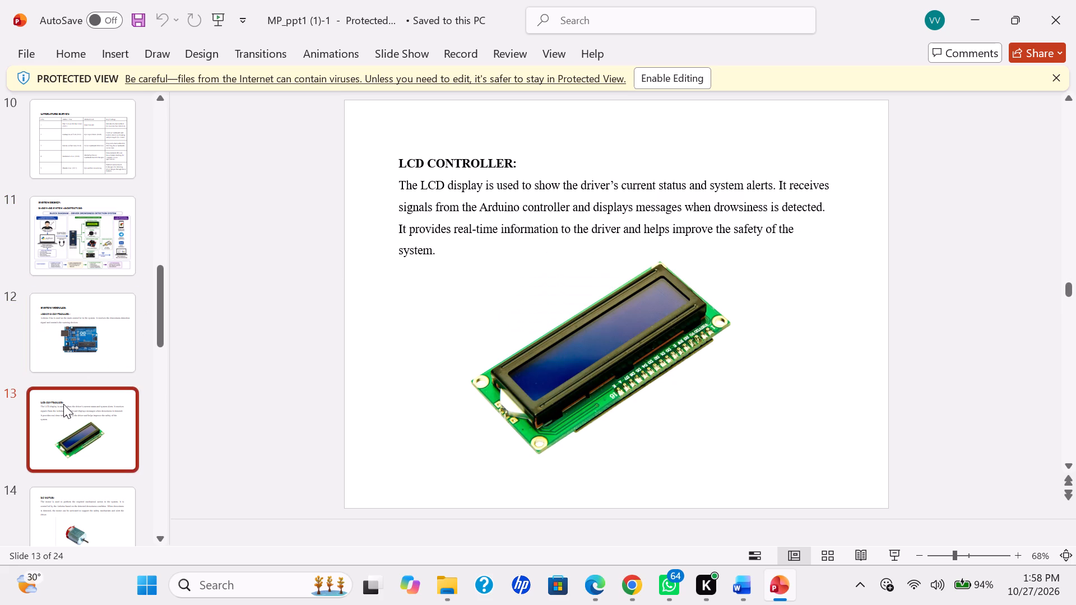
key(Up)
key(Down)
key(Down)
key(Down)
key(Down)
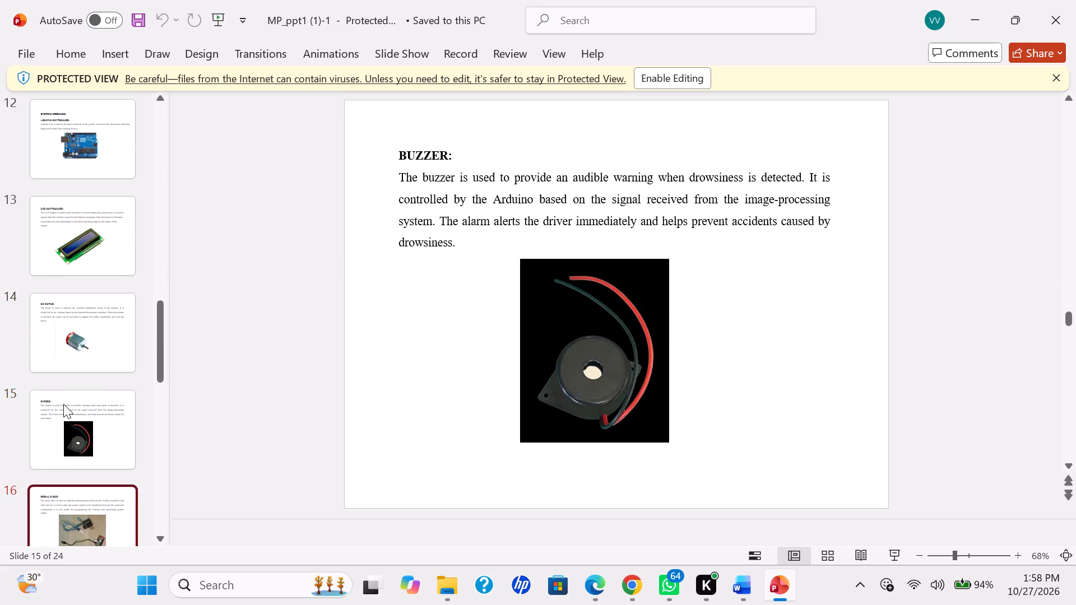
Examine the presentation's UML slides, from the use case diagram through to the deployment diagram.
key(Down)
key(Down)
key(Up)
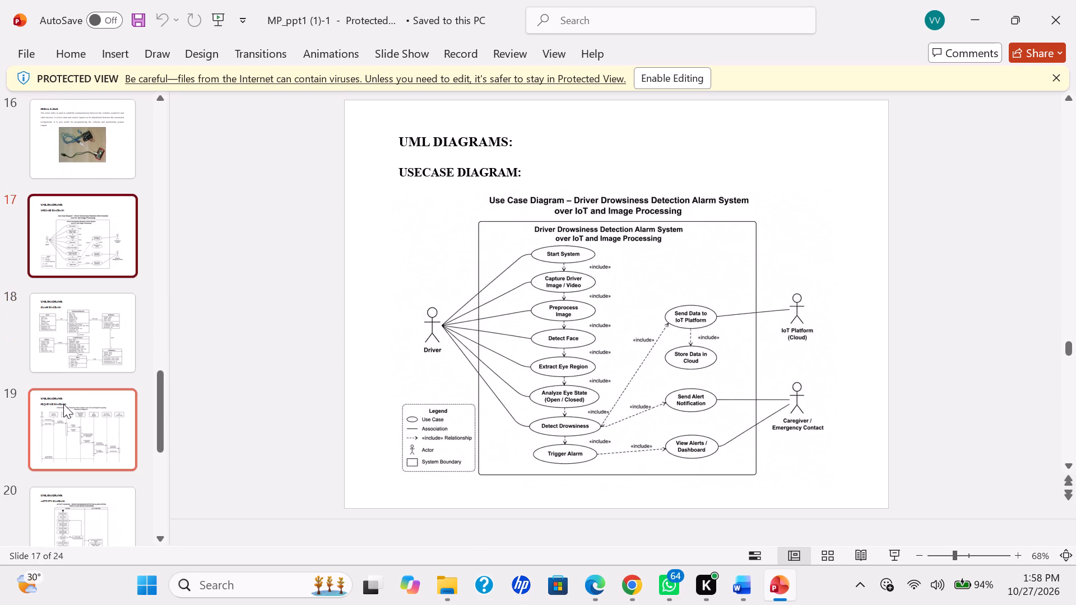
key(Down)
key(Down)
key(Down)
key(Down)
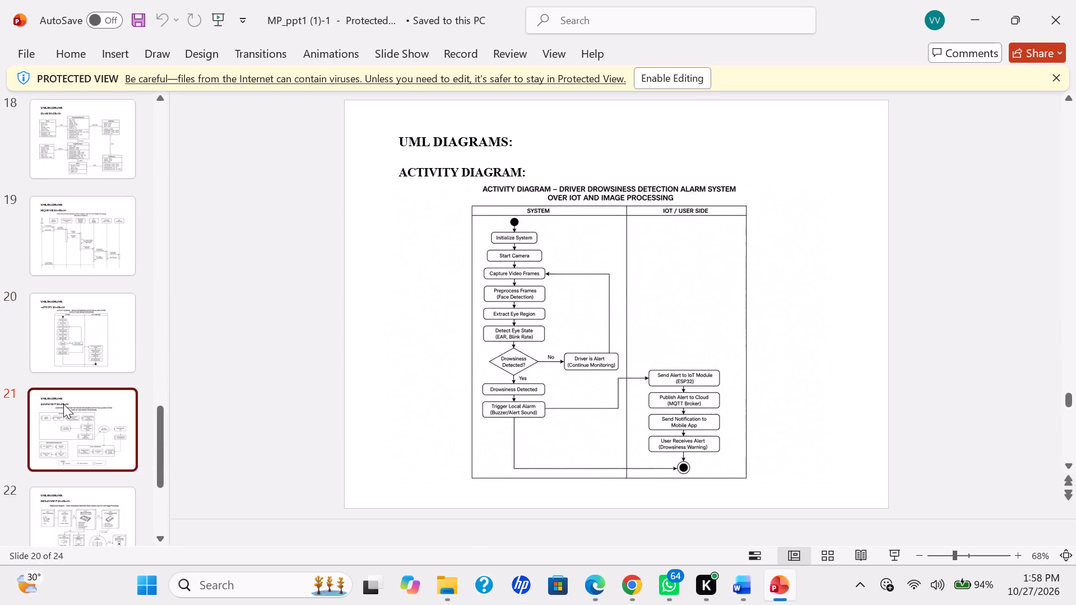
key(Down)
key(Down)
key(Up)
key(Up)
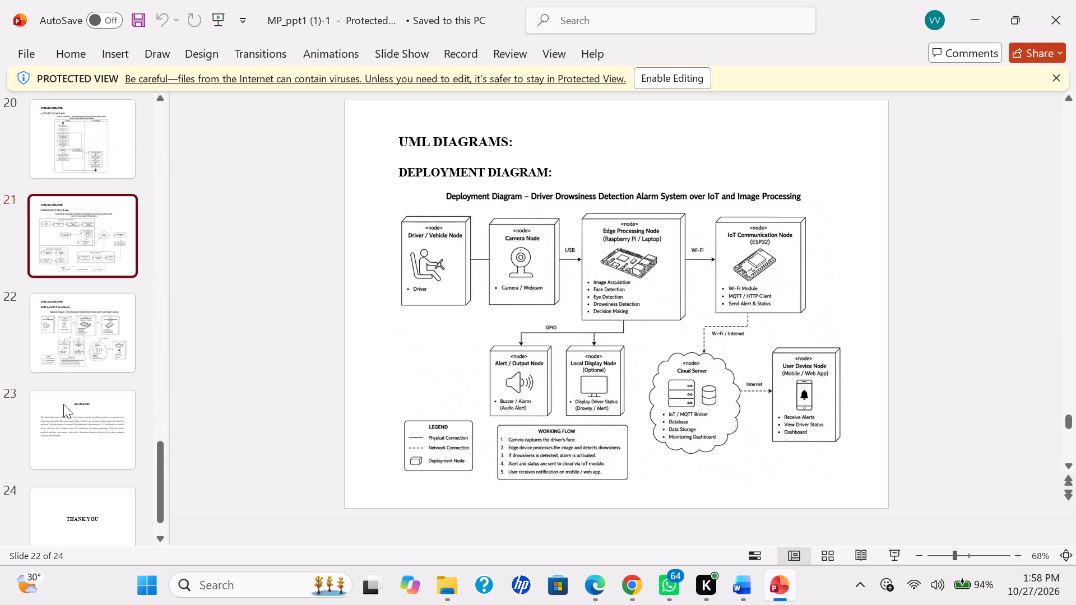
key(Up)
key(Up)
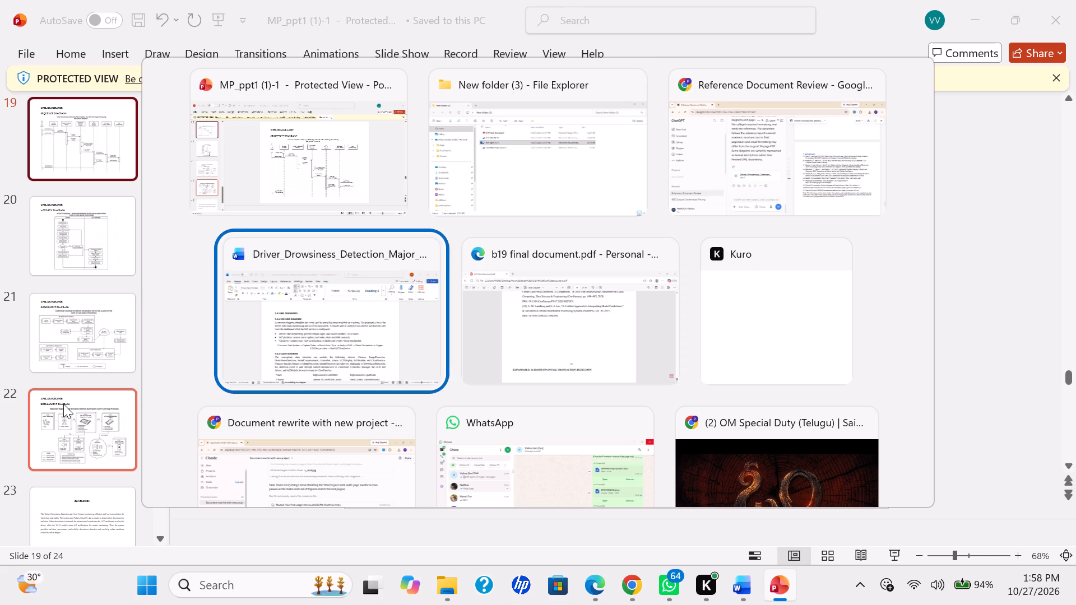
Return to the Word report and recheck section 5.3's Level-0 to Level-2 data flow diagrams.
scroll(419, 295, up, 5)
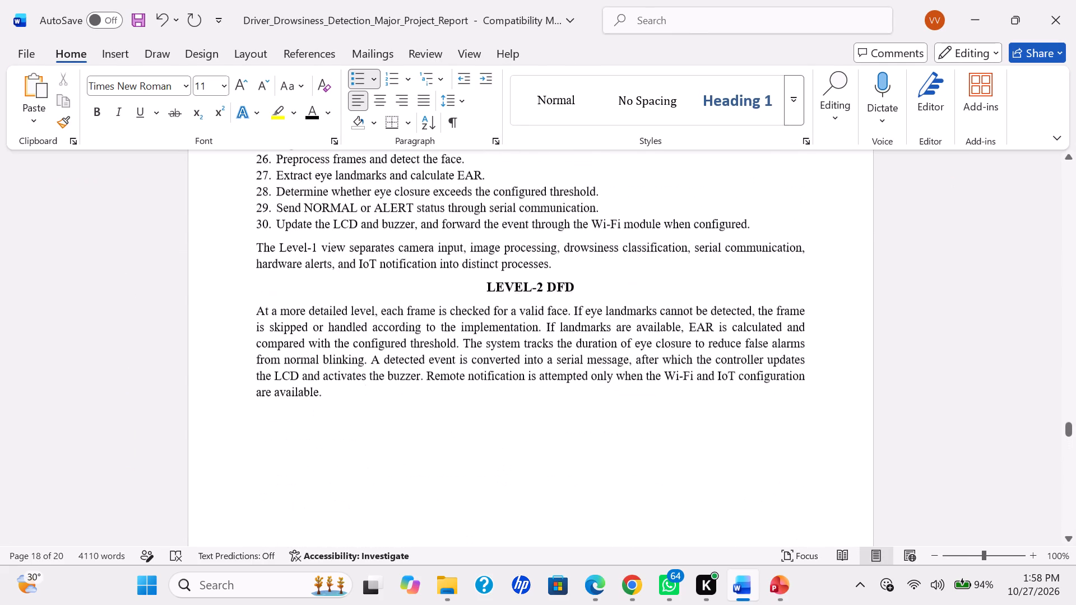
scroll(419, 295, up, 3)
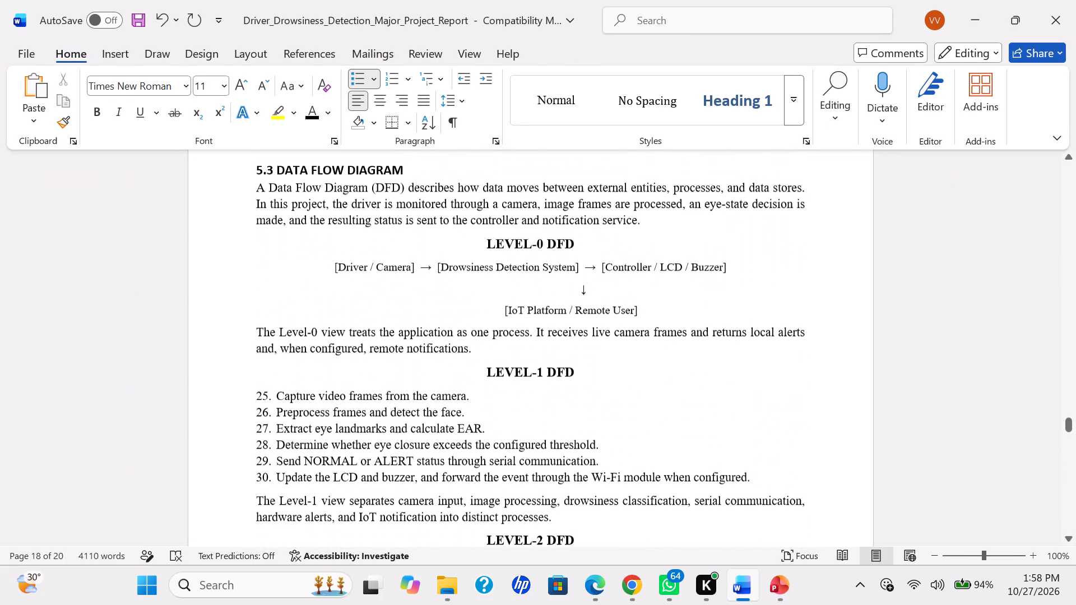
scroll(419, 295, up, 1)
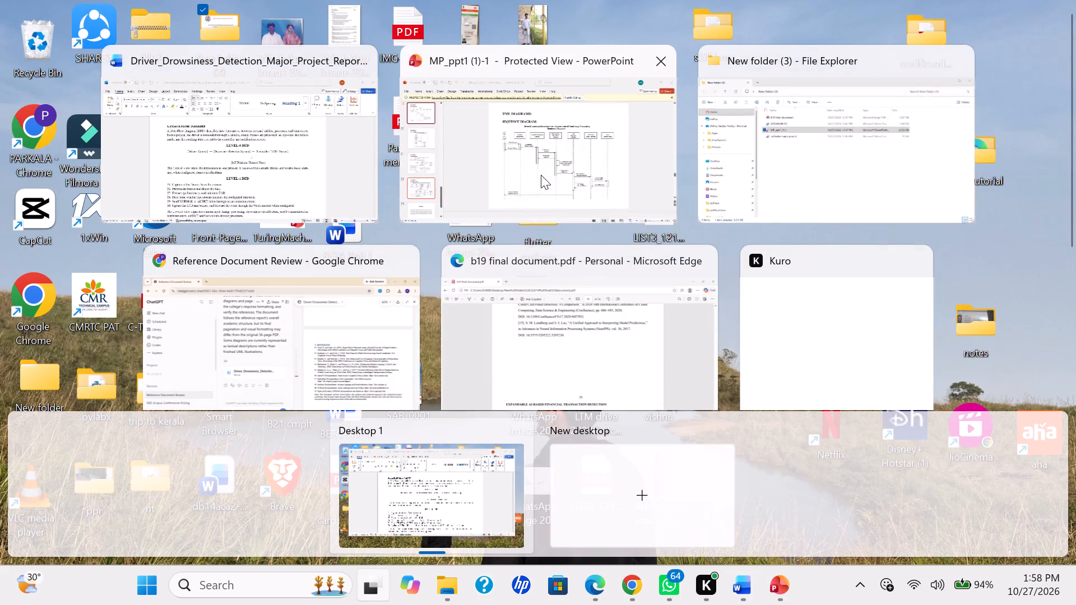
Switch back to the presentation and check its slides backwards from the UML diagrams to the hardware system architecture for a data flow diagram.
click(541, 175)
key(Up)
key(Up)
key(Up)
key(Up)
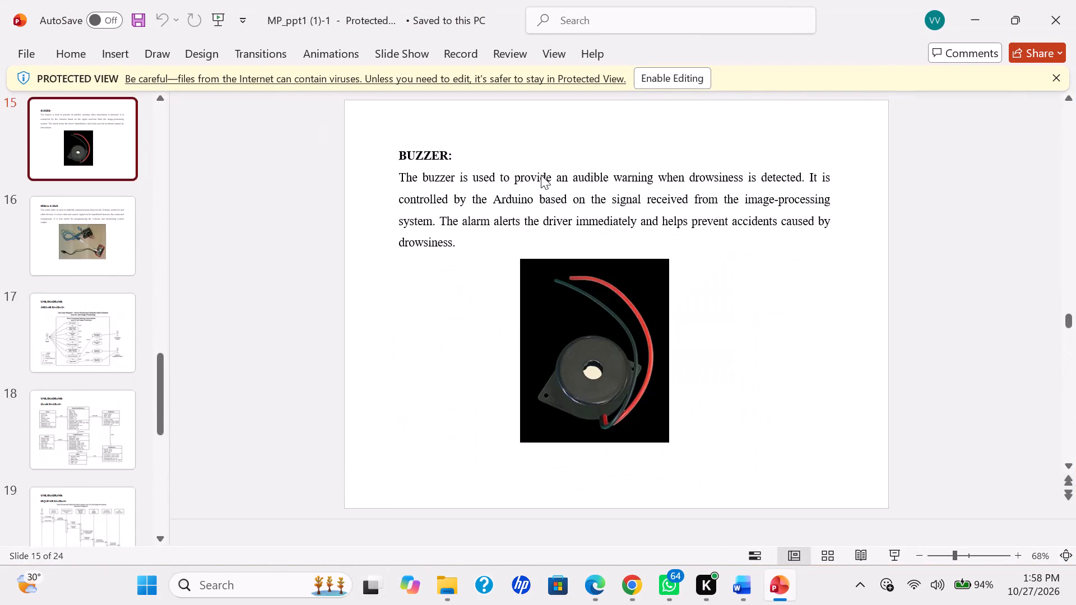
key(Up)
key(Up)
key(Up)
key(Up)
key(Up)
key(Down)
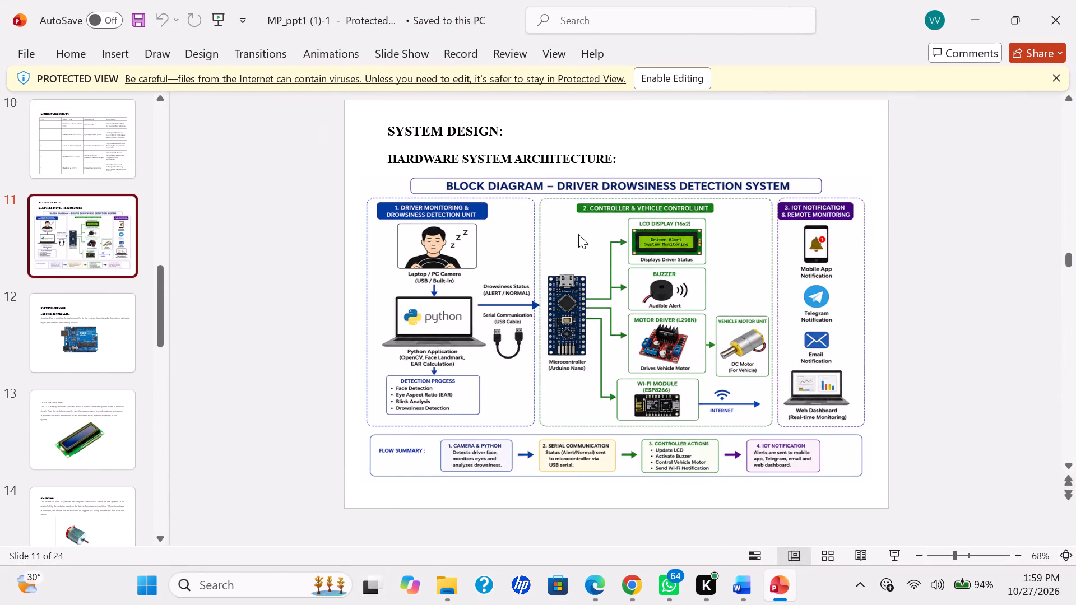
click(75, 151)
click(90, 208)
scroll(90, 208, up, 2)
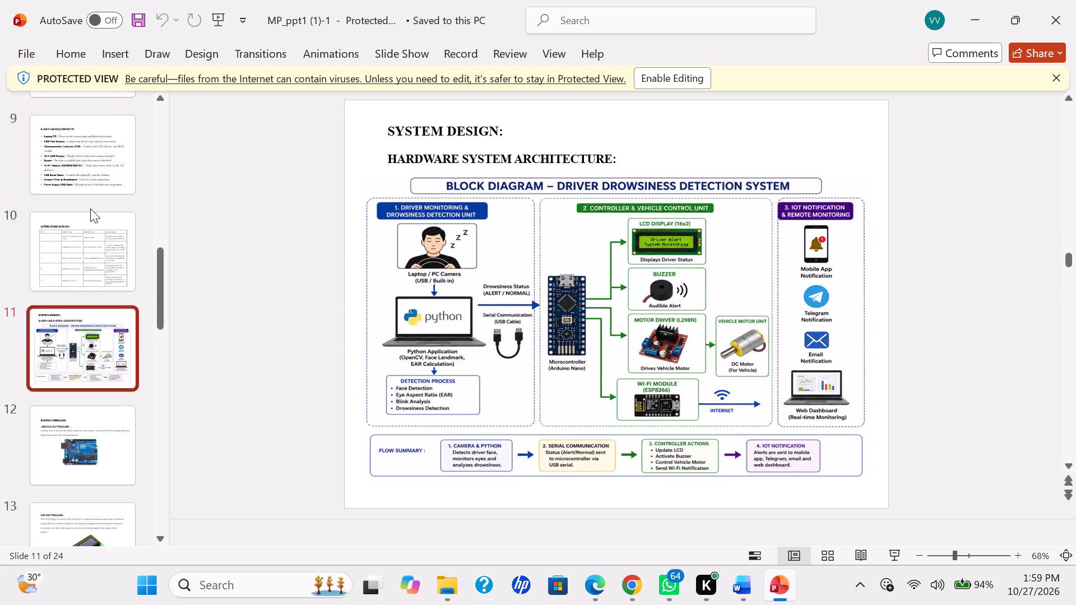
scroll(90, 208, up, 3)
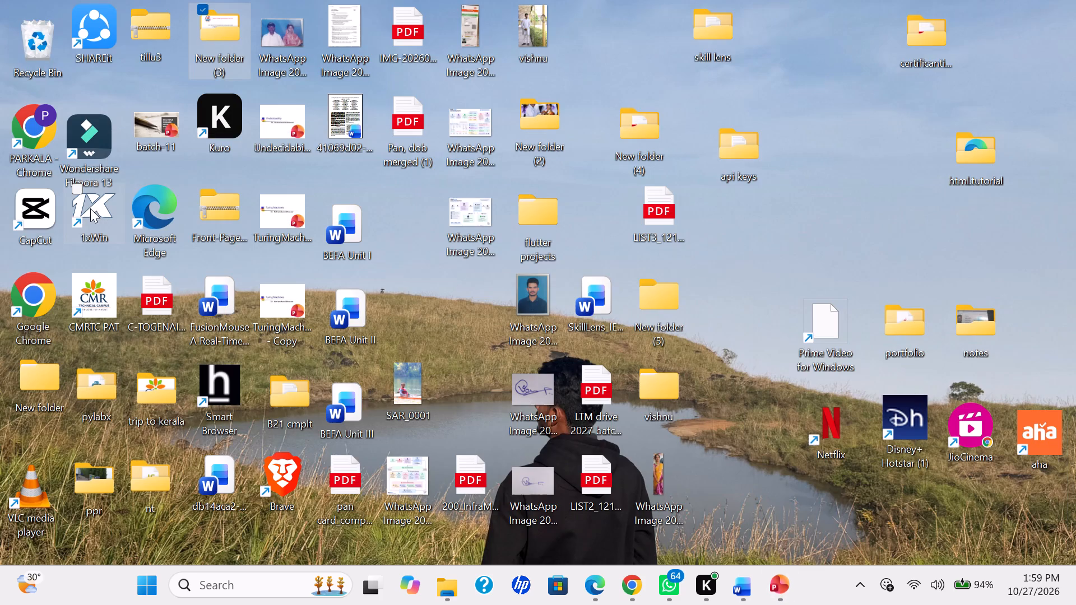
Open the DROWSINESS document from New folder (3), look through its text and block diagram for a data flow diagram, and close it.
double_click(232, 55)
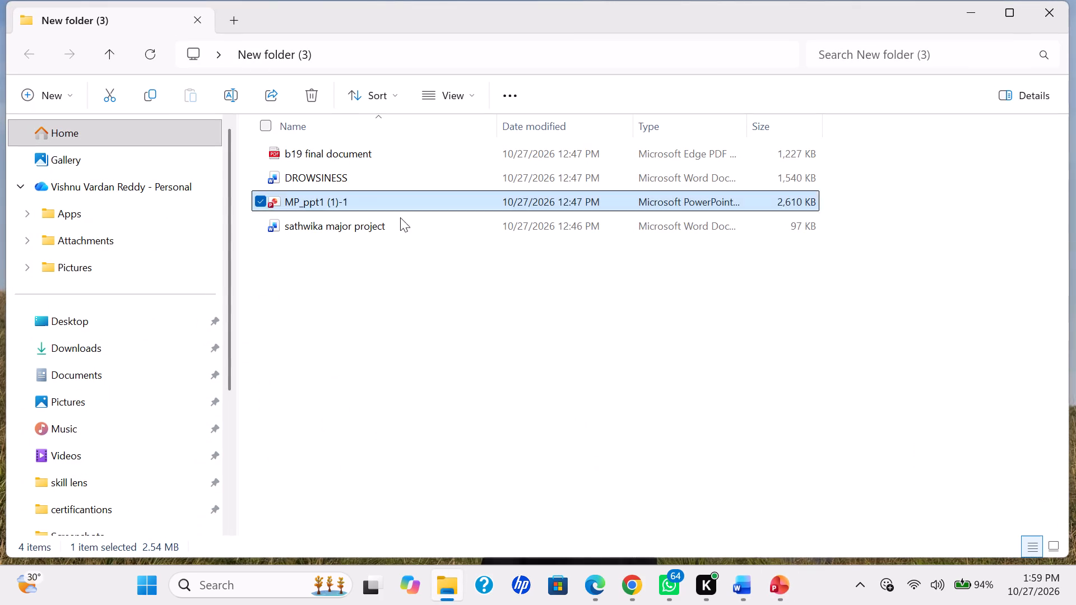
double_click(400, 187)
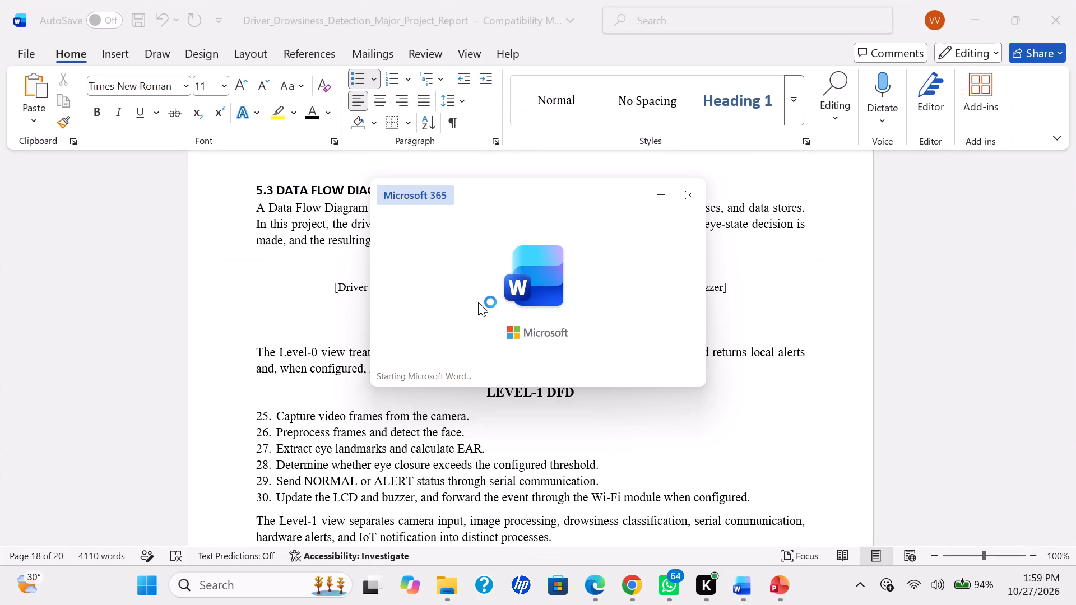
scroll(478, 302, down, 11)
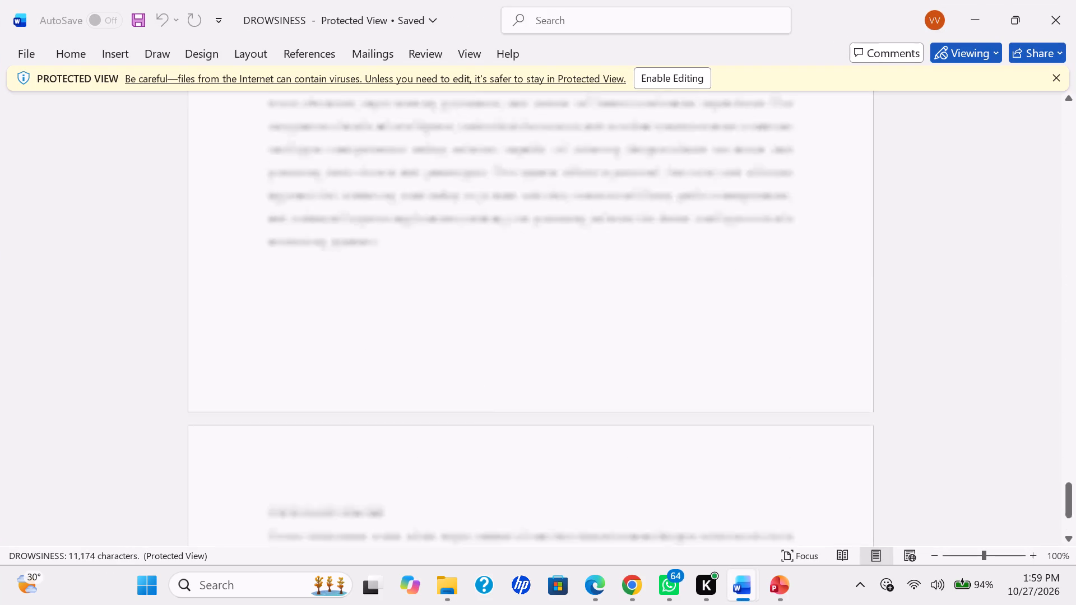
scroll(478, 302, down, 1)
scroll(478, 302, up, 5)
scroll(478, 302, down, 5)
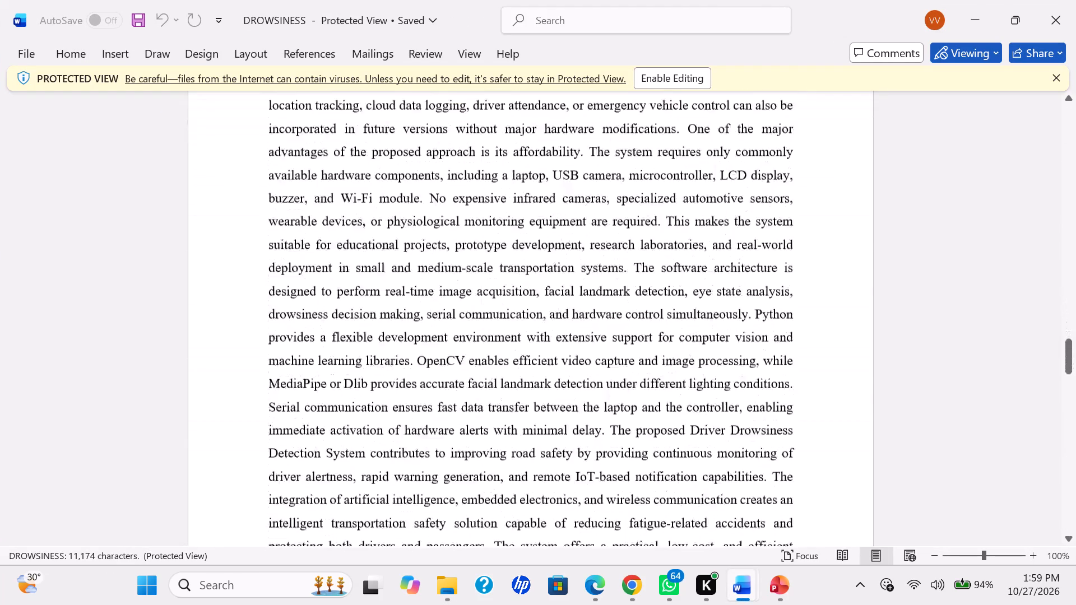
scroll(478, 302, down, 5)
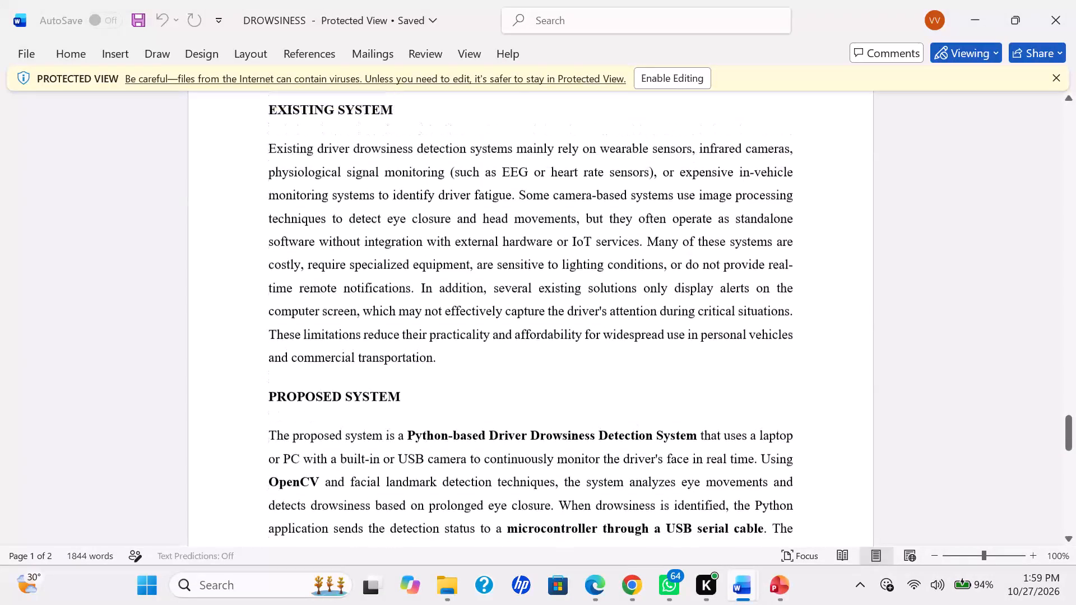
scroll(478, 302, down, 5)
scroll(478, 302, up, 1)
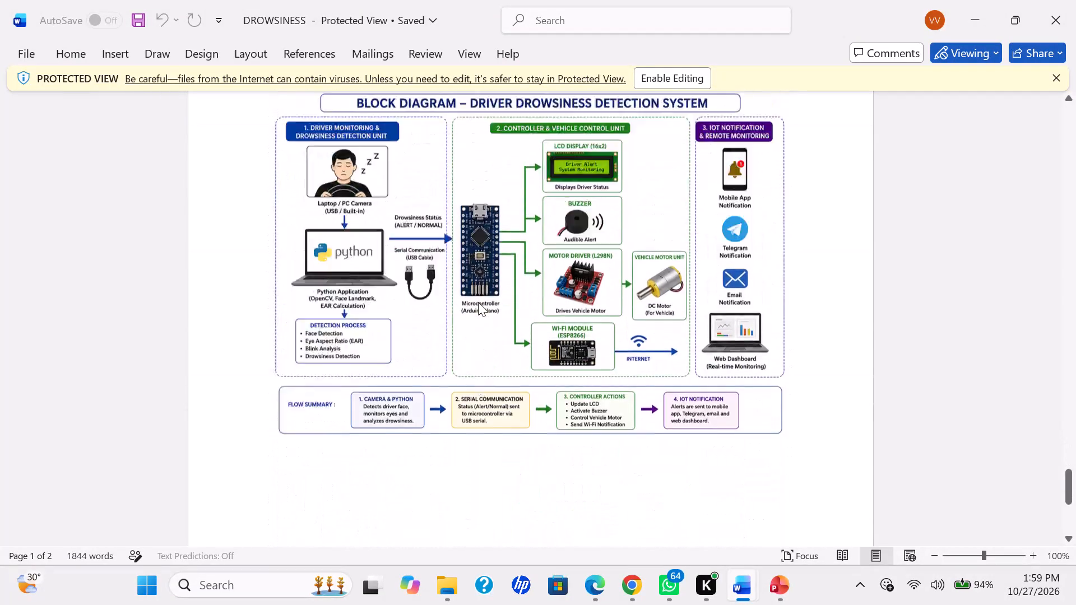
scroll(478, 302, up, 4)
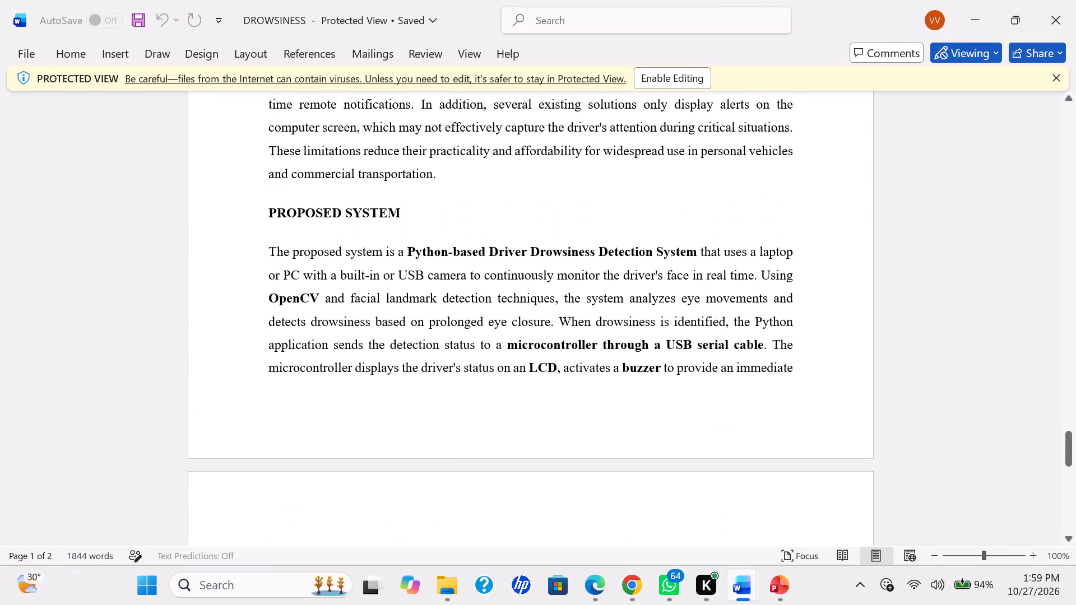
scroll(478, 302, up, 1)
scroll(478, 302, down, 8)
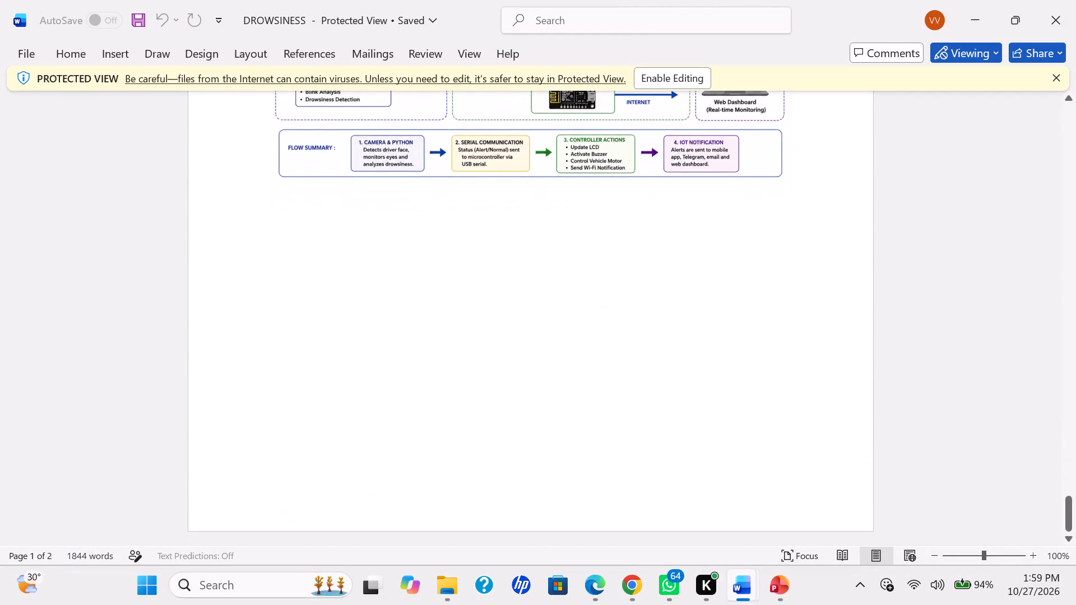
scroll(478, 302, down, 2)
click(1075, 0)
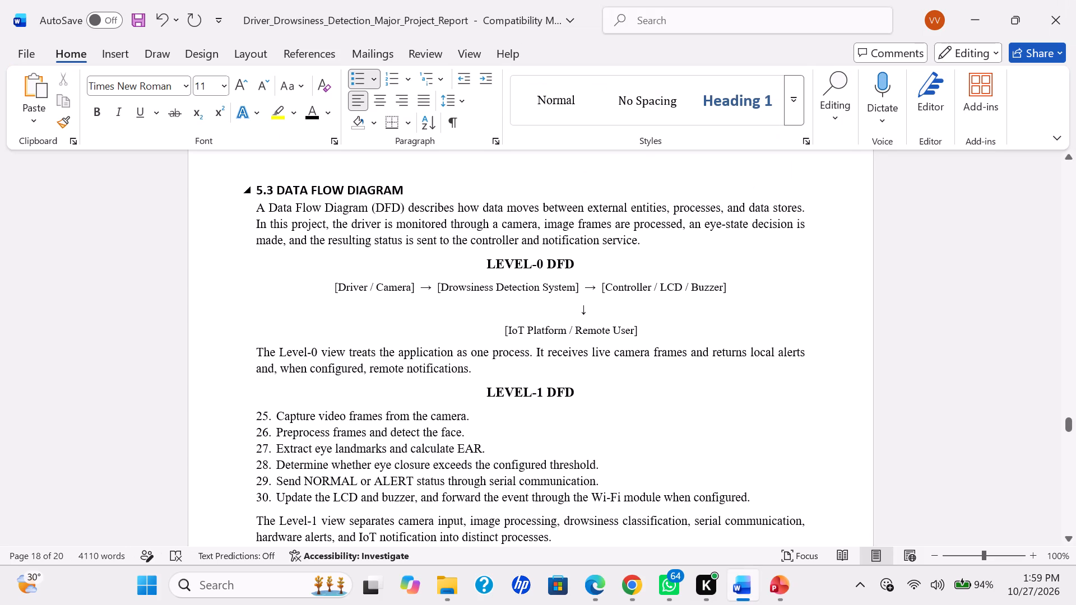
Close the New folder (3) window and the b19 final document PDF.
scroll(654, 291, up, 2)
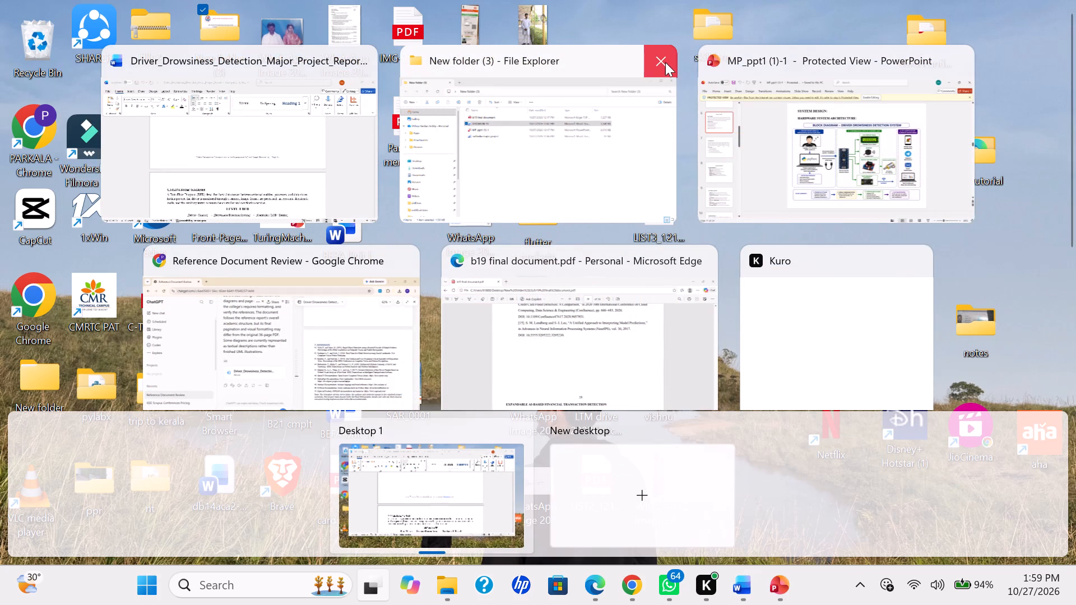
click(665, 61)
click(705, 258)
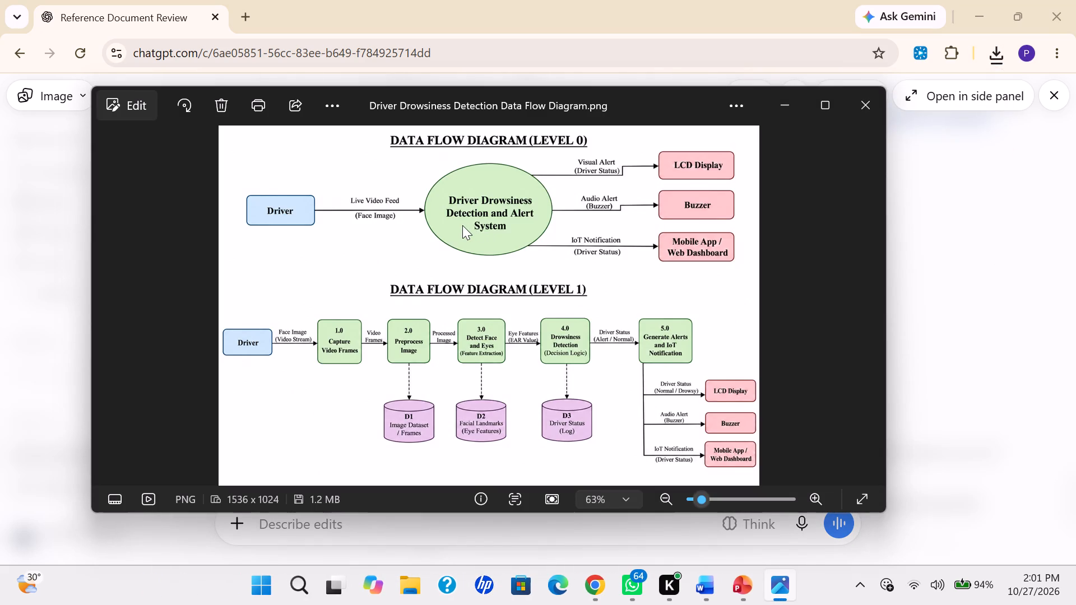
right_click(545, 263)
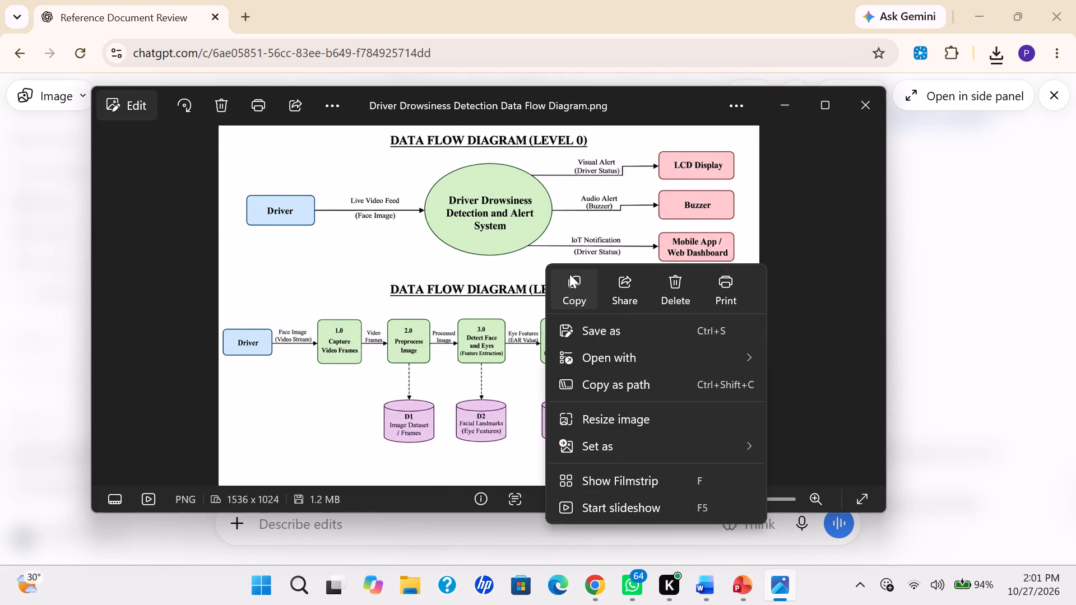
click(571, 276)
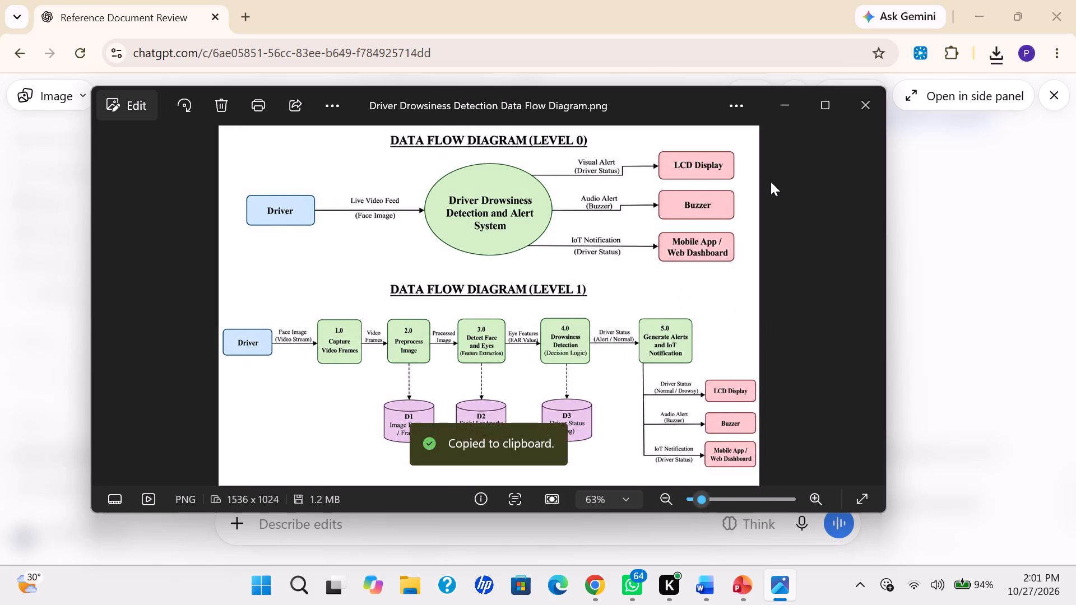
Switch to the Word report and paste the copied data flow diagram below the last paragraph of section 5.3, before 5.4 UML DIAGRAMS.
click(771, 89)
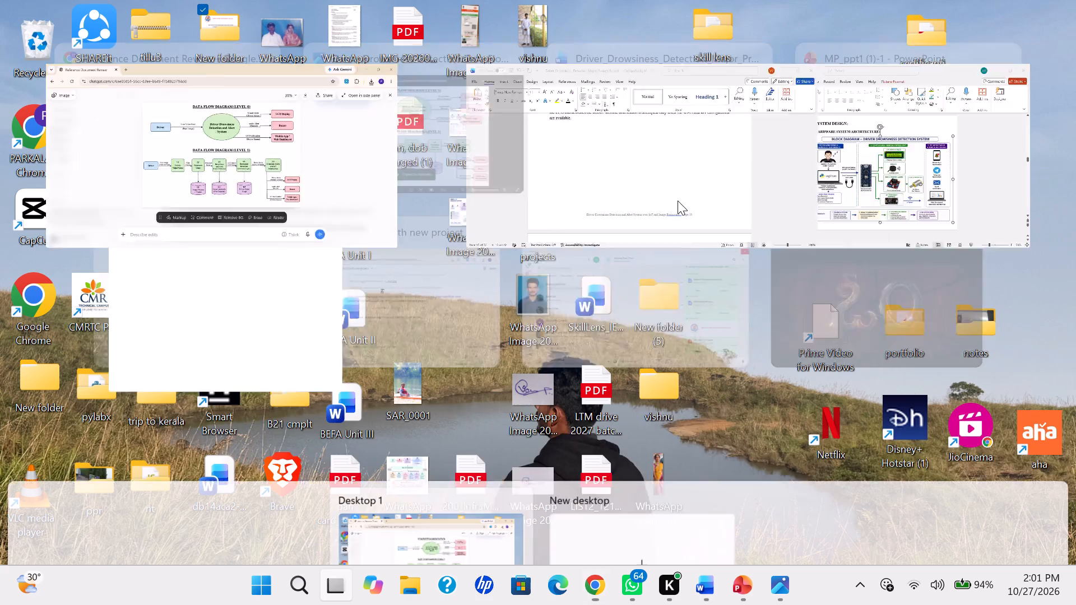
click(647, 159)
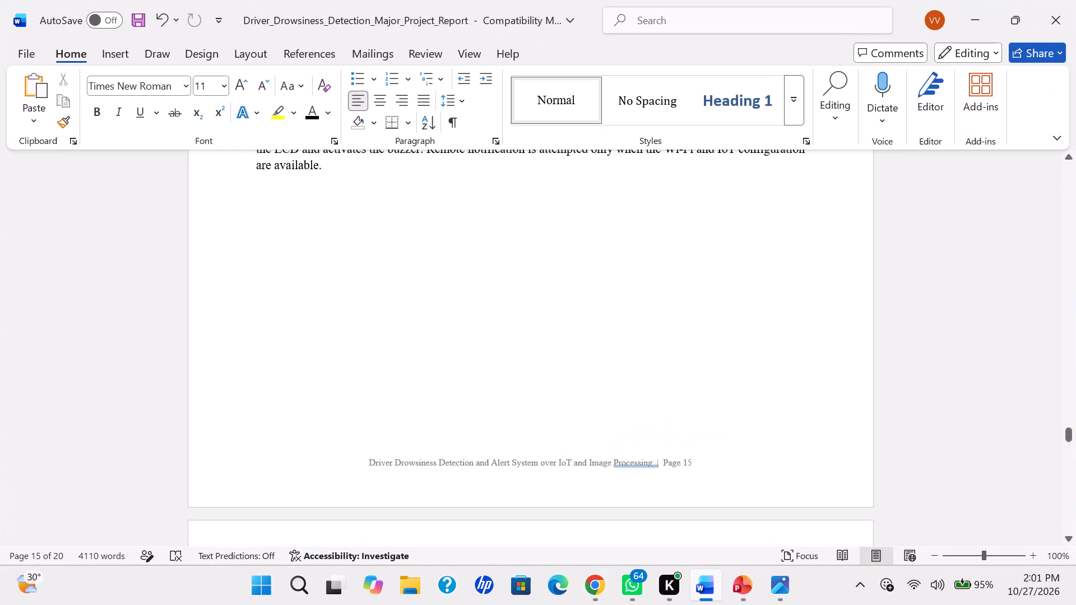
click(381, 175)
click(266, 204)
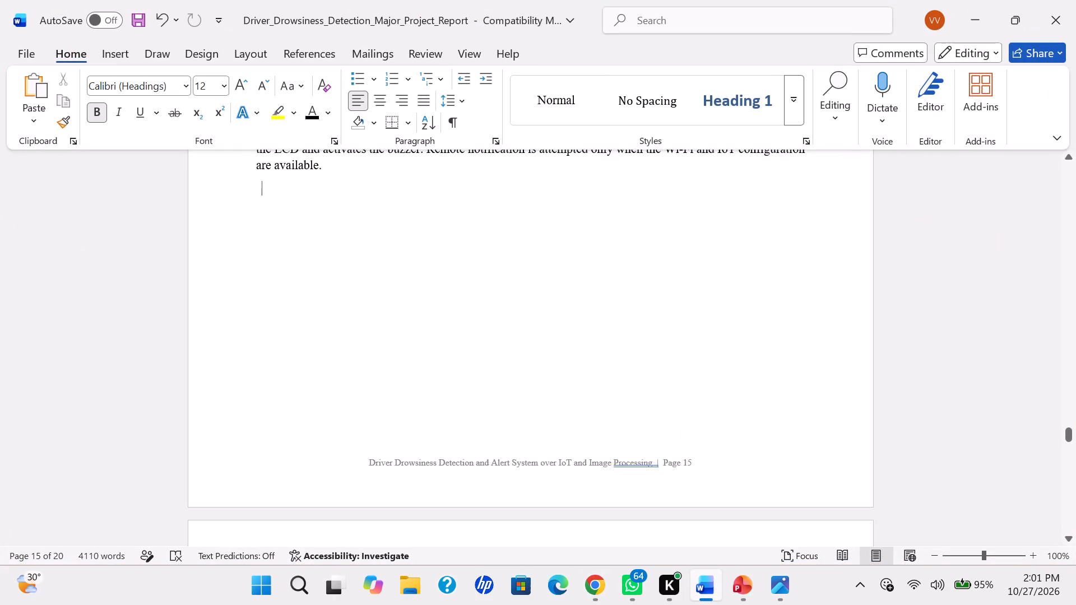
key(ctrl+v)
scroll(266, 204, up, 2)
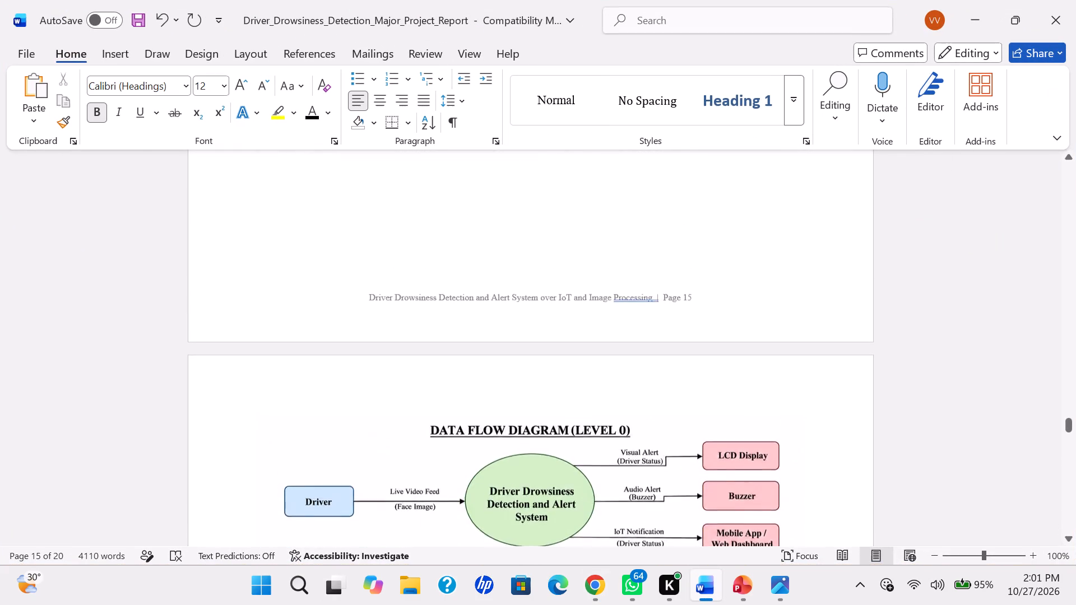
scroll(266, 204, down, 1)
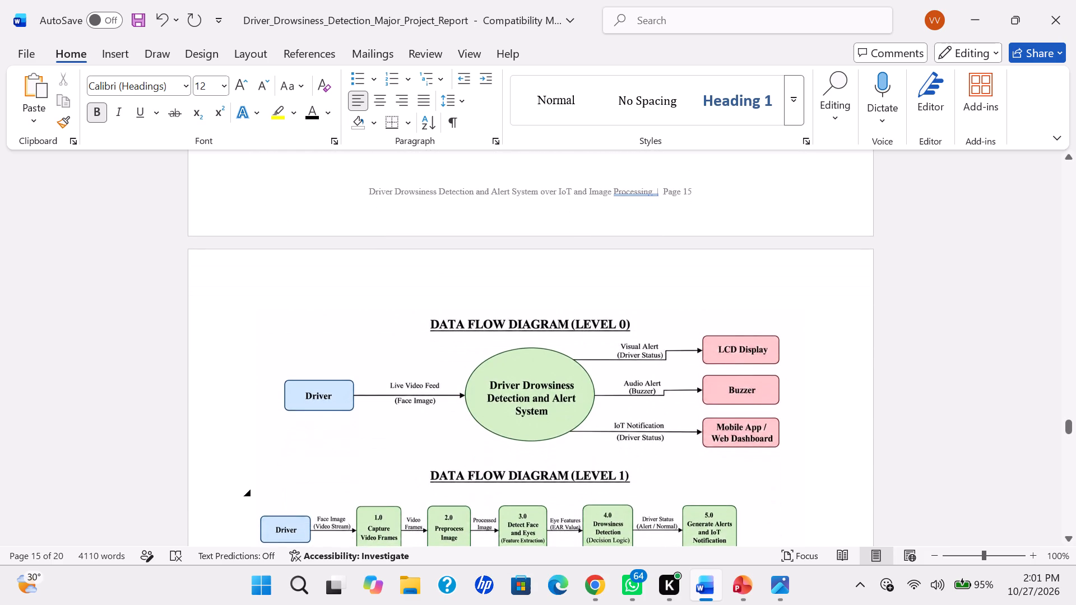
Shrink the pasted data flow diagram in height and width so it is small enough for the space under the 5.3 text.
click(438, 376)
scroll(438, 376, down, 2)
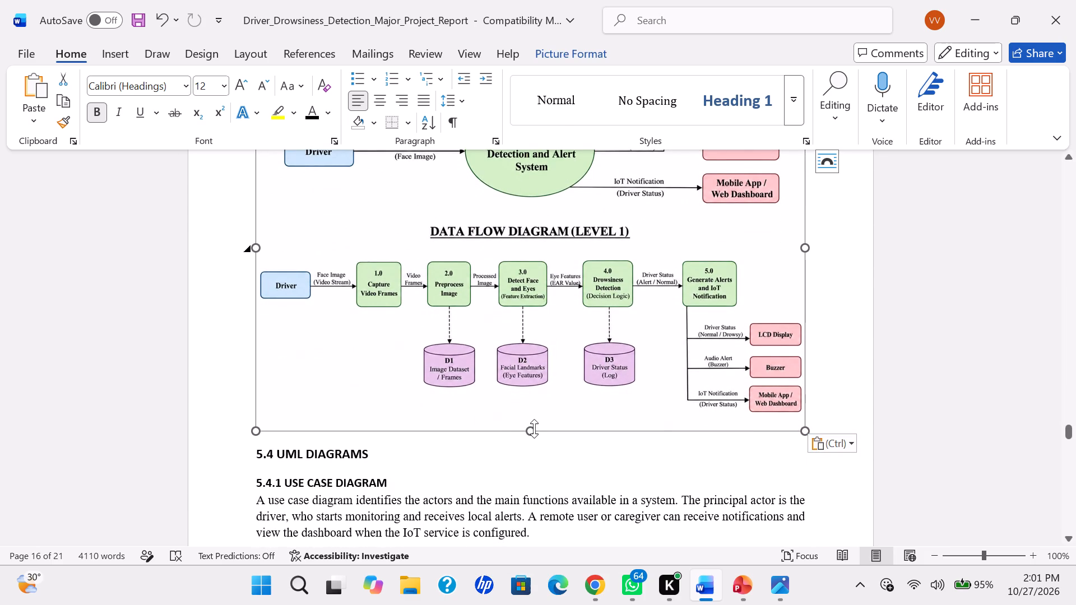
drag(534, 429, 535, 343)
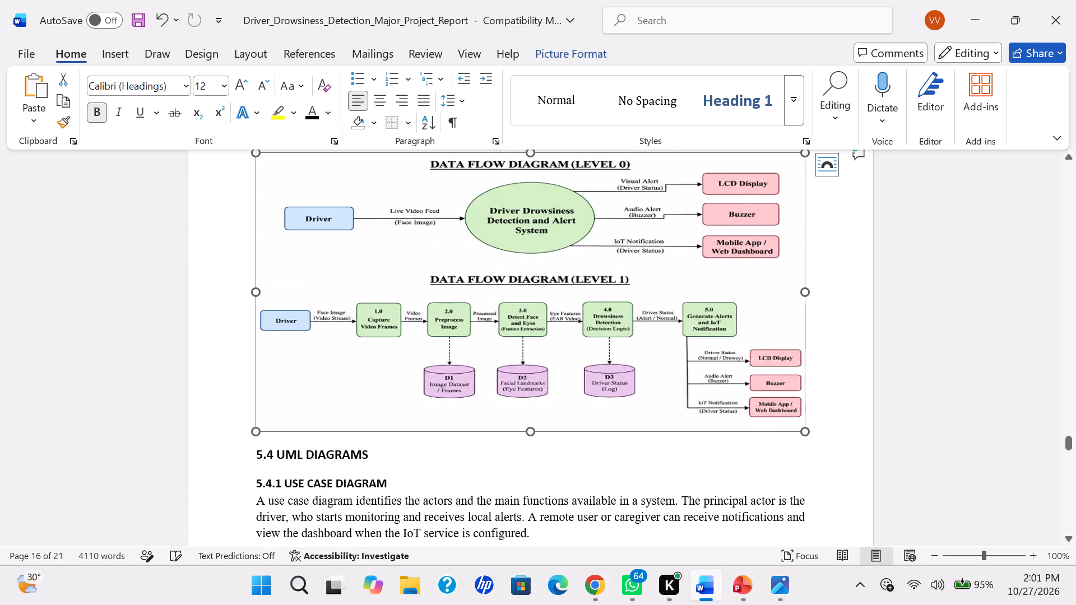
drag(811, 434, 739, 403)
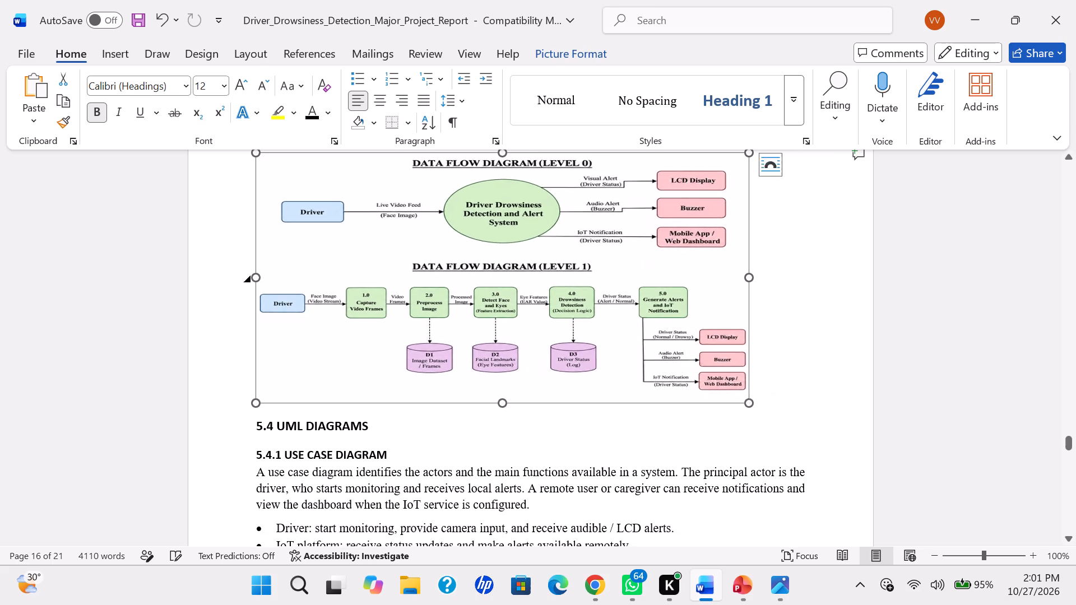
scroll(739, 403, up, 3)
scroll(739, 403, down, 1)
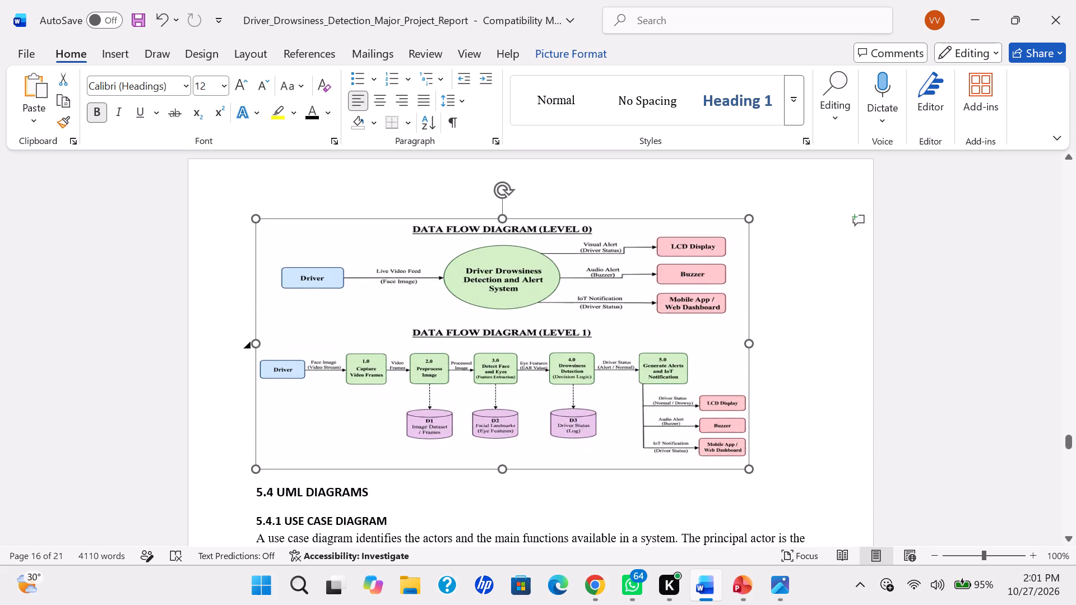
click(499, 464)
drag(505, 471, 505, 451)
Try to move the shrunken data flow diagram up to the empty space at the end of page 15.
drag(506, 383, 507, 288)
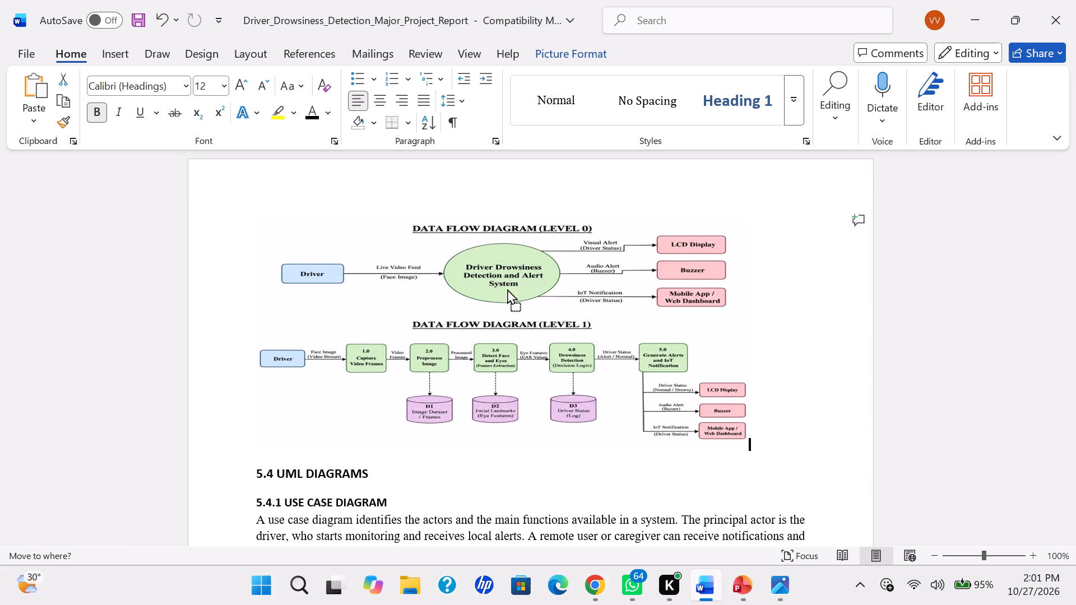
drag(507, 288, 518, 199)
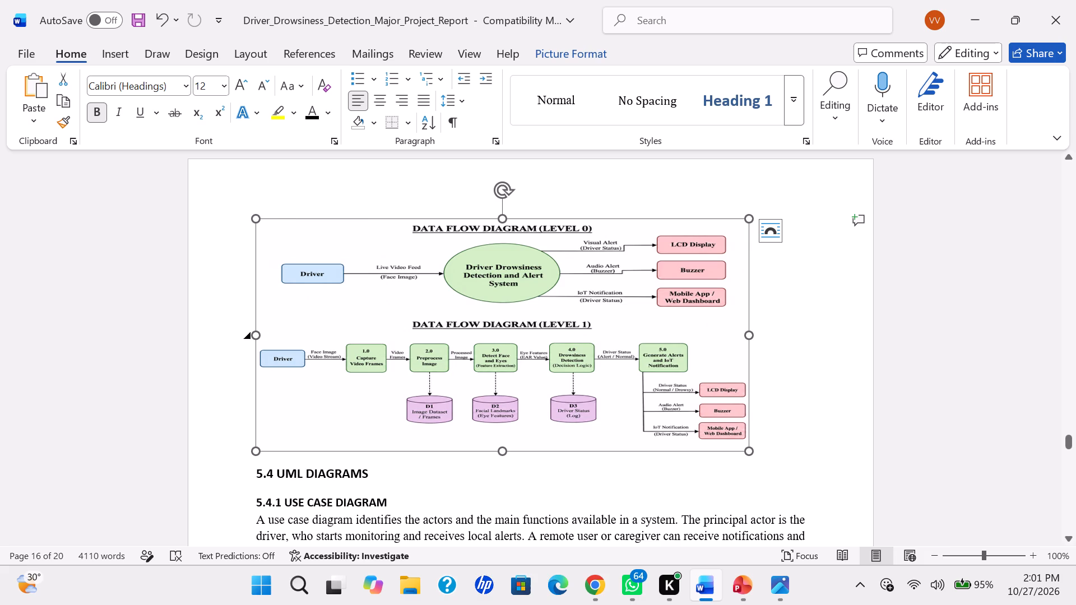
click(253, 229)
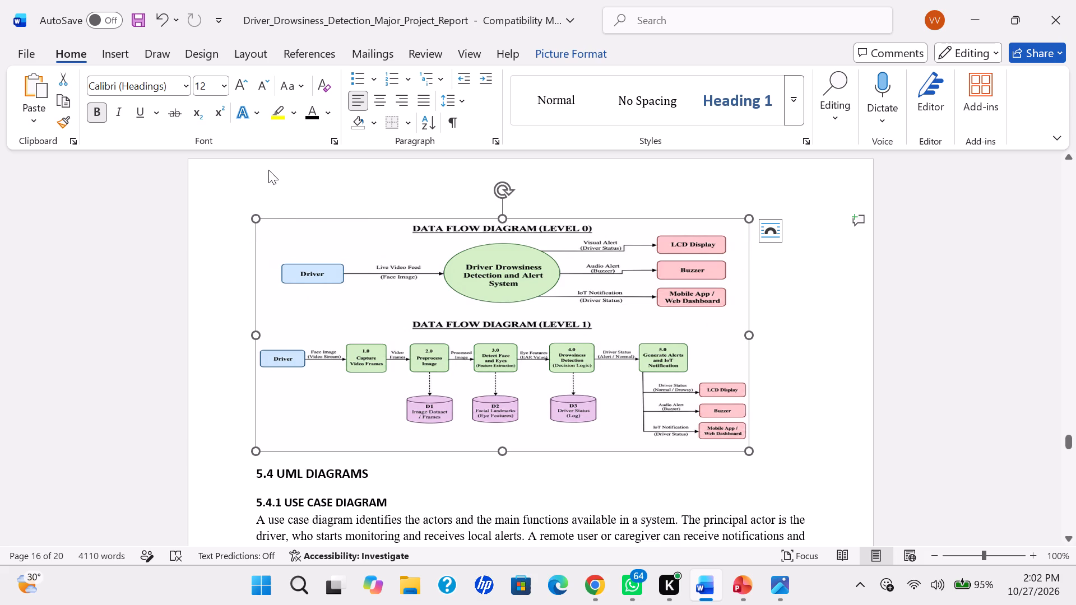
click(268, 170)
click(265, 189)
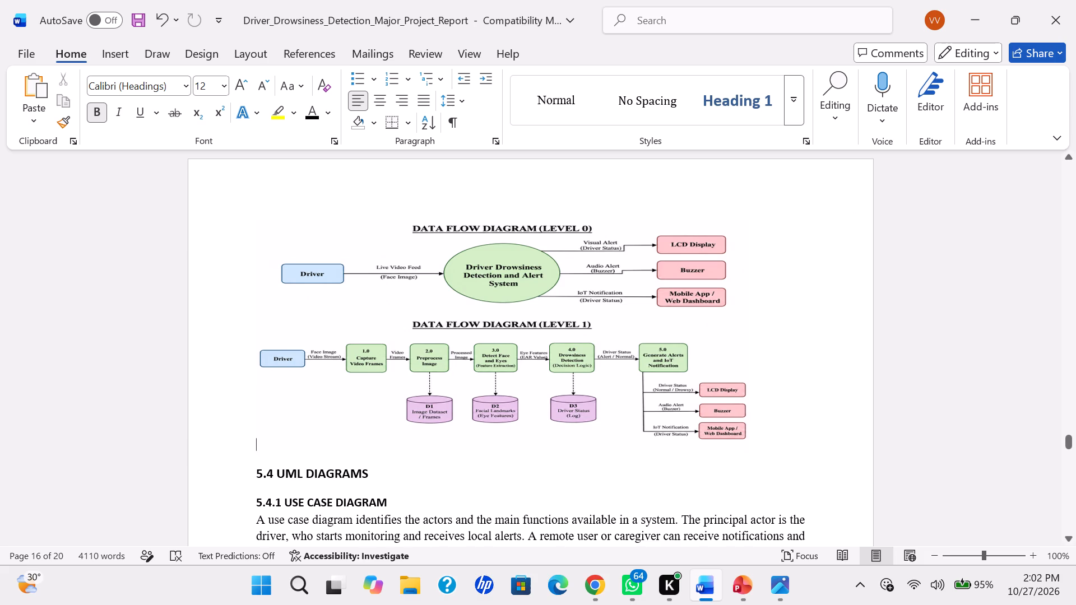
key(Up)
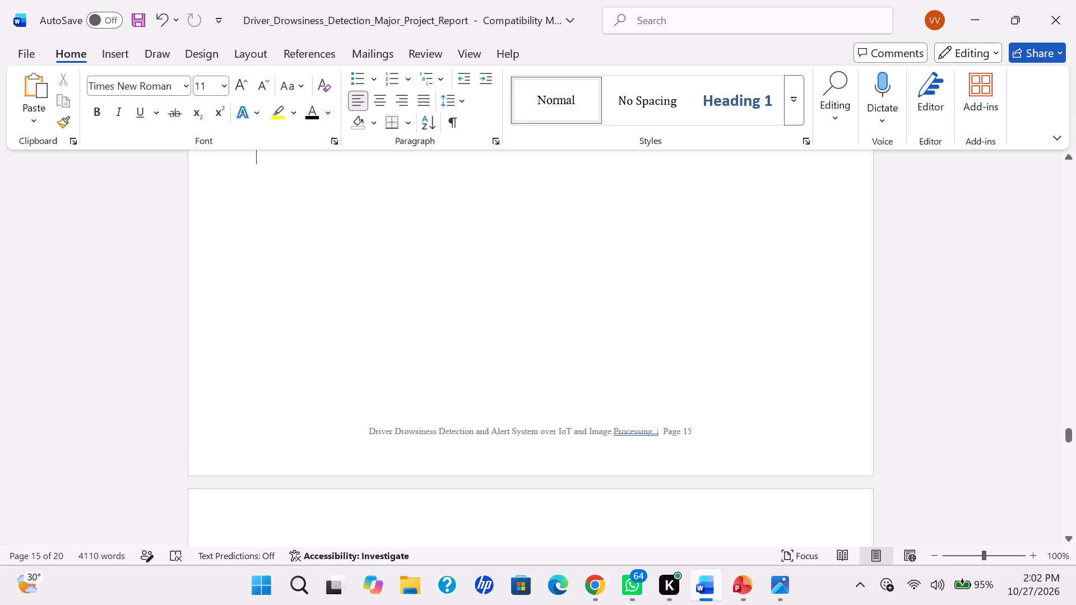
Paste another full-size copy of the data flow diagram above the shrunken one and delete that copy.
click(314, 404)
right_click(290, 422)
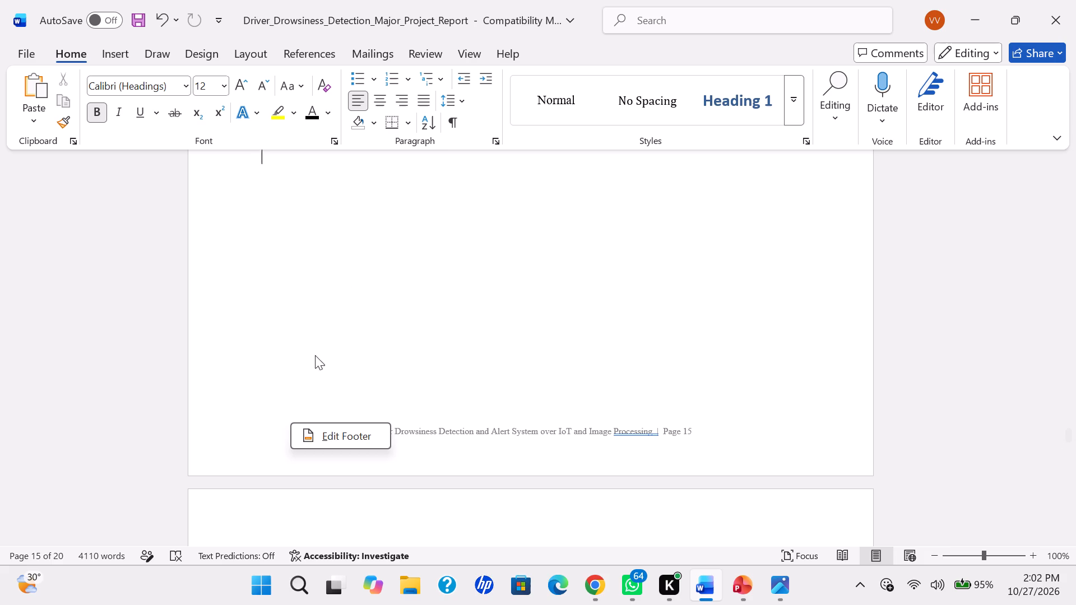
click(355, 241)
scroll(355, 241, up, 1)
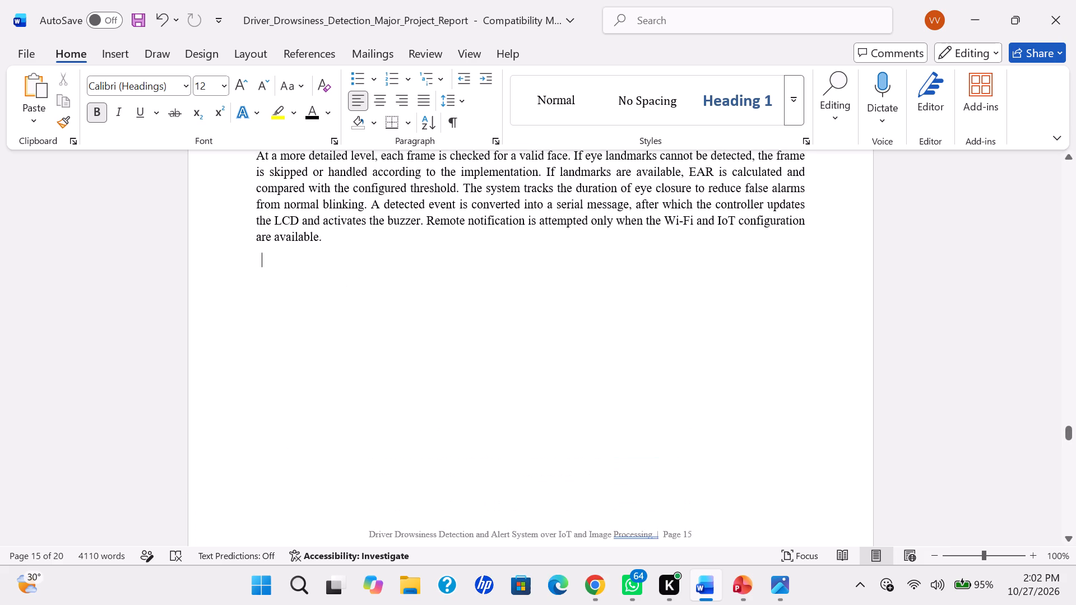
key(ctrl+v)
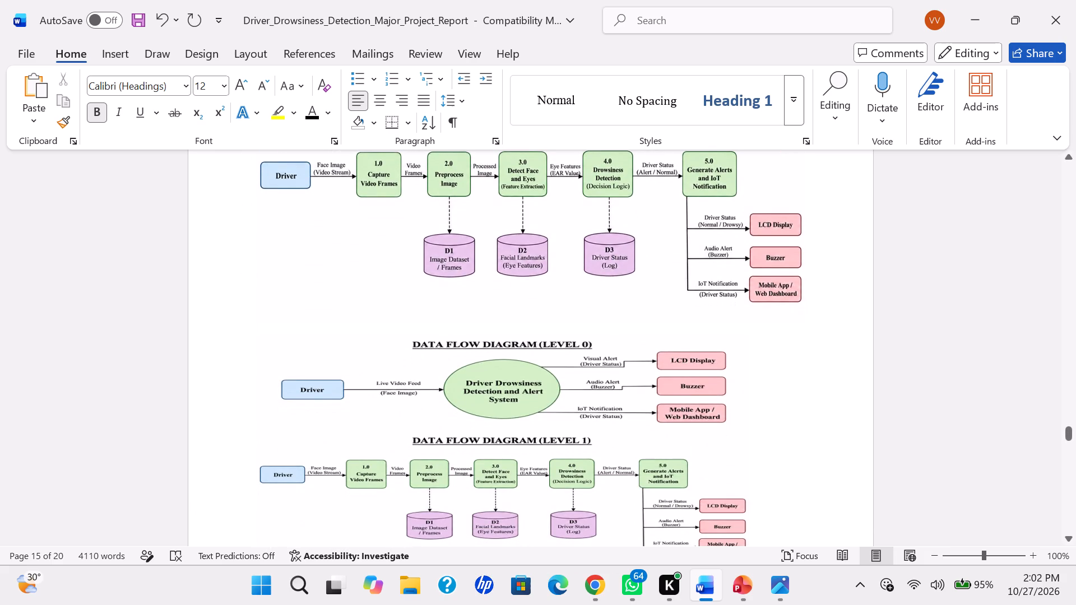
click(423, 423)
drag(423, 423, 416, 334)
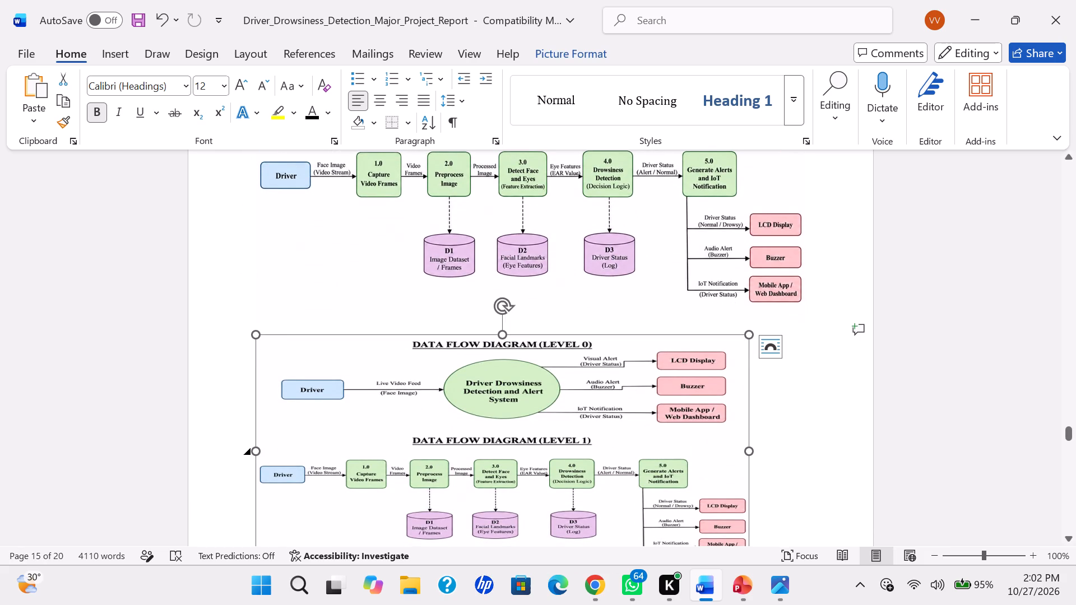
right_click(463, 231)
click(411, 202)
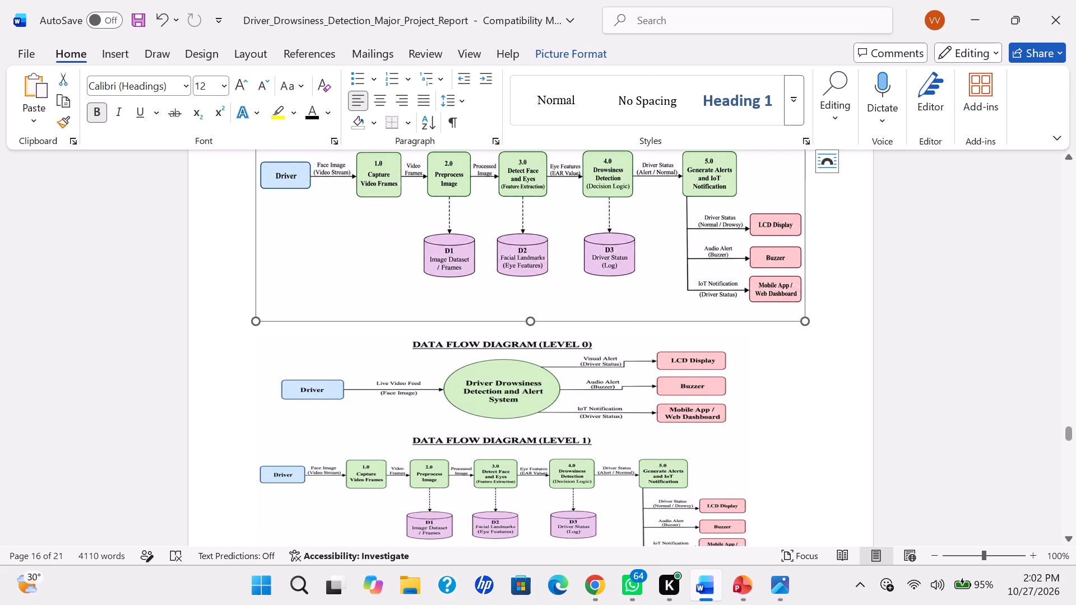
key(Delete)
Copy the shrunken data flow diagram and paste it on a new line after the paragraph ending "are available." on page 15.
scroll(411, 202, up, 1)
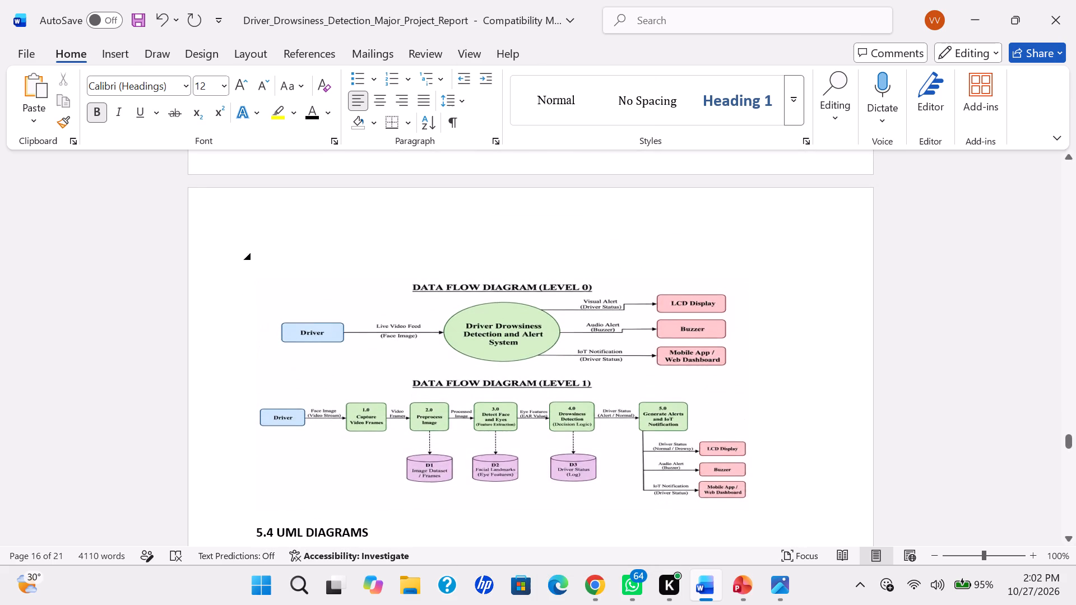
click(467, 333)
right_click(467, 333)
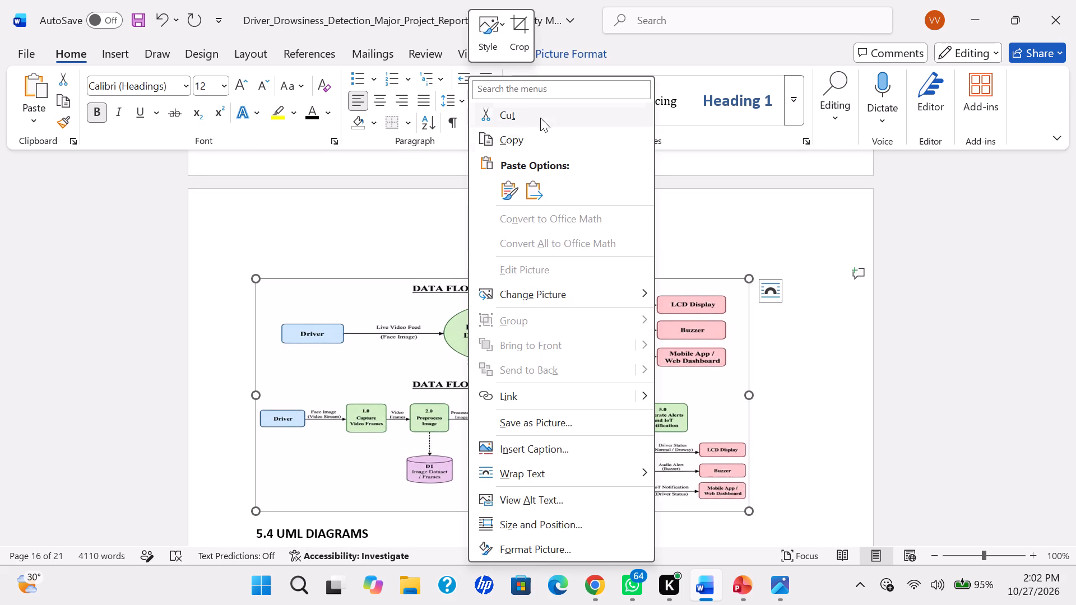
click(537, 150)
scroll(537, 150, up, 3)
scroll(418, 226, up, 1)
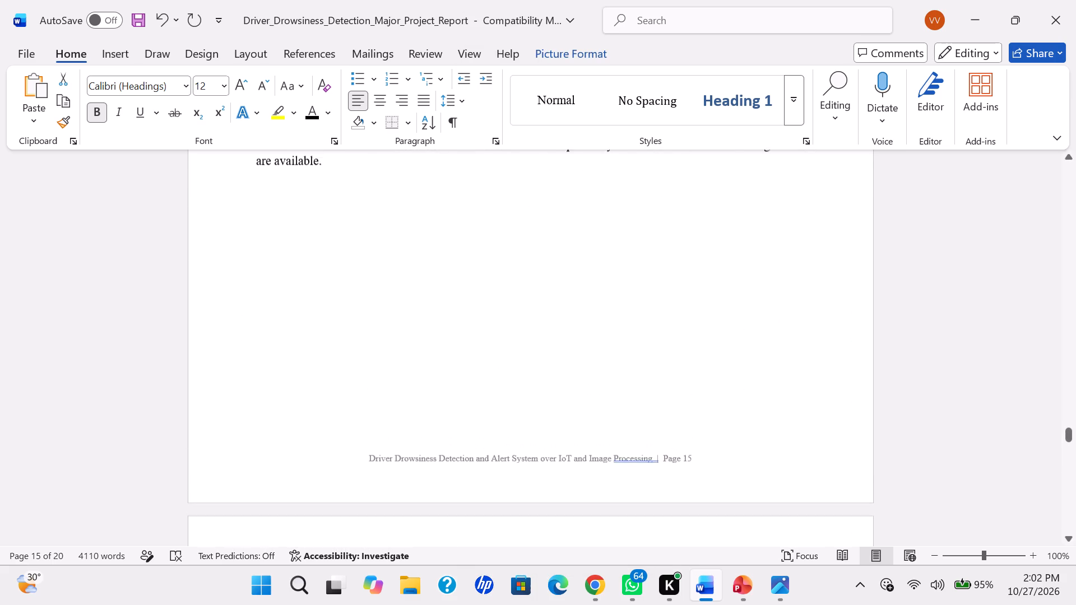
scroll(418, 226, up, 1)
click(361, 199)
key(Return)
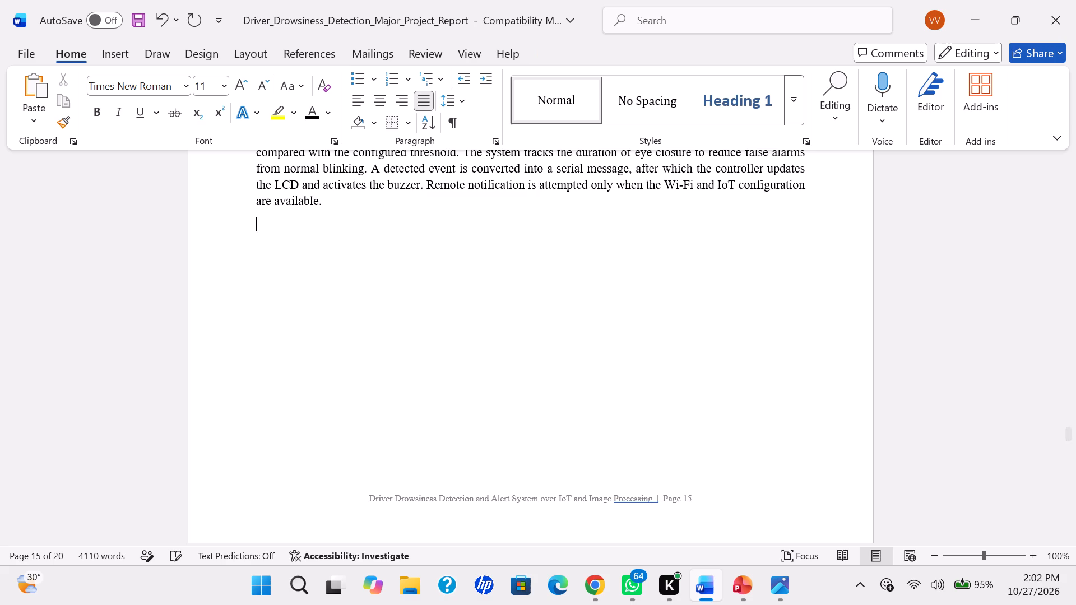
key(ctrl+v)
Delete the duplicate data flow diagram directly above the 5.4 UML DIAGRAMS heading.
scroll(447, 354, down, 2)
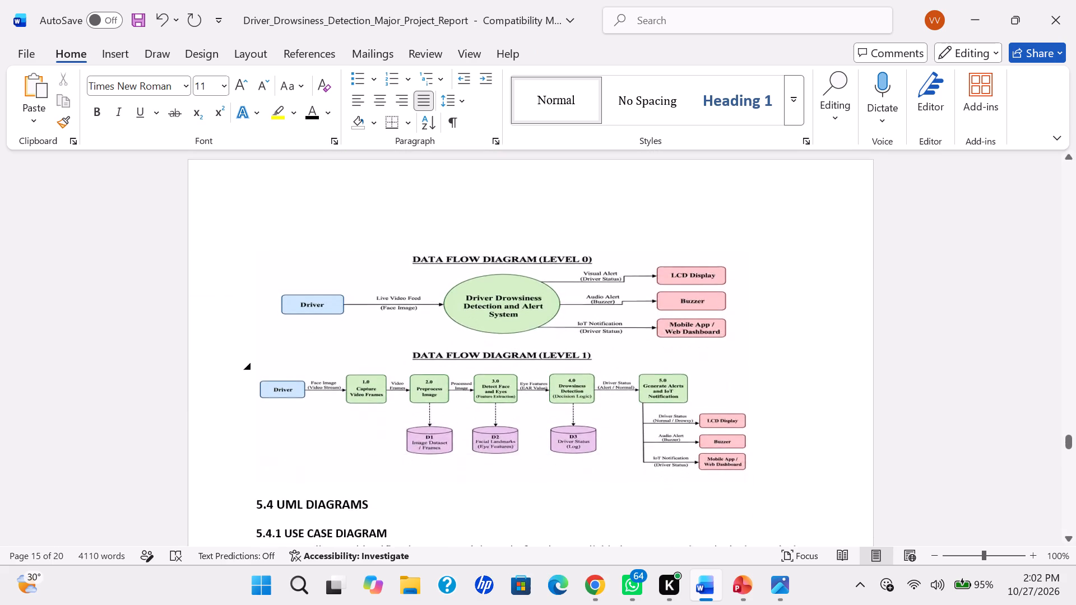
scroll(447, 354, down, 1)
right_click(481, 277)
click(438, 277)
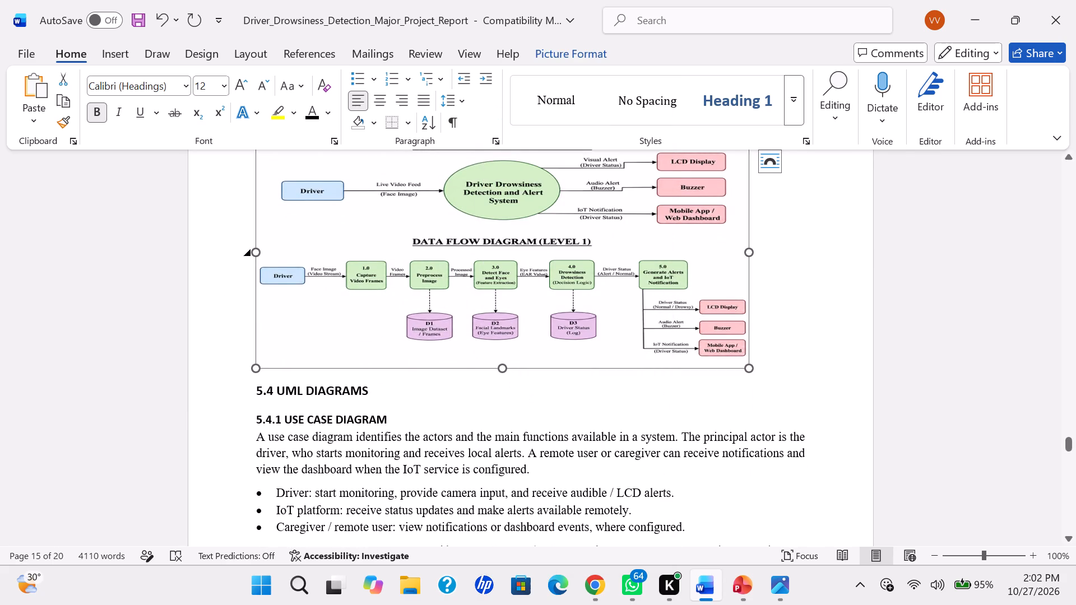
key(Delete)
Remove the empty lines above the 5.4 UML DIAGRAMS heading.
scroll(438, 277, up, 2)
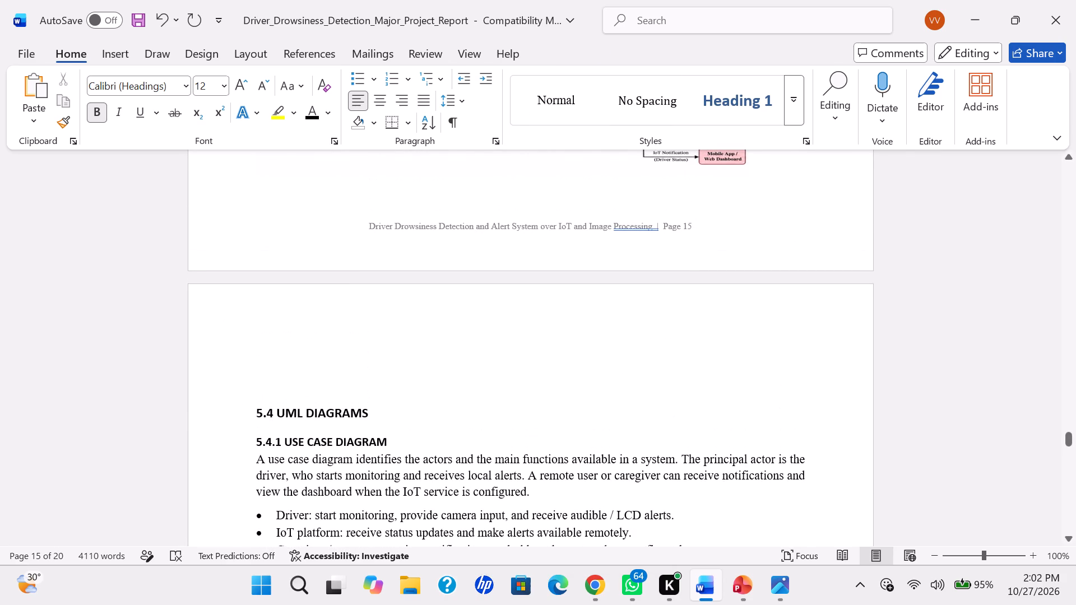
key(BackSpace)
key(BackSpace)
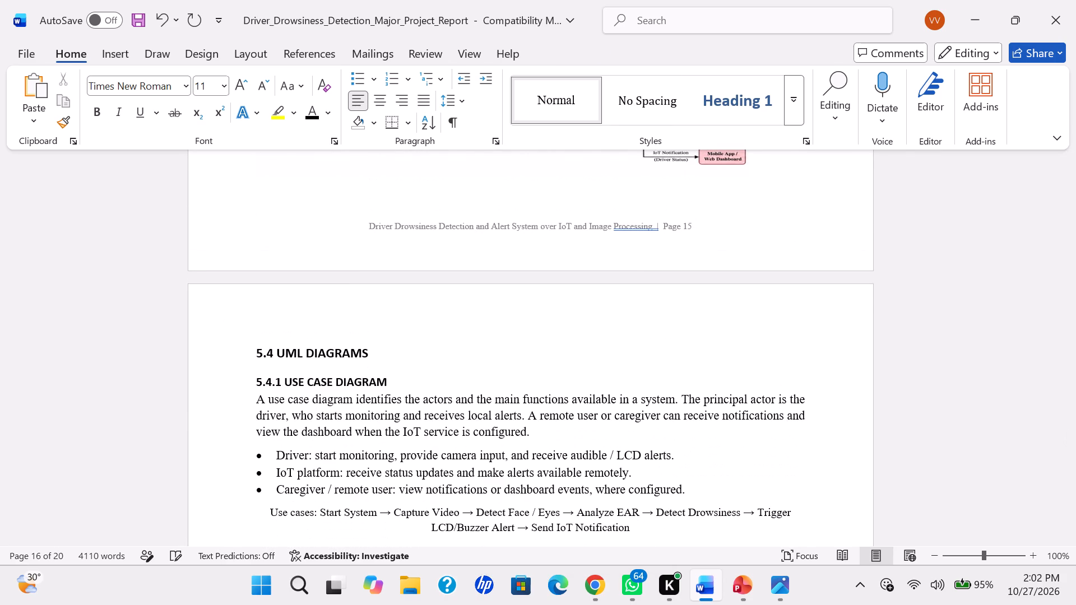
Review the report's sections from 5.3 DATA FLOW DIAGRAM through 5.4.4 ACTIVITY DIAGRAM, checking the layout and the text-only UML diagrams.
scroll(461, 378, up, 1)
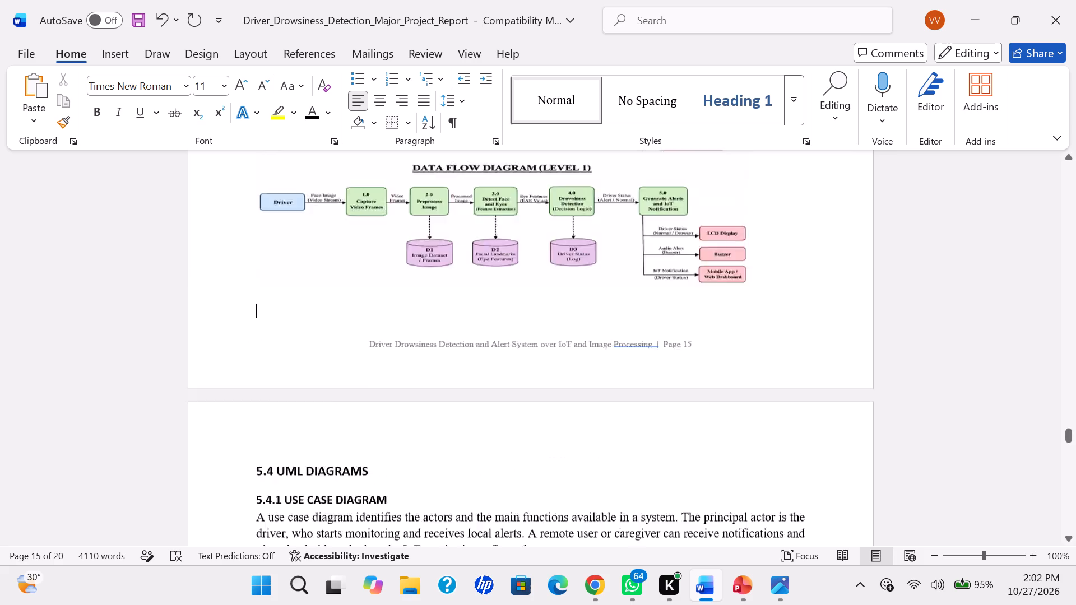
scroll(461, 378, up, 4)
scroll(461, 378, down, 1)
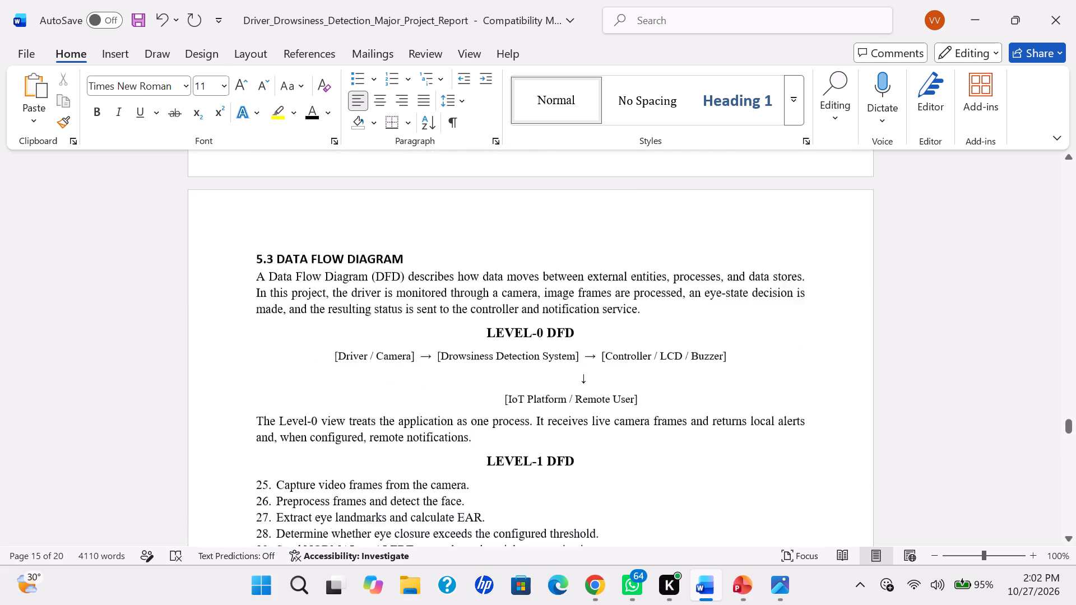
scroll(461, 378, down, 1)
scroll(461, 378, up, 2)
scroll(461, 378, down, 1)
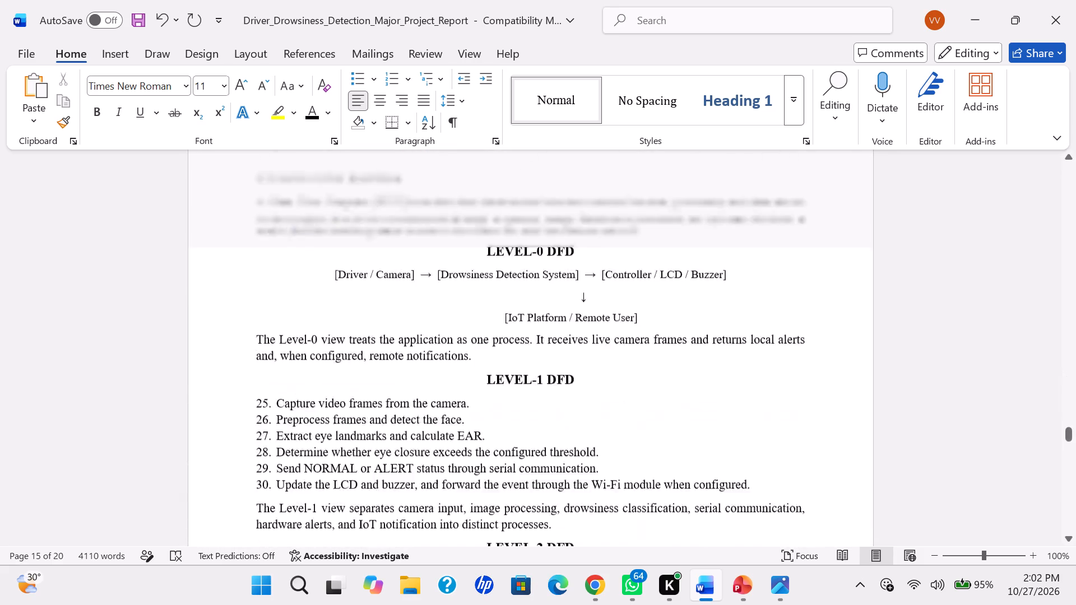
scroll(461, 378, up, 2)
scroll(461, 378, down, 7)
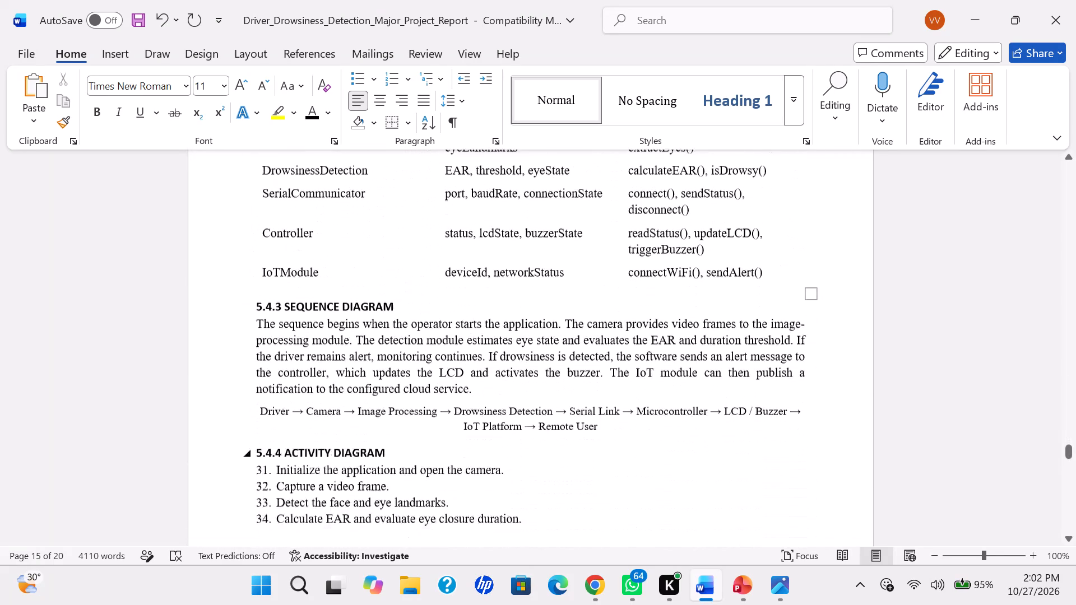
scroll(461, 378, down, 1)
scroll(461, 378, up, 3)
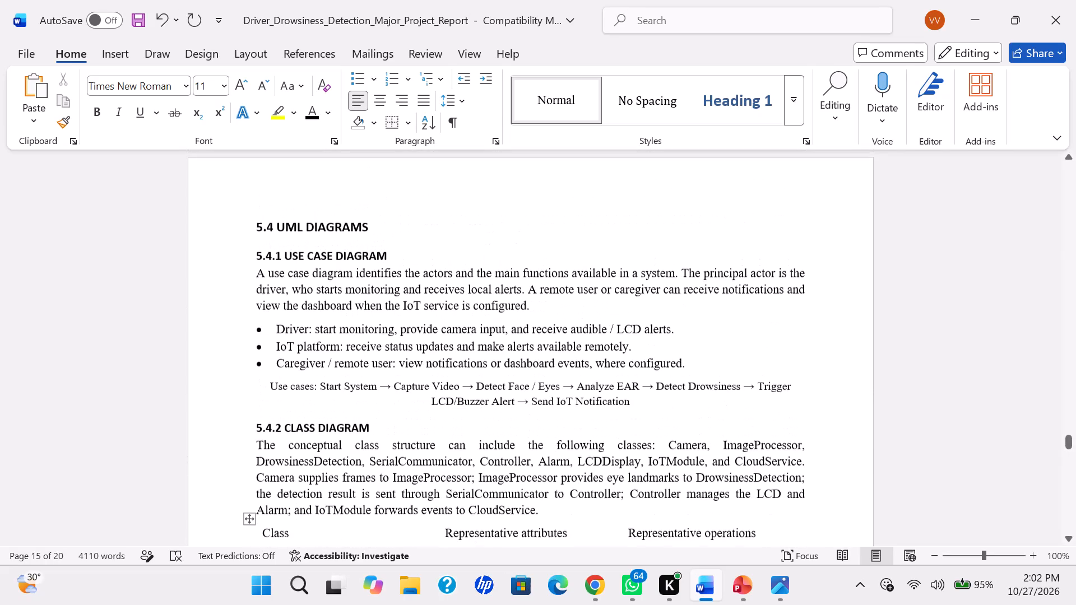
scroll(461, 378, down, 1)
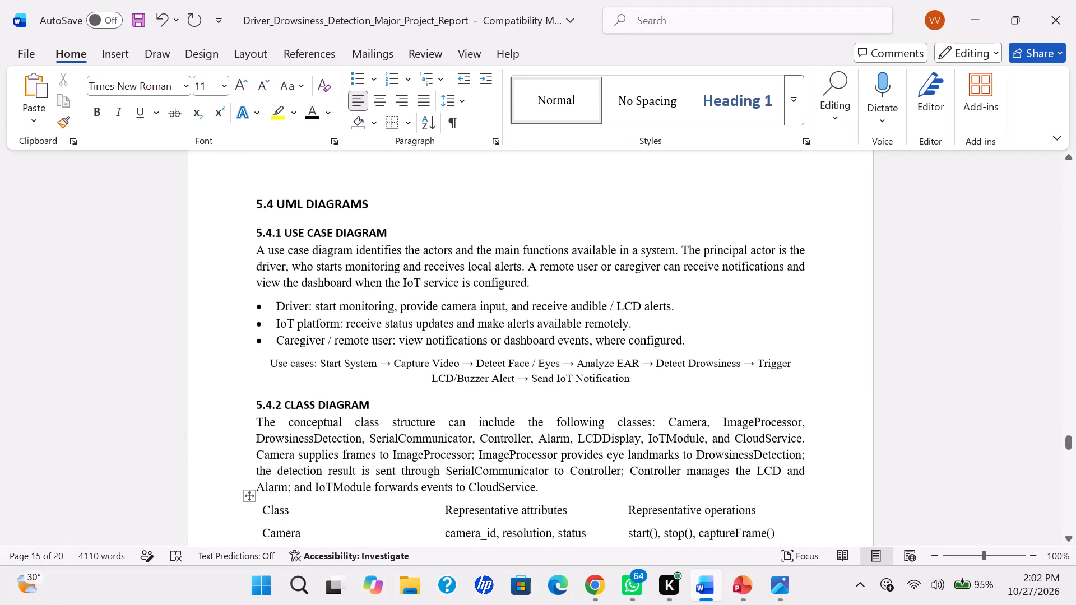
scroll(461, 378, down, 1)
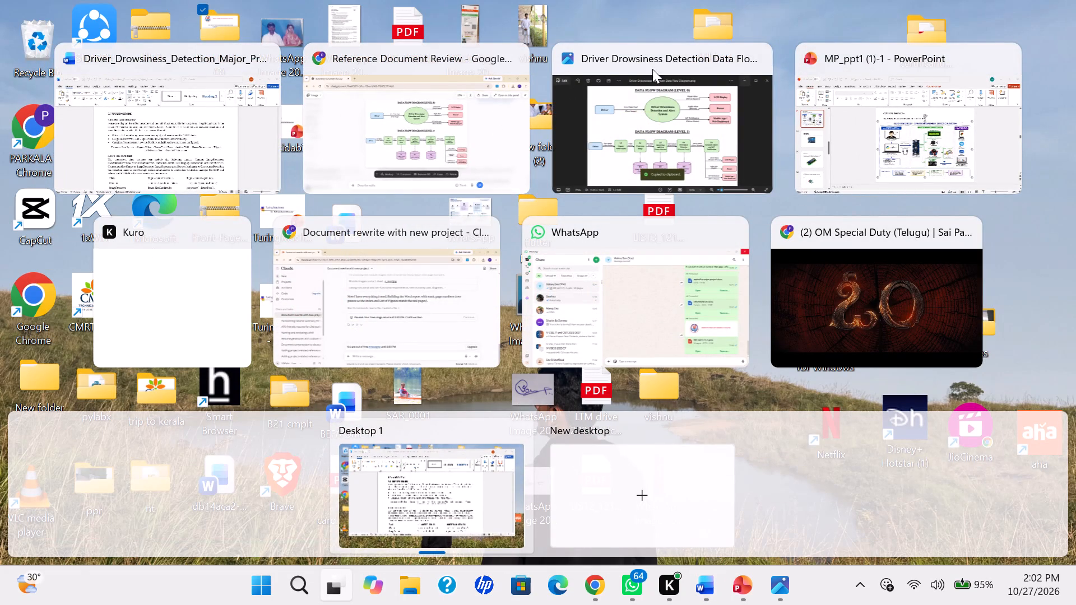
Close the data flow diagram image viewer, switch to the MP_ppt1 presentation and copy the use case diagram from slide 17.
click(743, 54)
click(772, 113)
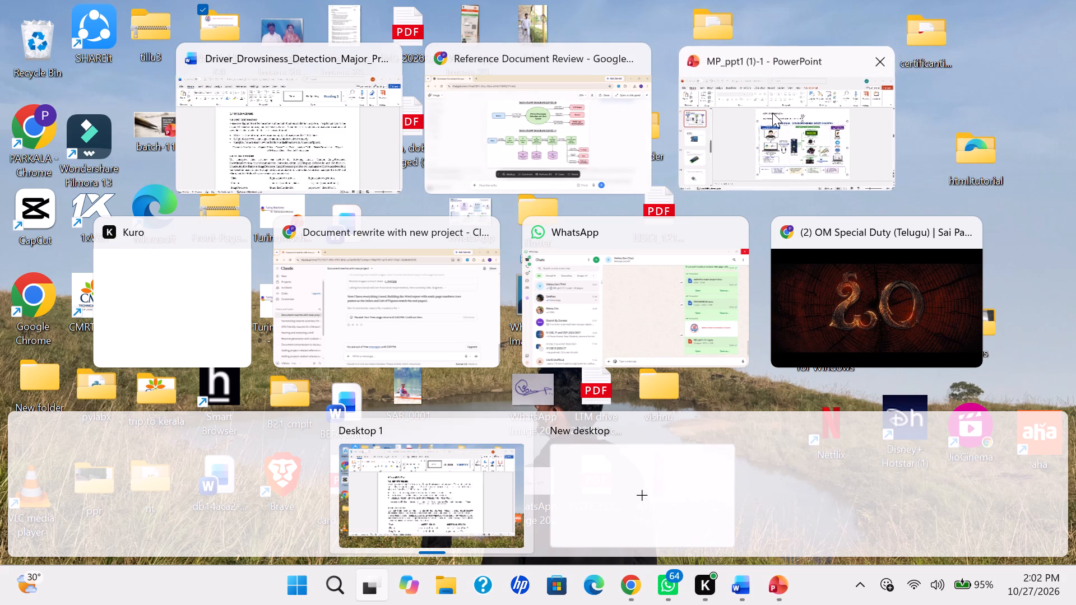
click(17, 301)
click(64, 291)
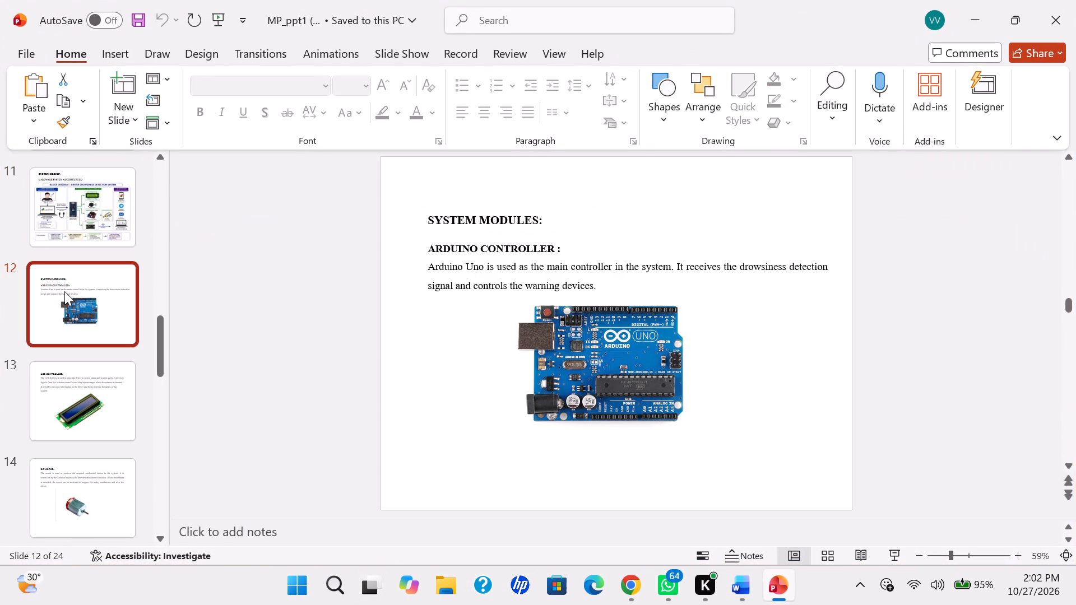
key(Down)
key(Down)
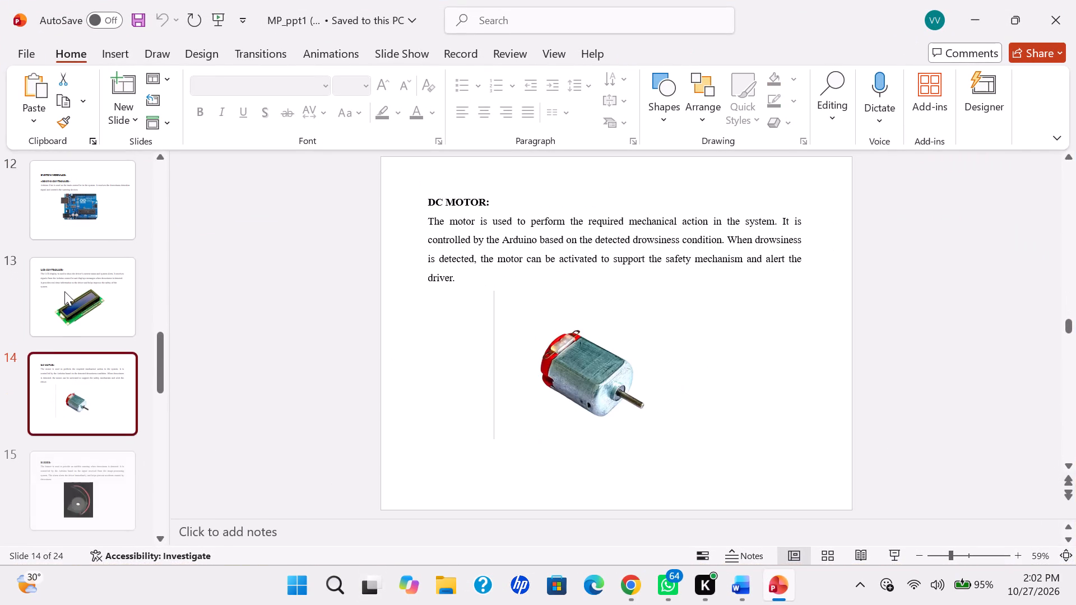
key(Down)
key(Down)
key(Down)
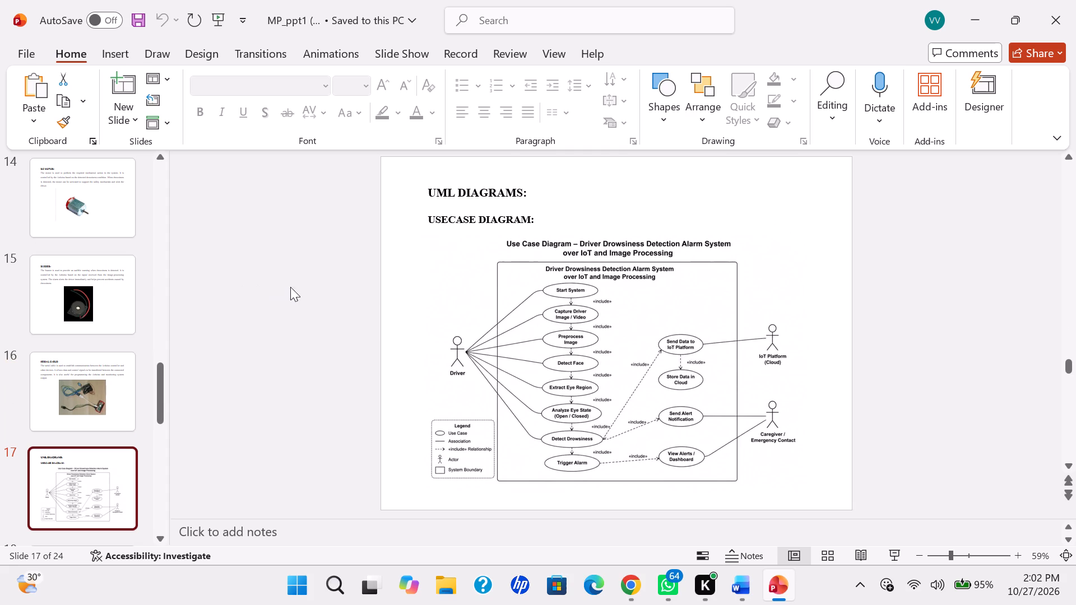
click(558, 325)
right_click(558, 325)
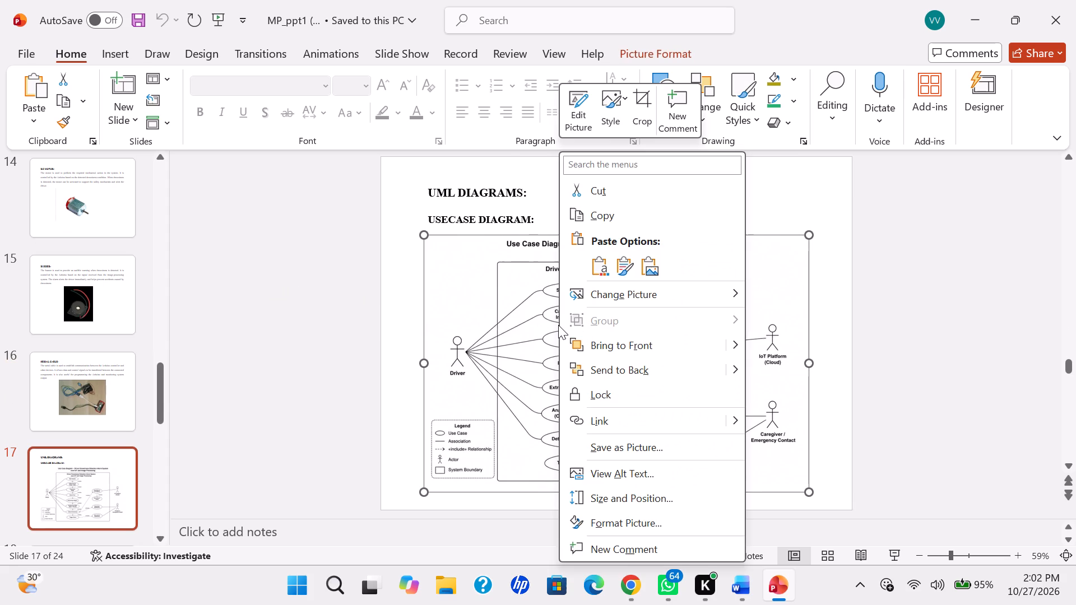
click(602, 203)
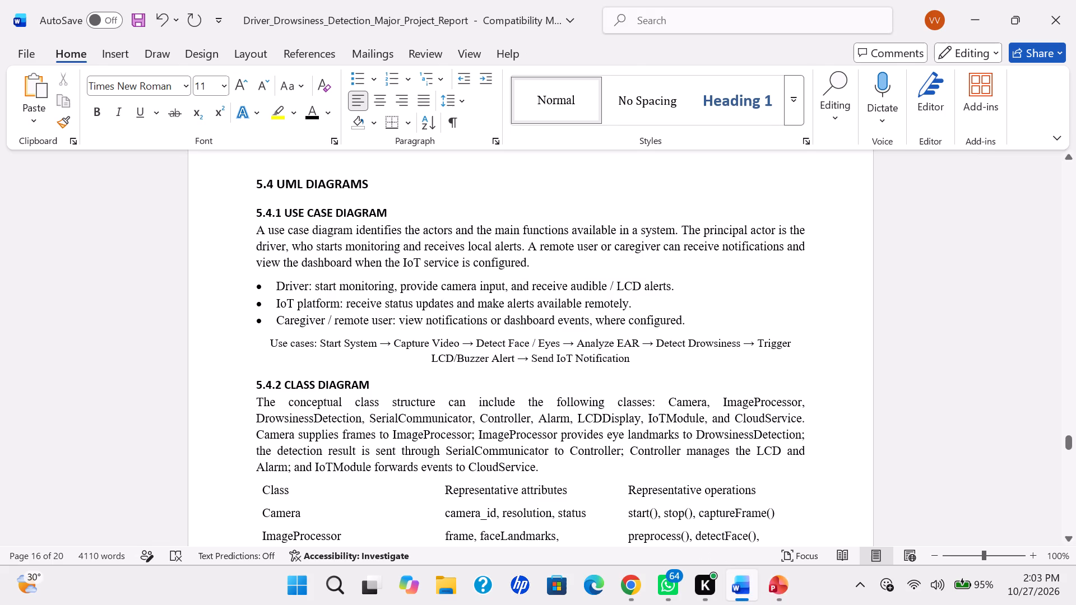
In the Word report, replace the "Use cases: Start System → Capture Video…" text under 5.4.1 with the copied use case diagram on a new line.
drag(261, 339, 644, 352)
key(BackSpace)
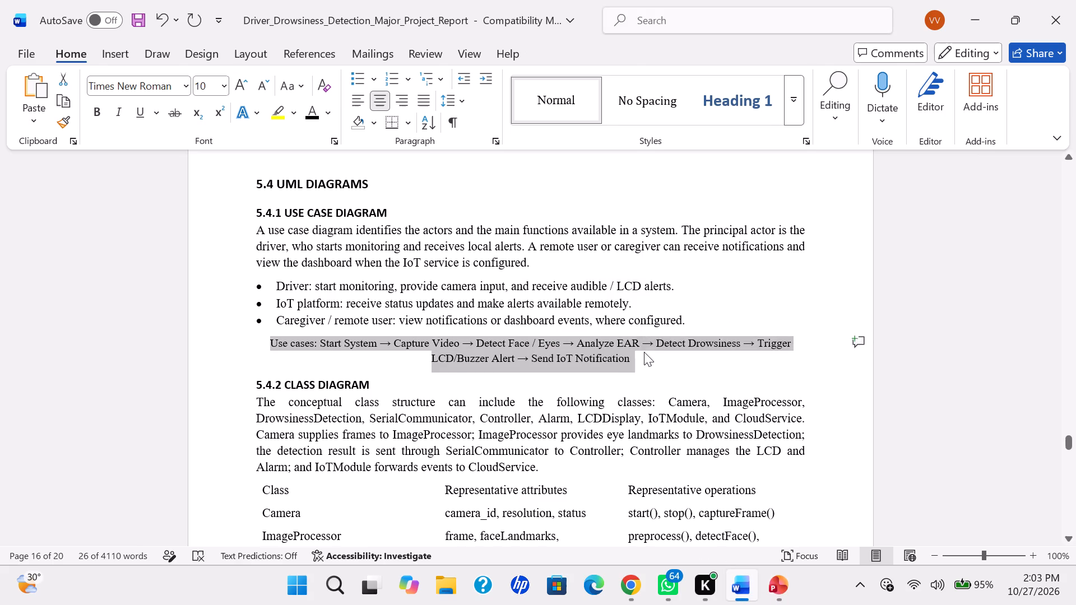
click(712, 320)
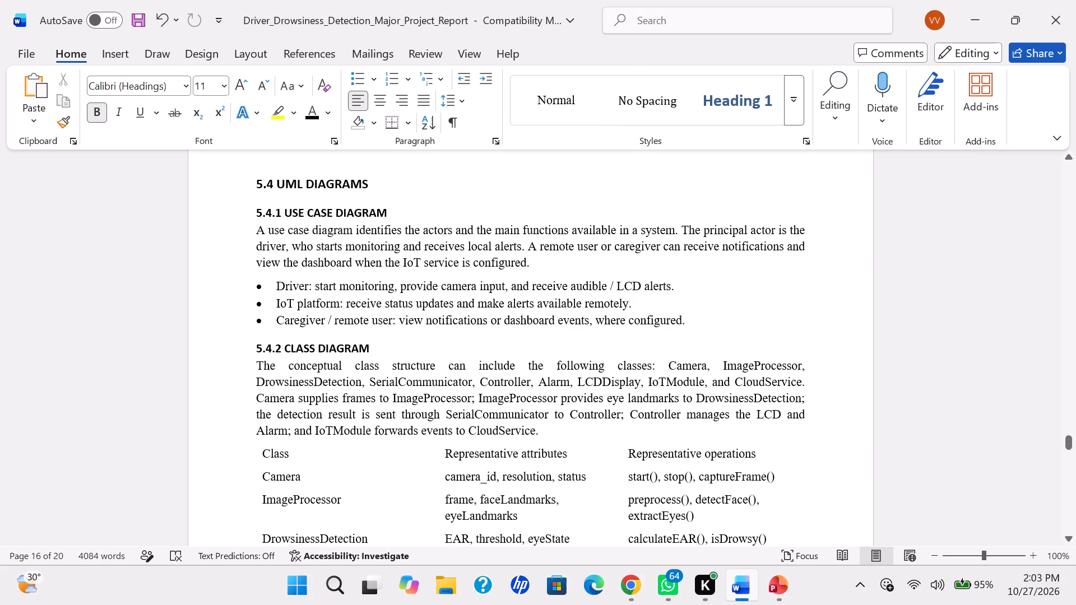
key(Return)
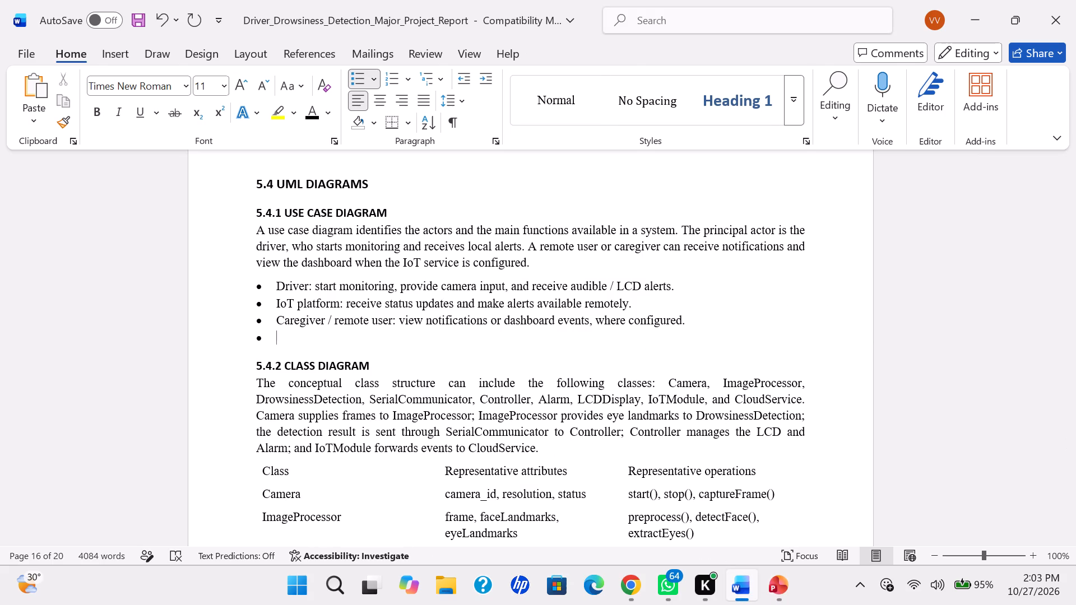
key(ctrl+v)
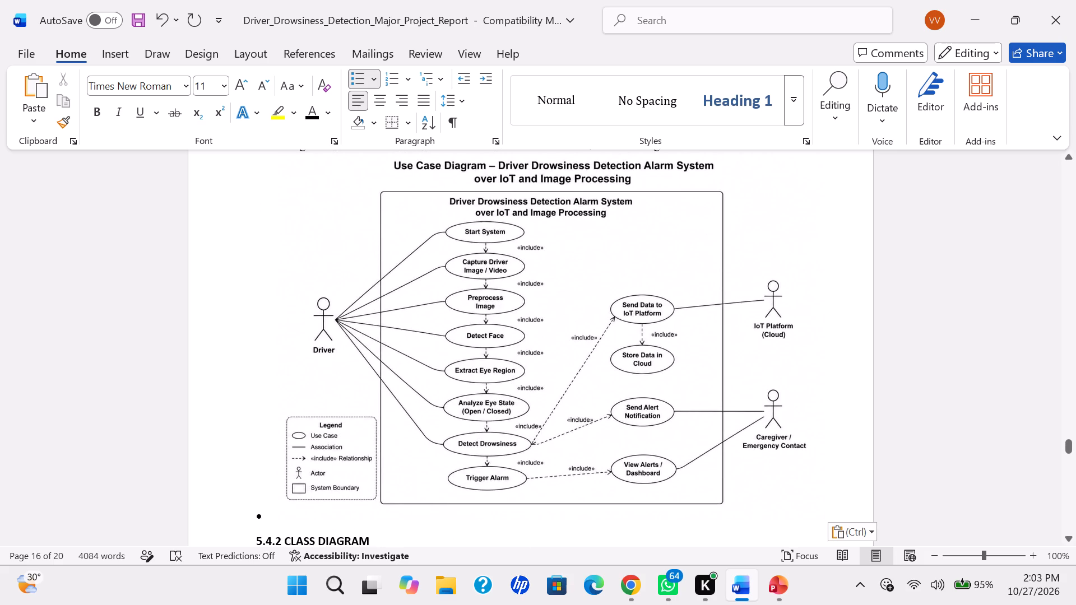
Reduce the height and width of the use case diagram so it fits compactly between its bullets and the 5.4.2 heading.
click(546, 500)
drag(551, 520, 551, 504)
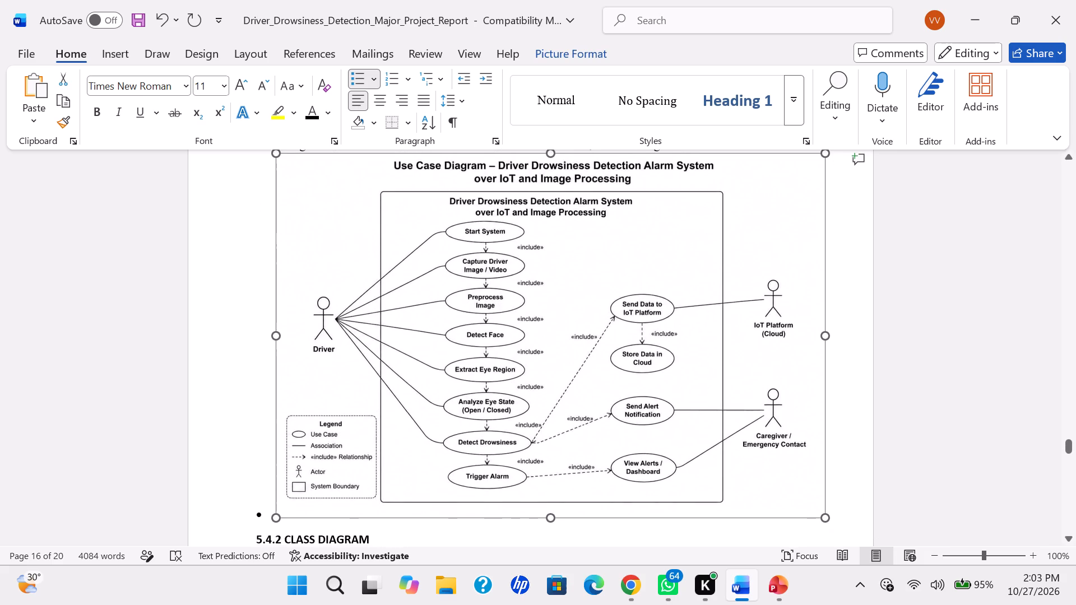
drag(551, 504, 555, 387)
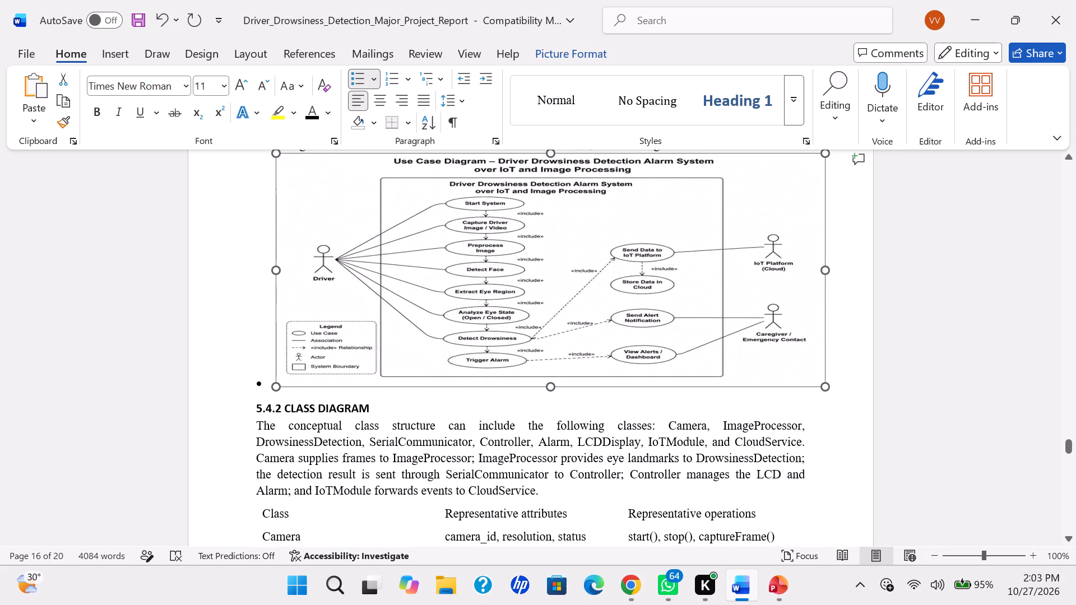
drag(555, 387, 556, 387)
scroll(556, 387, up, 2)
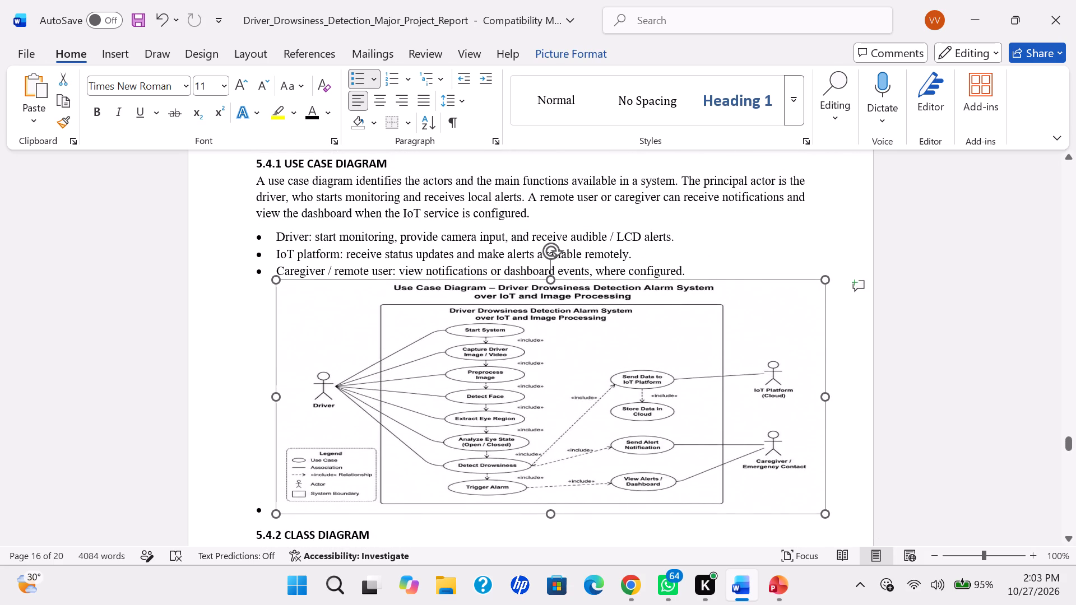
drag(825, 398, 773, 404)
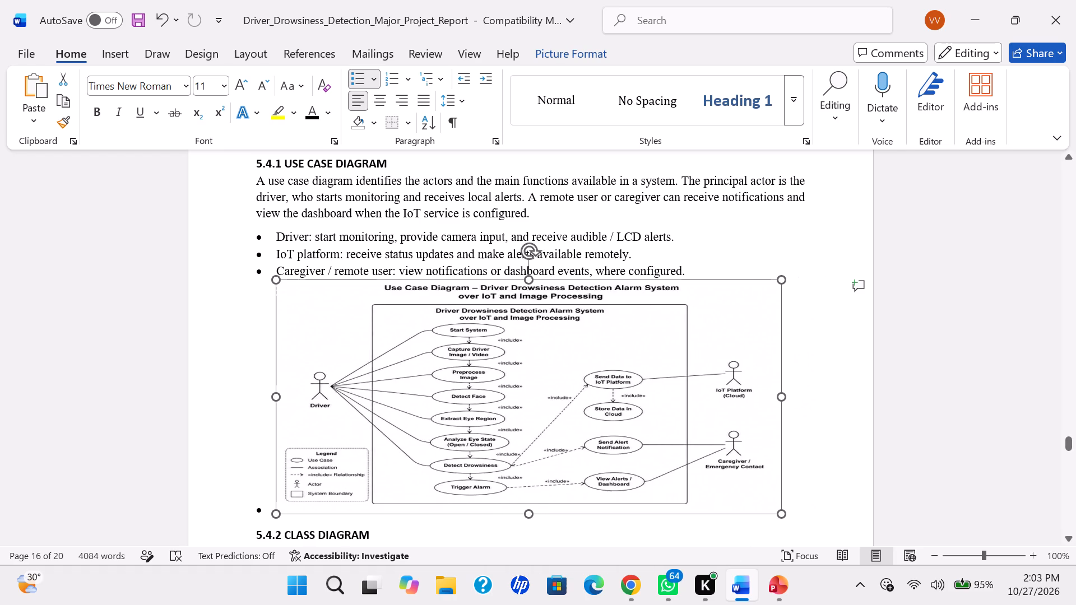
drag(773, 404, 731, 412)
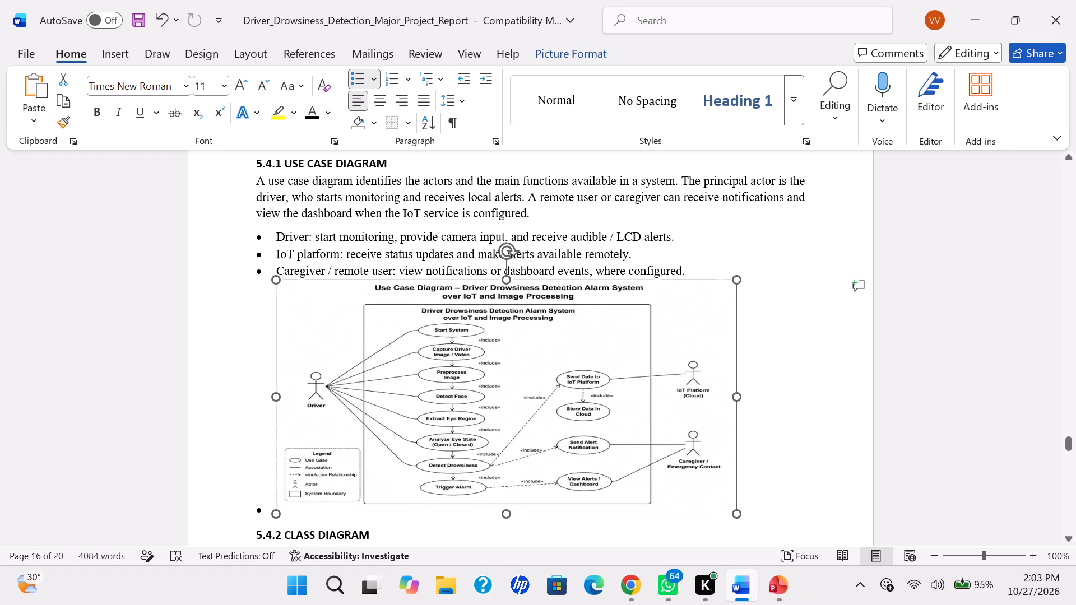
drag(731, 412, 718, 413)
Switch to the MP_ppt1 presentation and copy the class diagram from slide 18.
scroll(788, 418, down, 1)
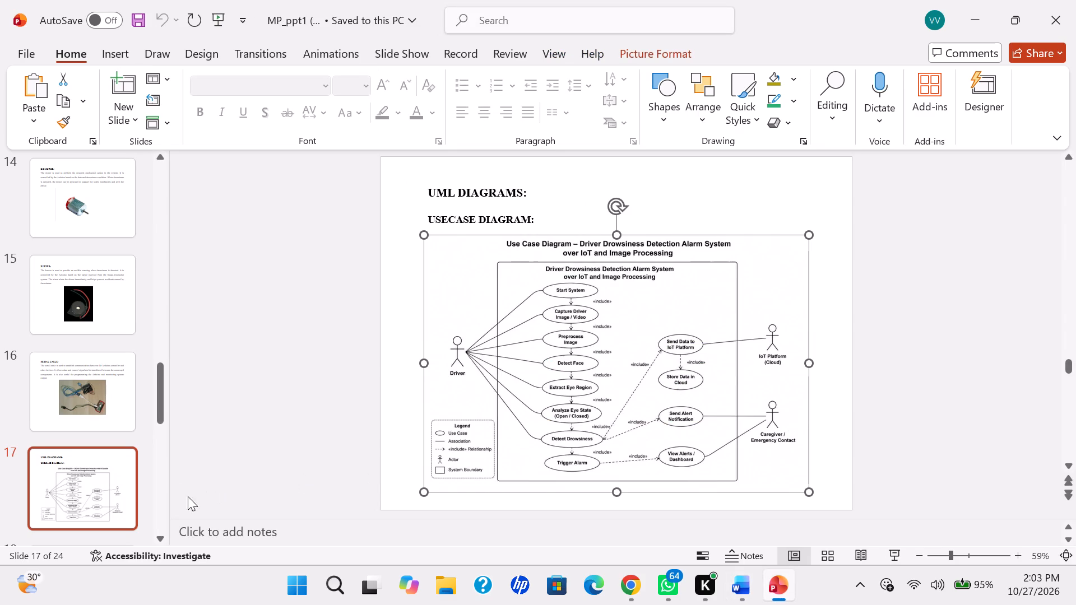
scroll(115, 460, down, 1)
click(114, 460)
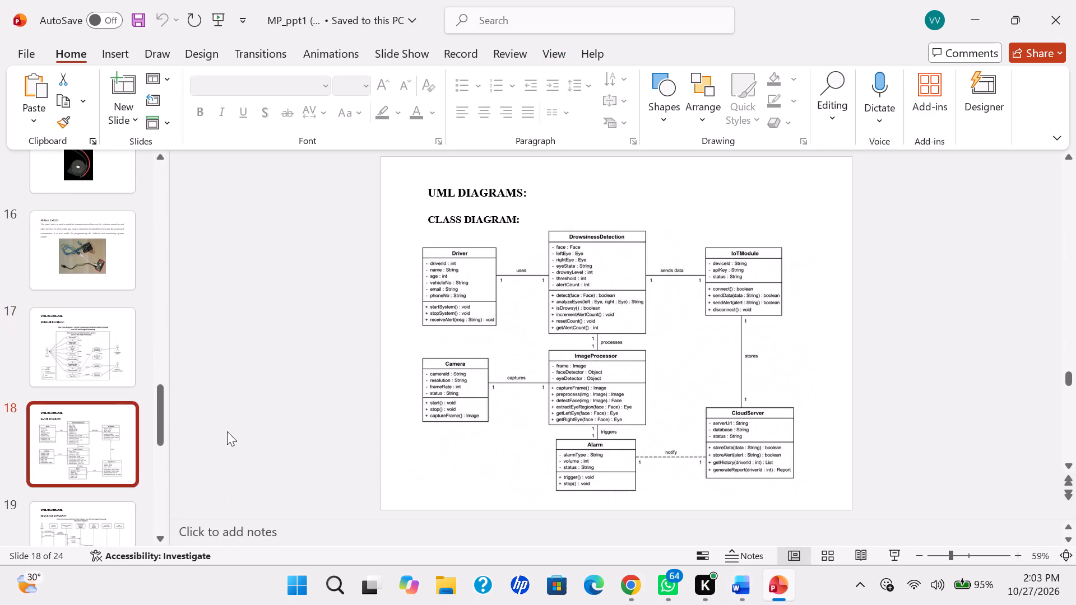
click(539, 362)
right_click(539, 362)
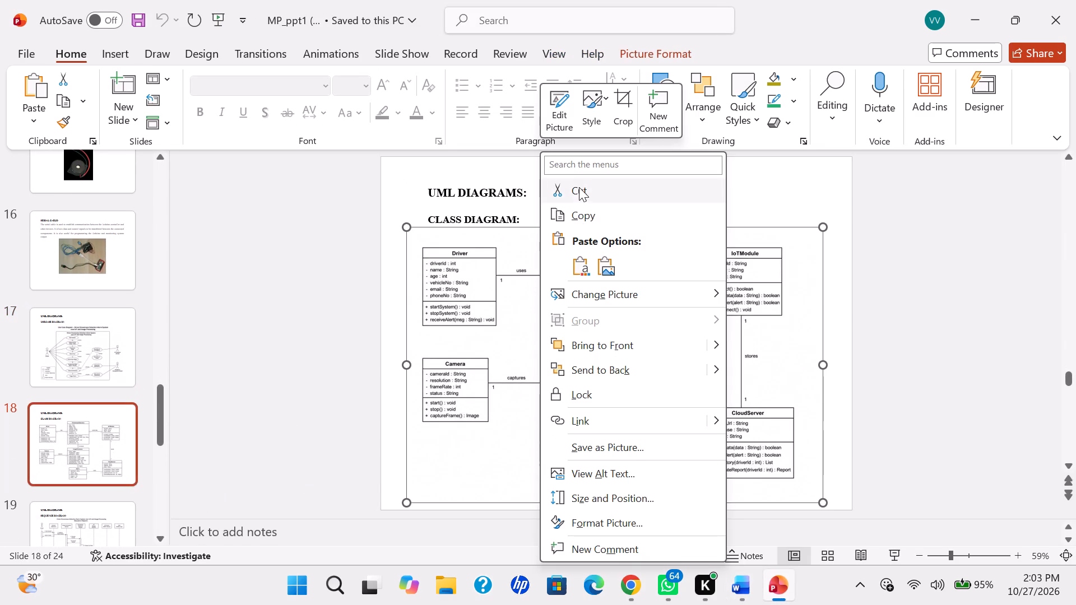
click(583, 223)
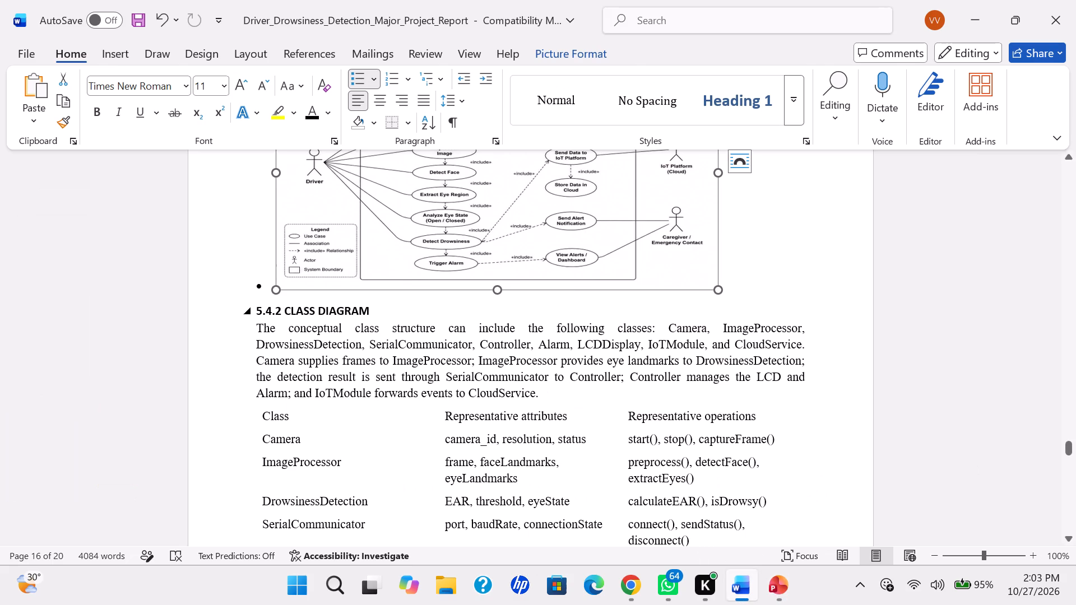
In the Word report, replace the class attributes and operations table under 5.4.2 with the copied class diagram.
scroll(569, 314, down, 2)
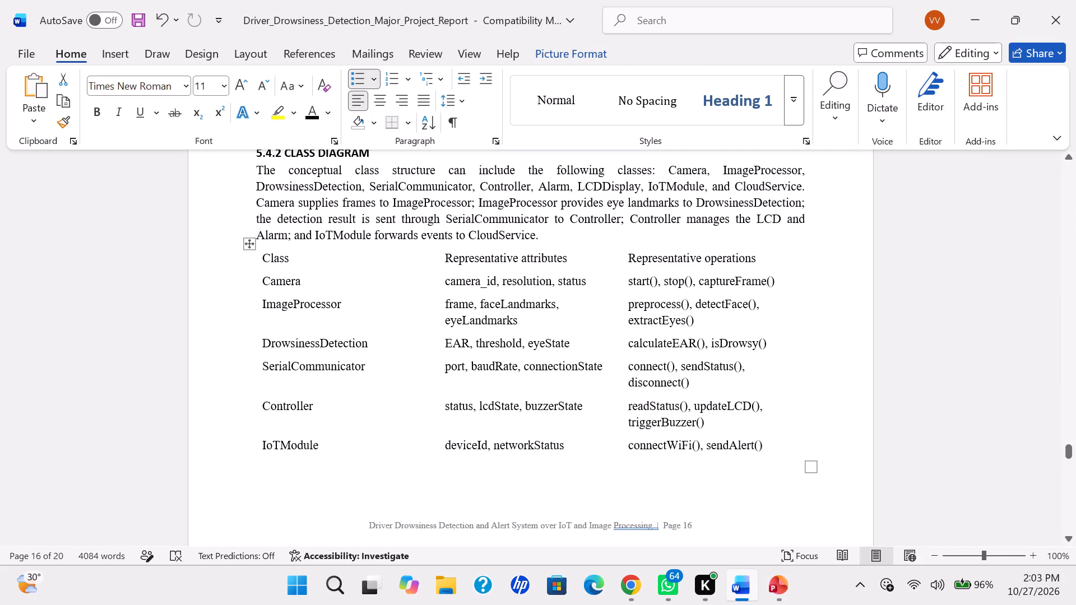
drag(263, 254, 716, 419)
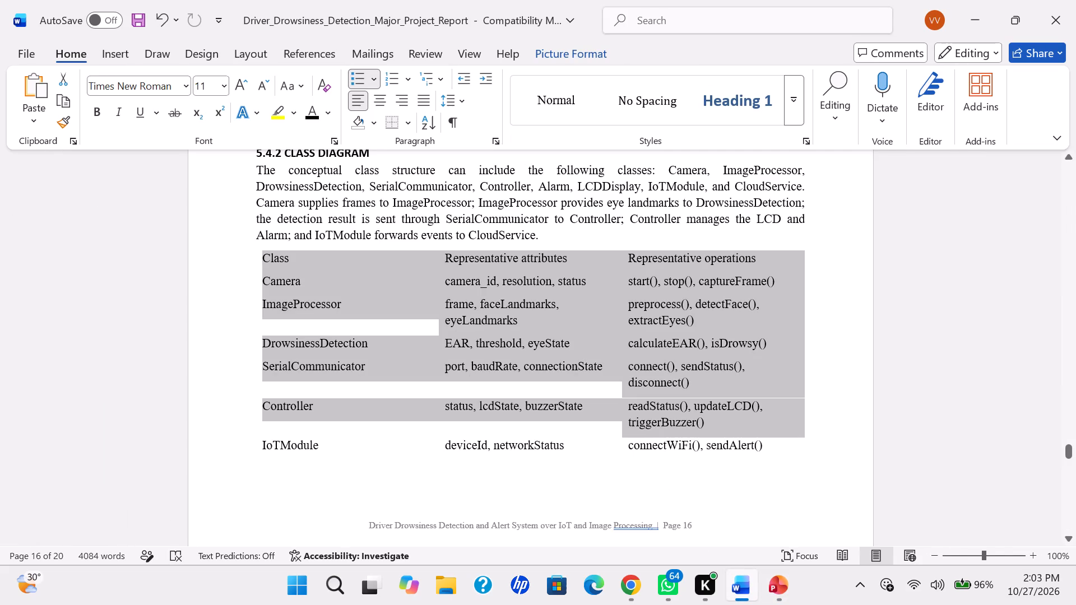
drag(716, 419, 778, 453)
scroll(778, 453, down, 2)
scroll(778, 453, up, 1)
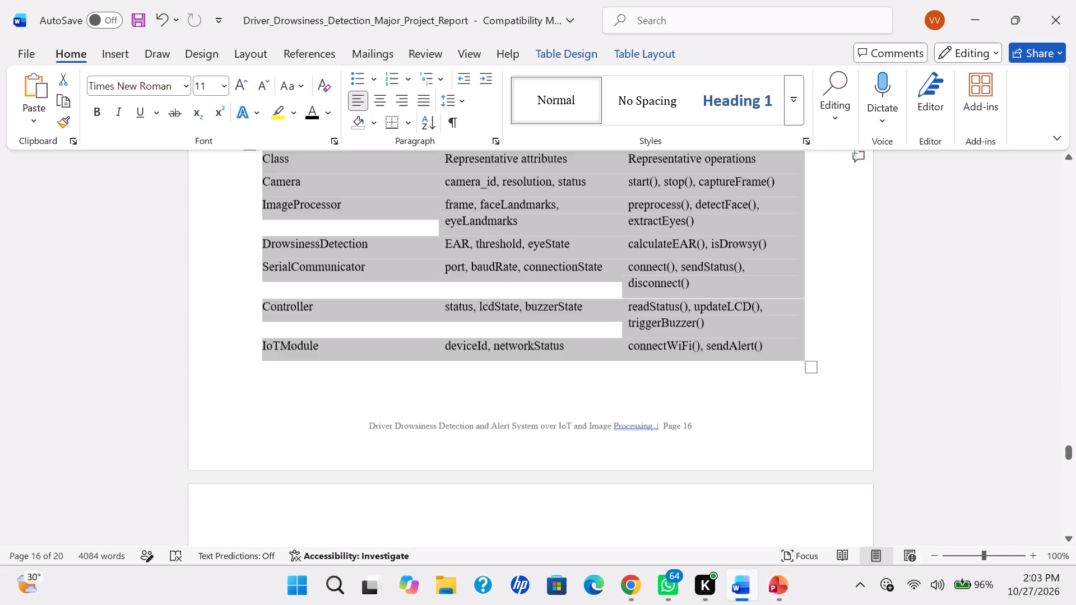
scroll(778, 453, up, 1)
key(BackSpace)
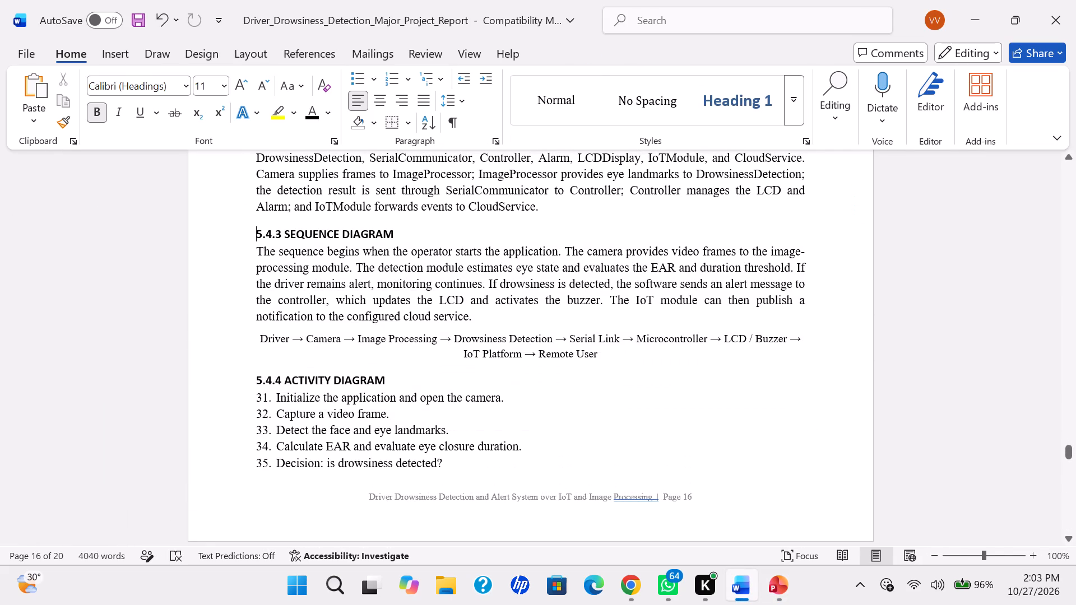
key(ctrl+v)
Reduce the height and width of the class diagram placed above the 5.4.3 SEQUENCE DIAGRAM heading.
scroll(778, 453, up, 2)
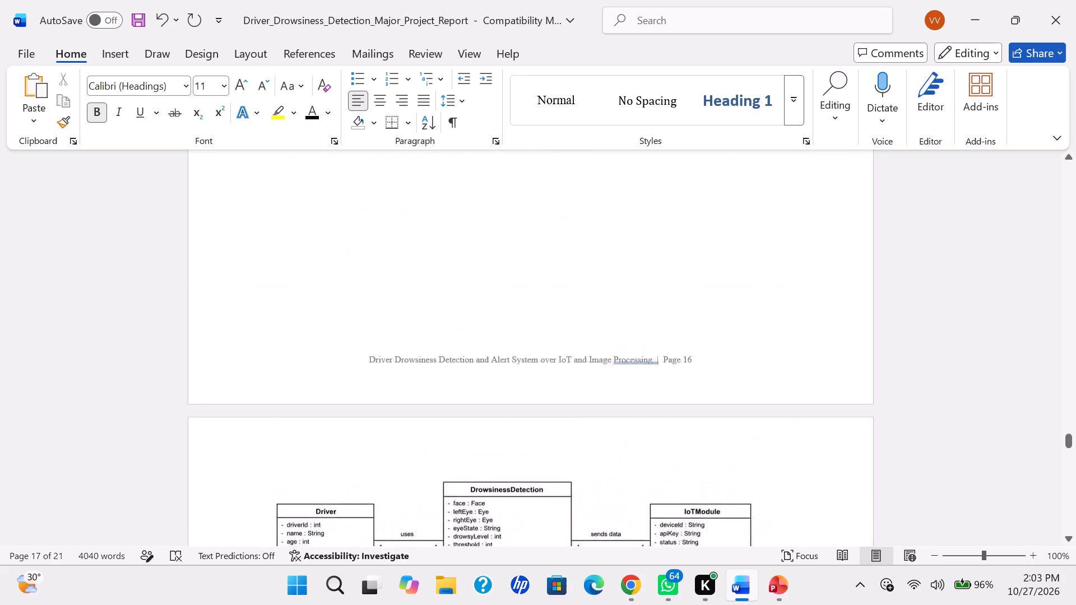
scroll(778, 453, down, 2)
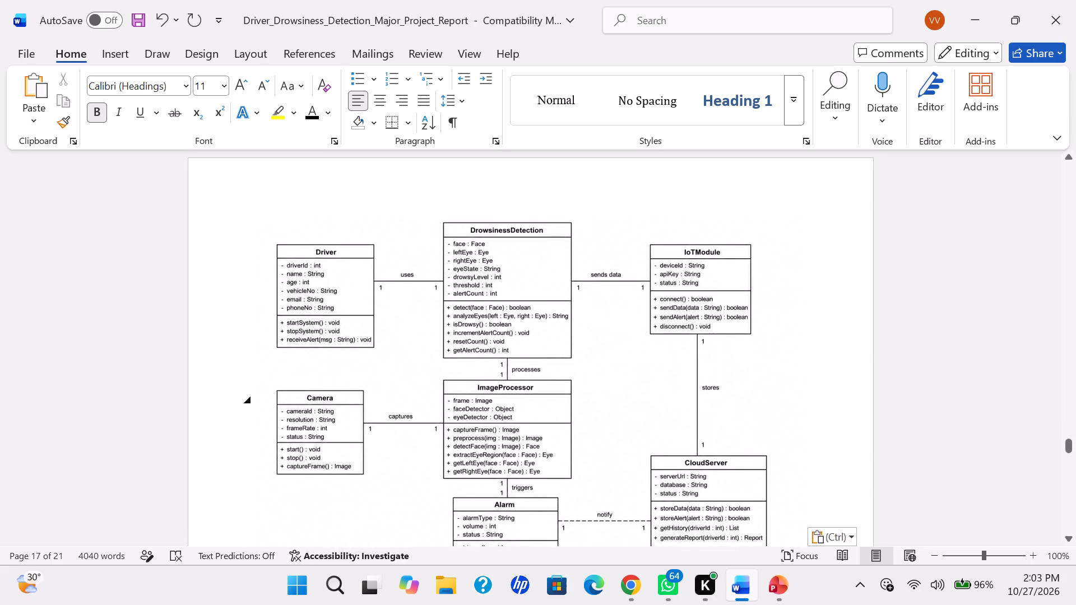
click(588, 398)
scroll(588, 398, down, 1)
click(531, 430)
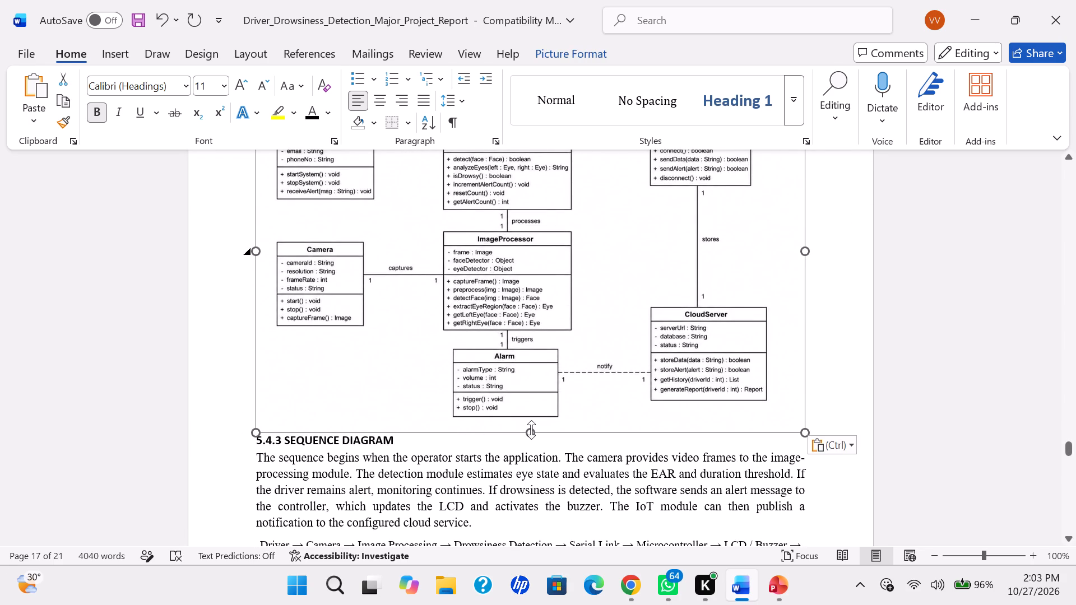
click(531, 430)
drag(531, 430, 540, 356)
scroll(540, 356, up, 1)
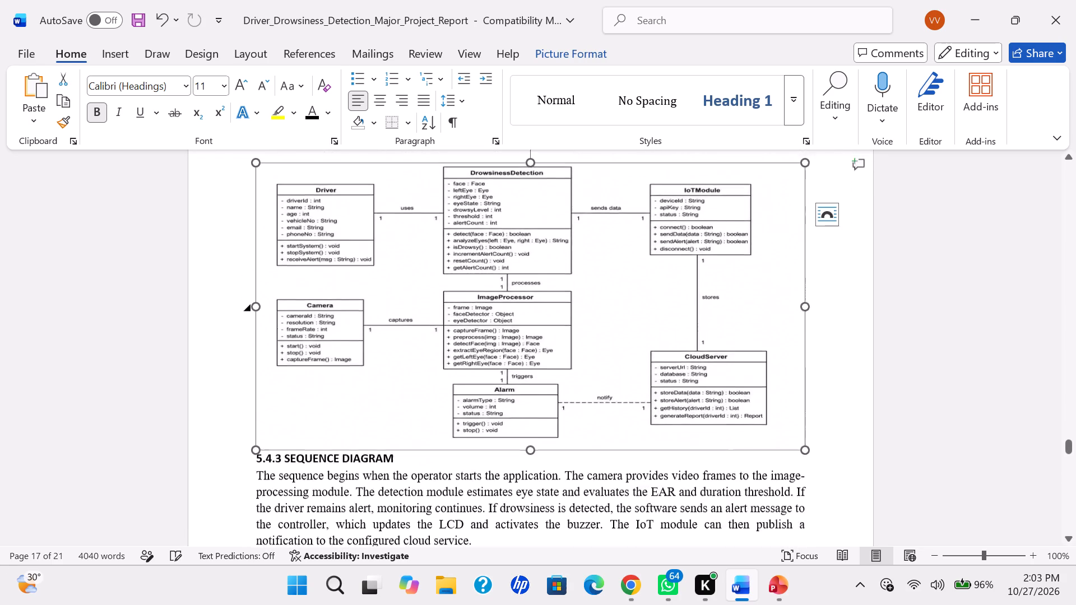
scroll(540, 356, up, 1)
drag(811, 369, 768, 367)
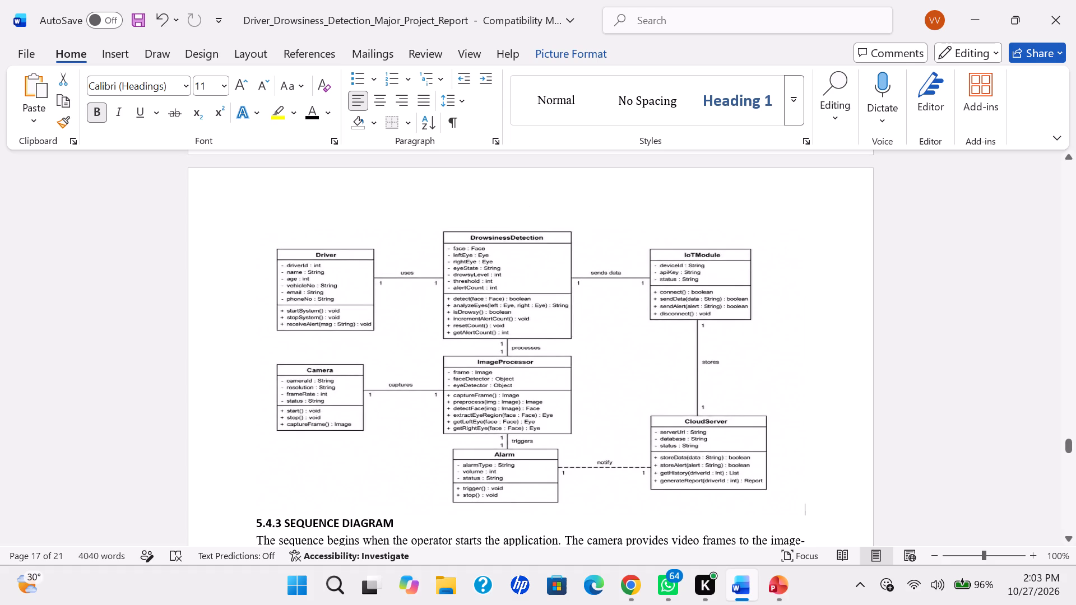
drag(768, 367, 736, 367)
click(762, 362)
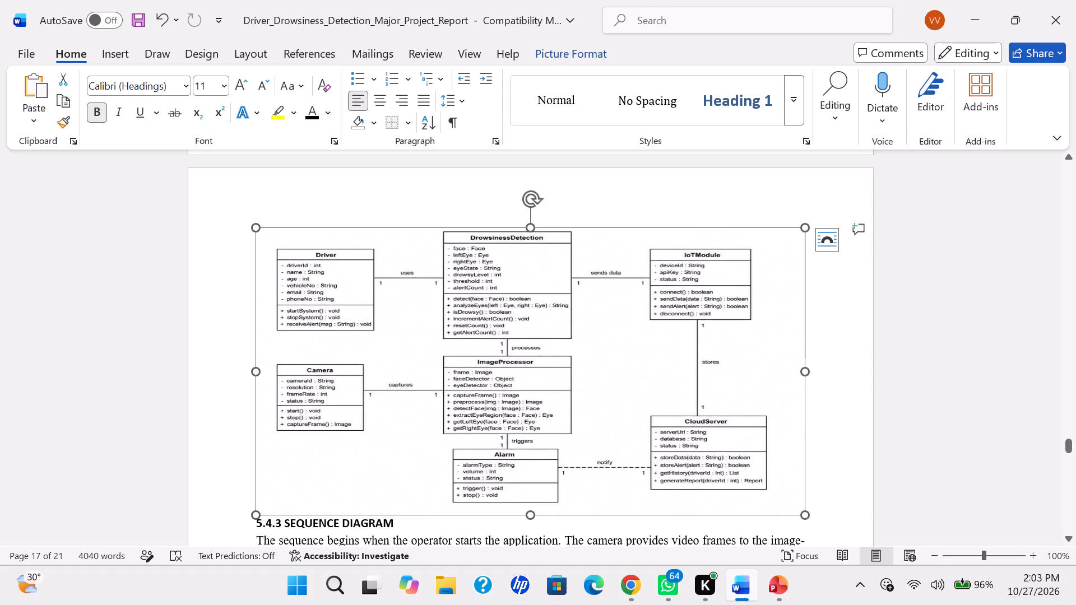
drag(805, 374, 716, 380)
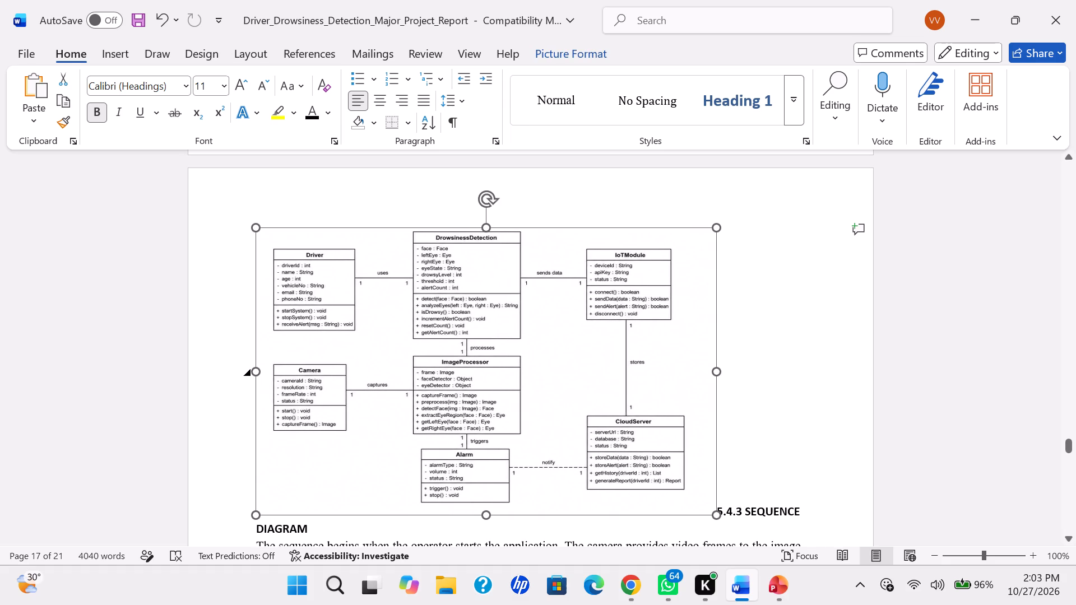
drag(716, 380, 750, 371)
Review the page layout from the 5.4.1 use case diagram through the class diagram to section 5.4.4.
scroll(750, 371, up, 2)
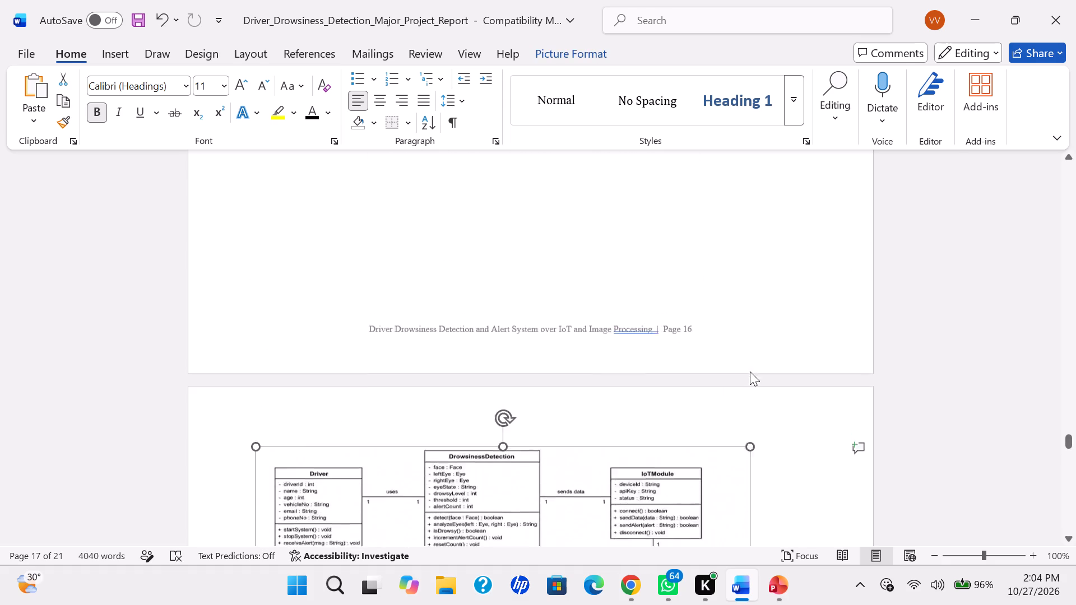
scroll(750, 371, up, 3)
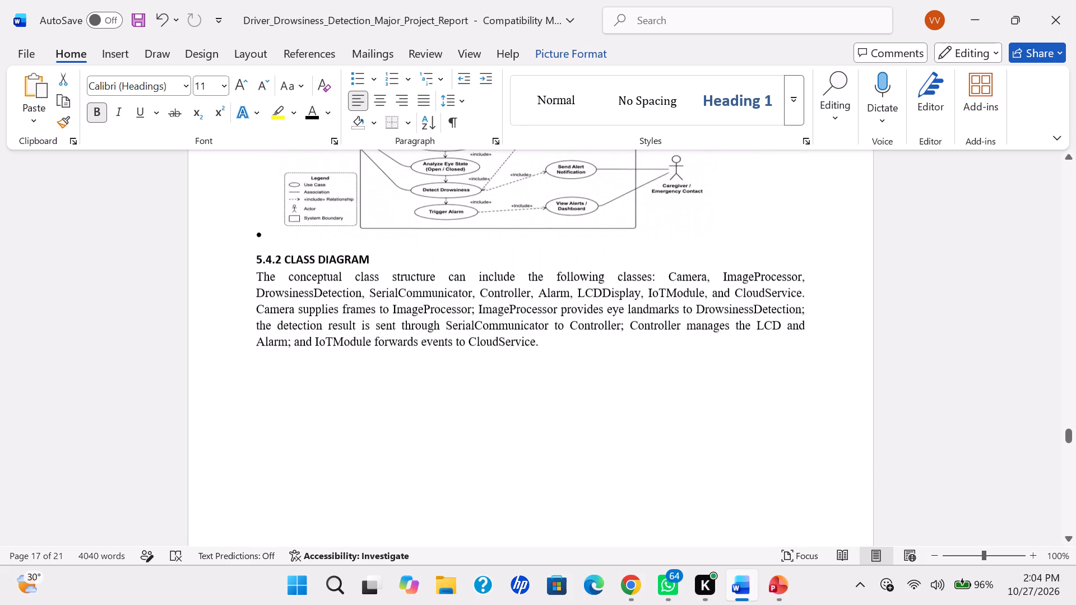
scroll(750, 371, up, 1)
scroll(266, 260, right, 1)
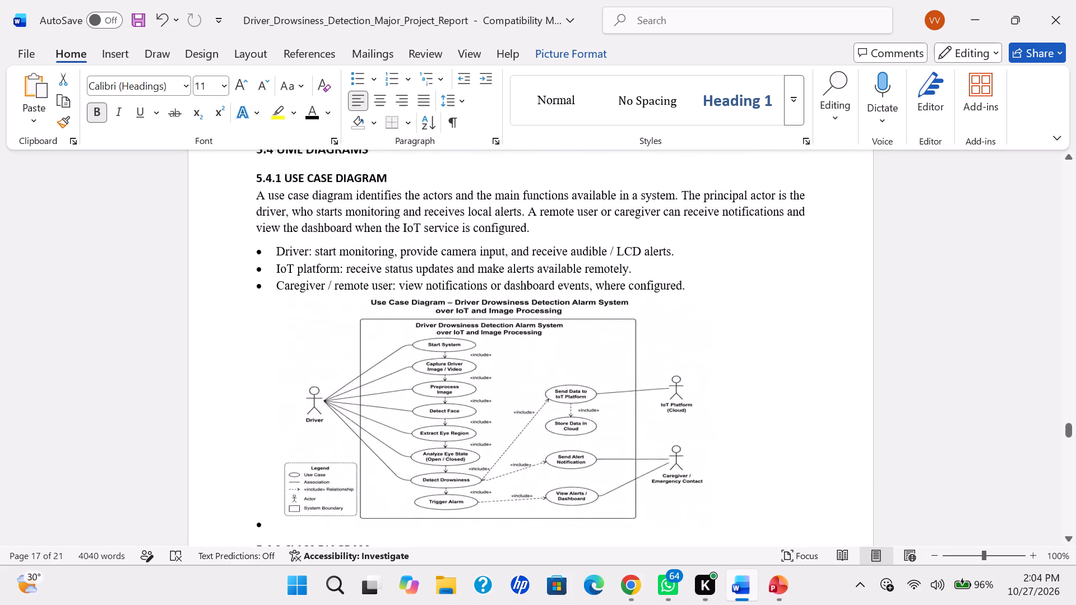
scroll(266, 260, right, 1)
scroll(266, 260, down, 4)
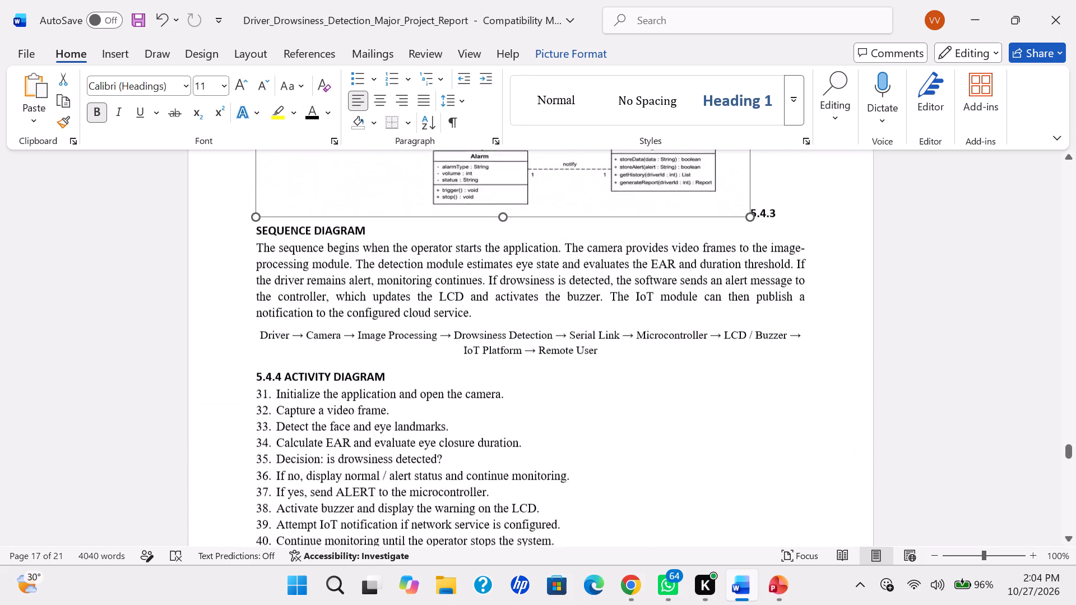
scroll(266, 260, up, 1)
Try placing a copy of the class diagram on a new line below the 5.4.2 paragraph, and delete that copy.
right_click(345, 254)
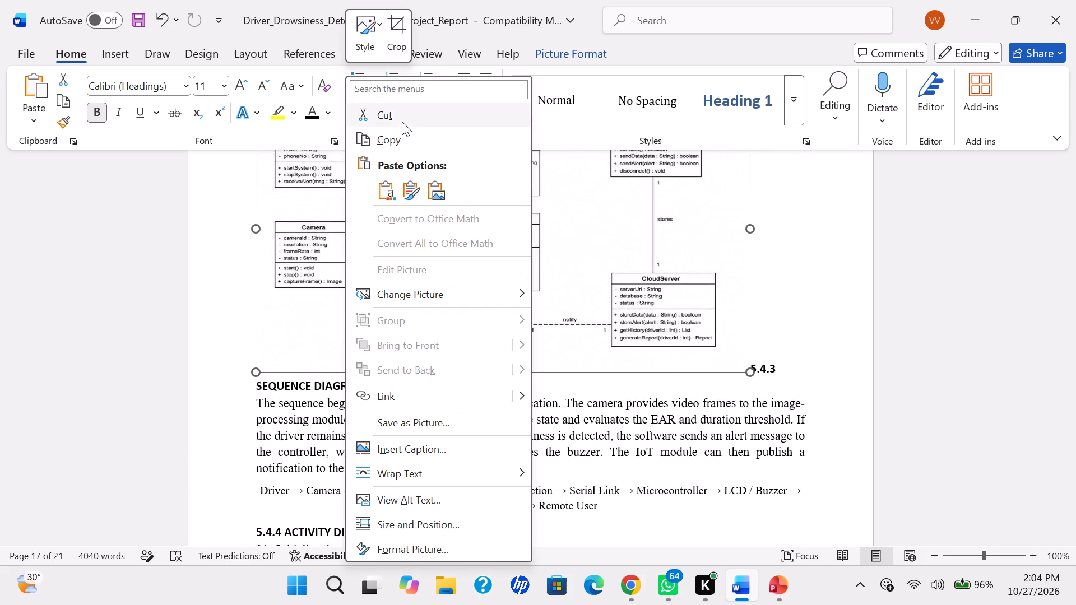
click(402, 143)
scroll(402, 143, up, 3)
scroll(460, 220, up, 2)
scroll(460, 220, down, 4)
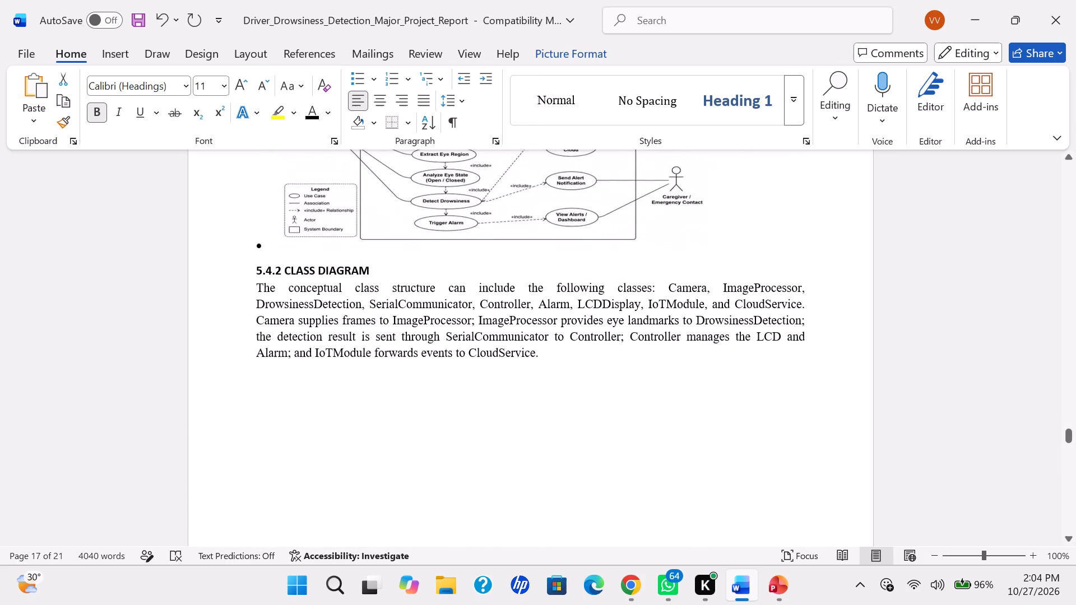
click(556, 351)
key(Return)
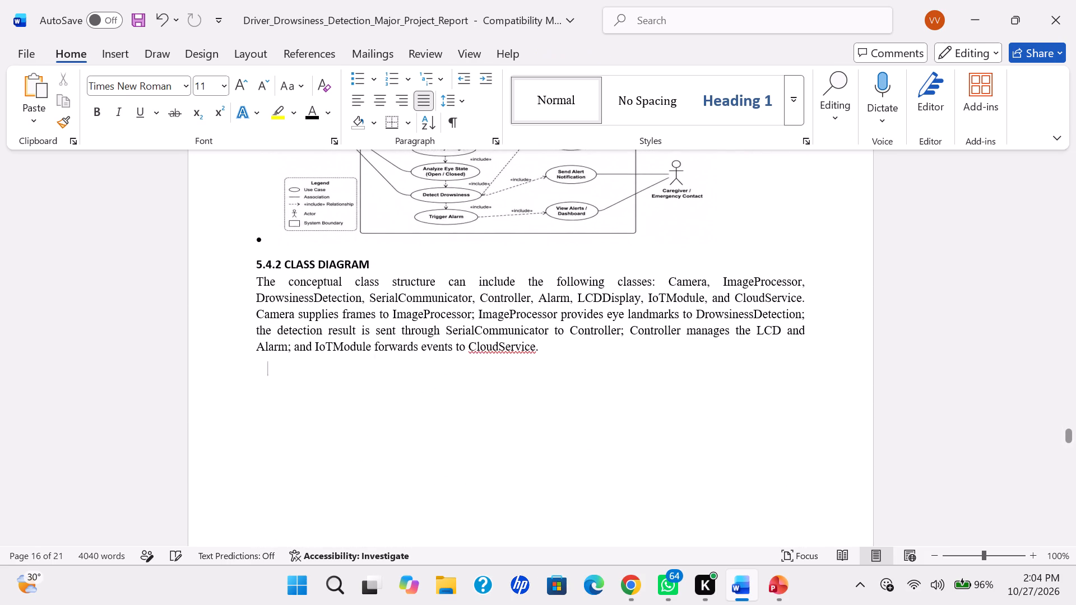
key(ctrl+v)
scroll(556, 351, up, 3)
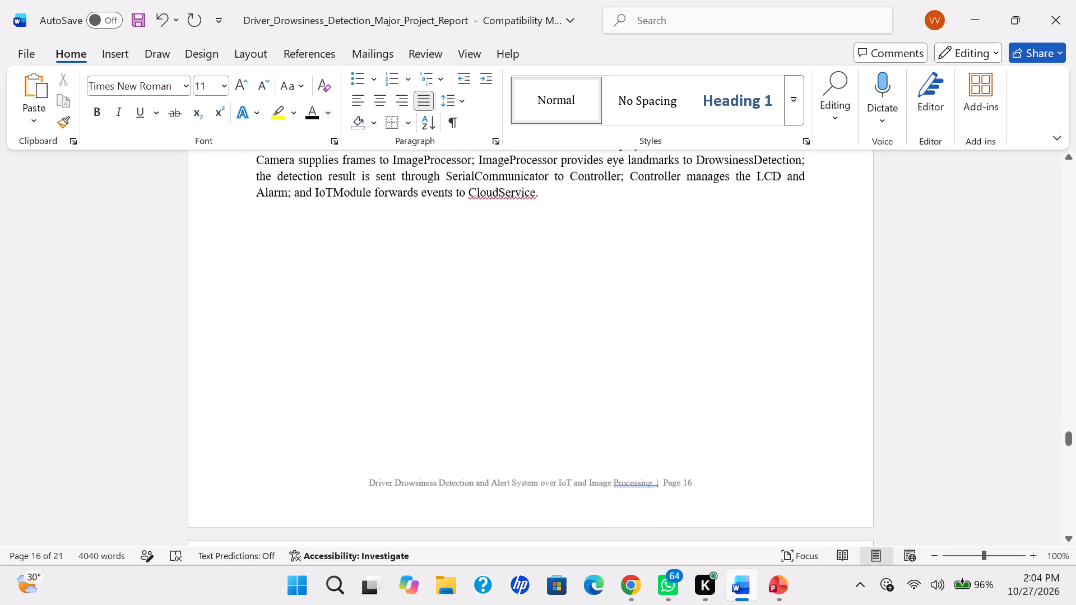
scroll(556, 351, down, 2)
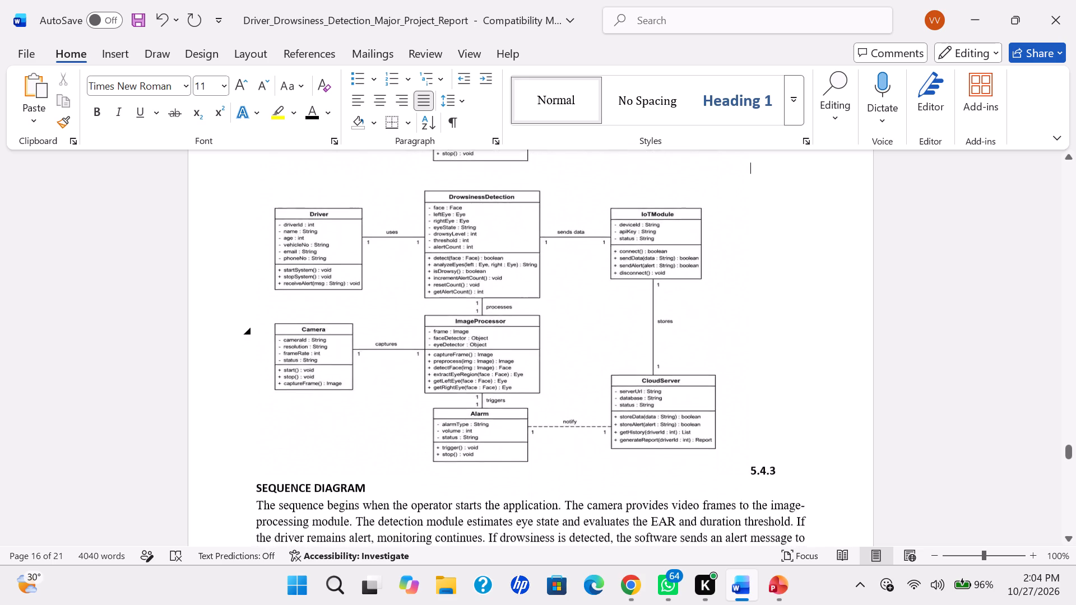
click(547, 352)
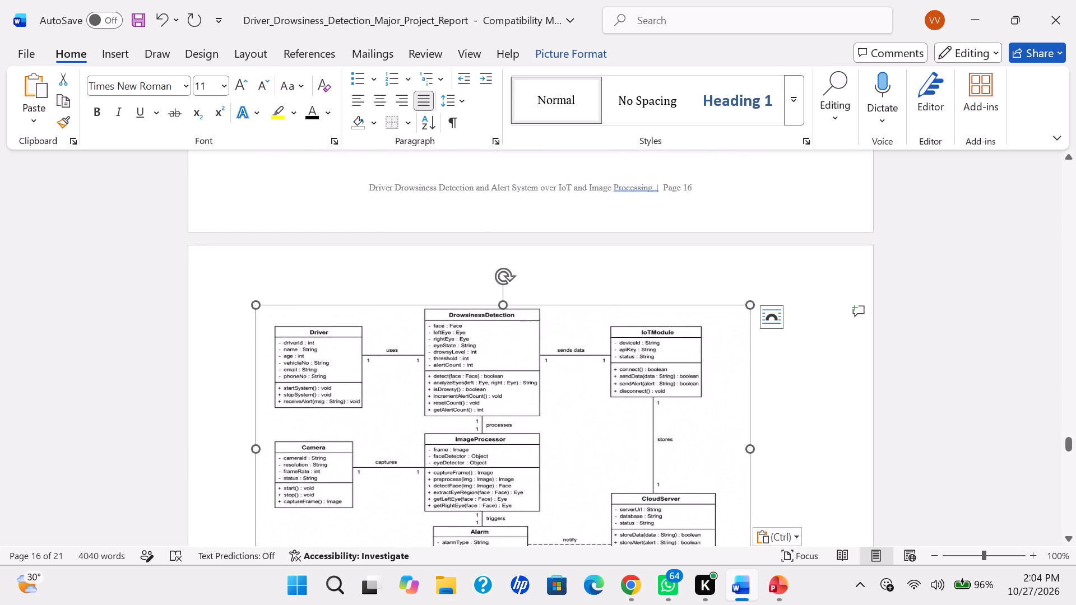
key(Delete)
Shrink the class diagram above the 5.4.3 heading further in height and width.
scroll(547, 352, down, 3)
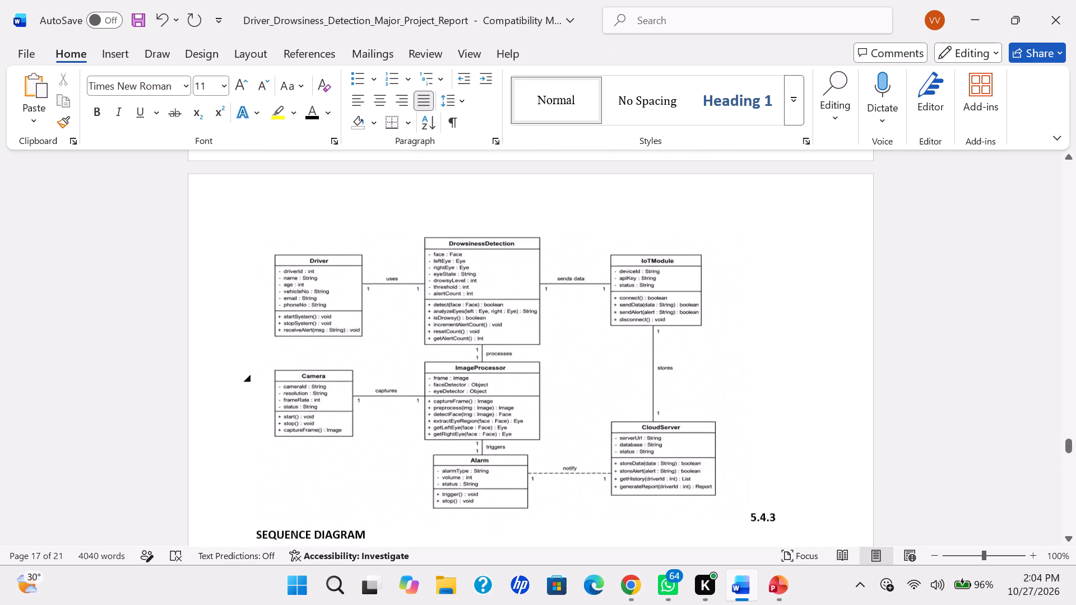
scroll(547, 352, down, 1)
click(547, 352)
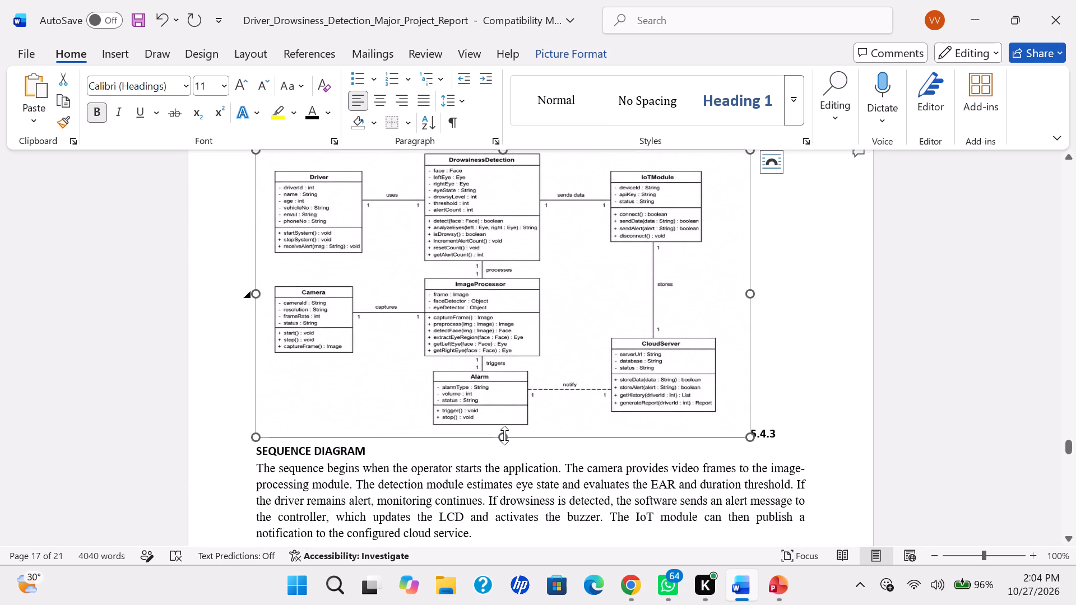
drag(504, 435, 509, 367)
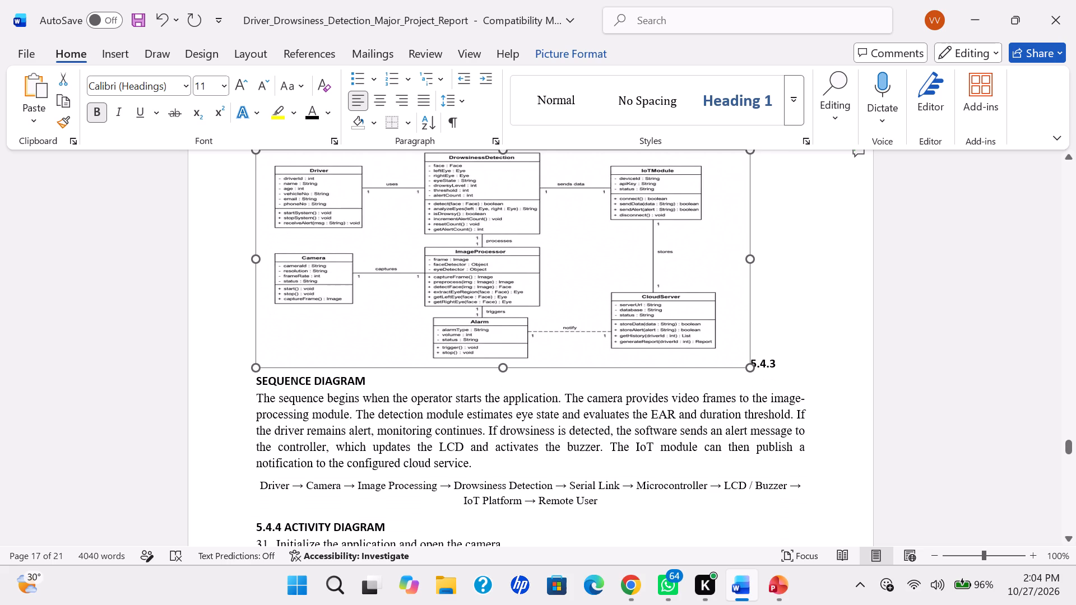
drag(509, 367, 512, 380)
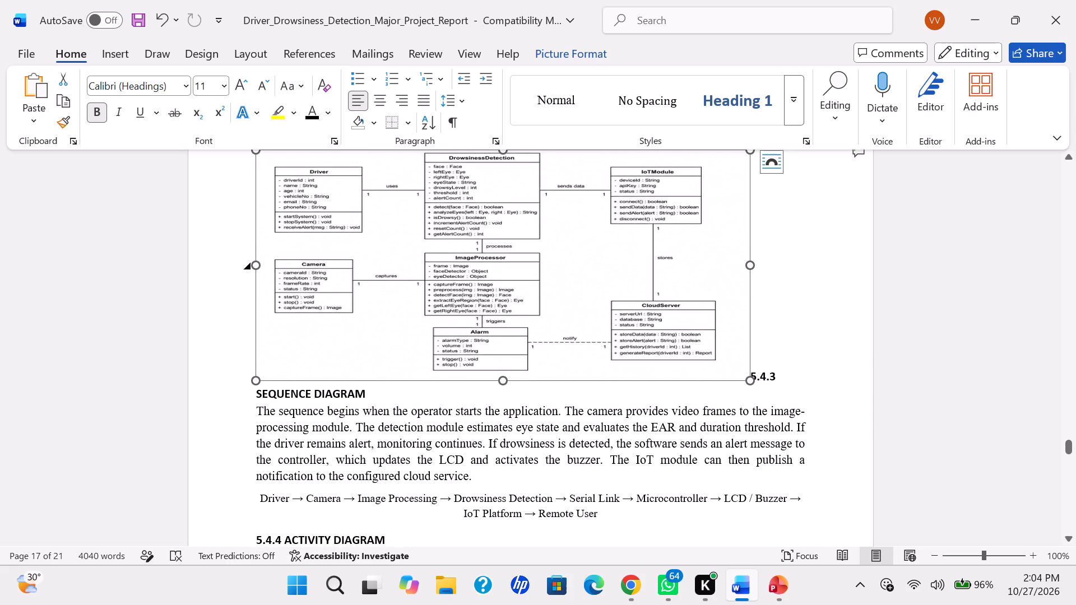
drag(753, 263, 667, 274)
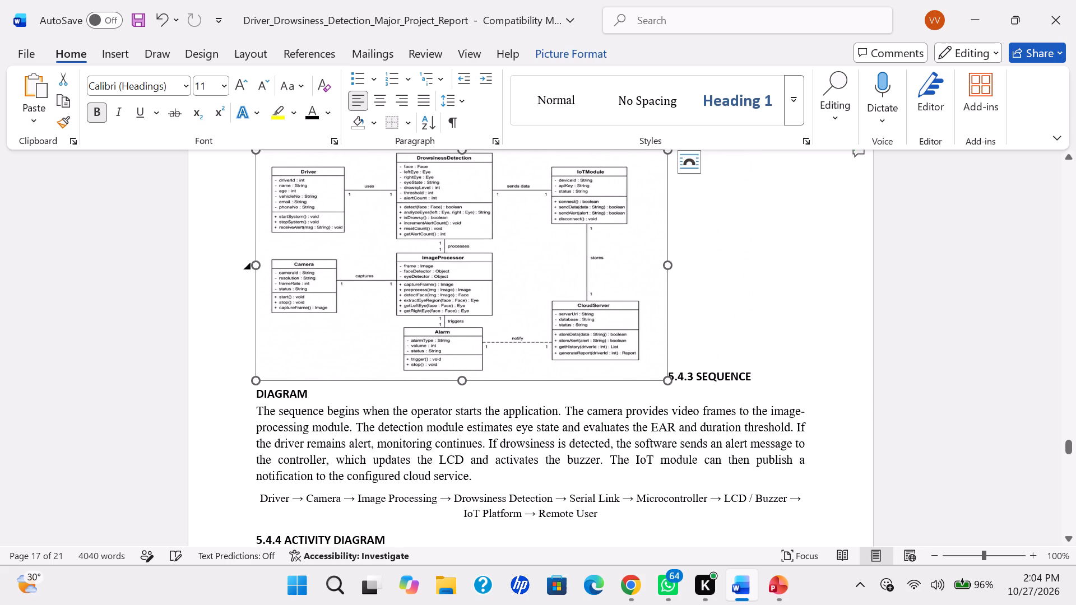
Copy the reduced class diagram onto a new line below the 5.4.2 paragraph ending in "CloudService.".
scroll(667, 274, up, 1)
click(540, 348)
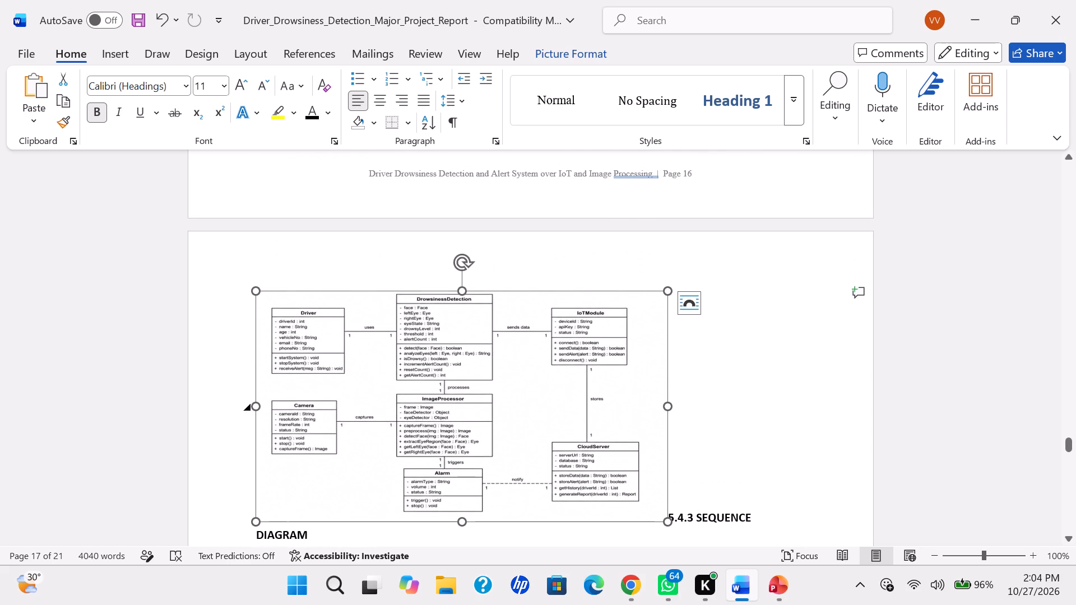
right_click(540, 348)
click(591, 139)
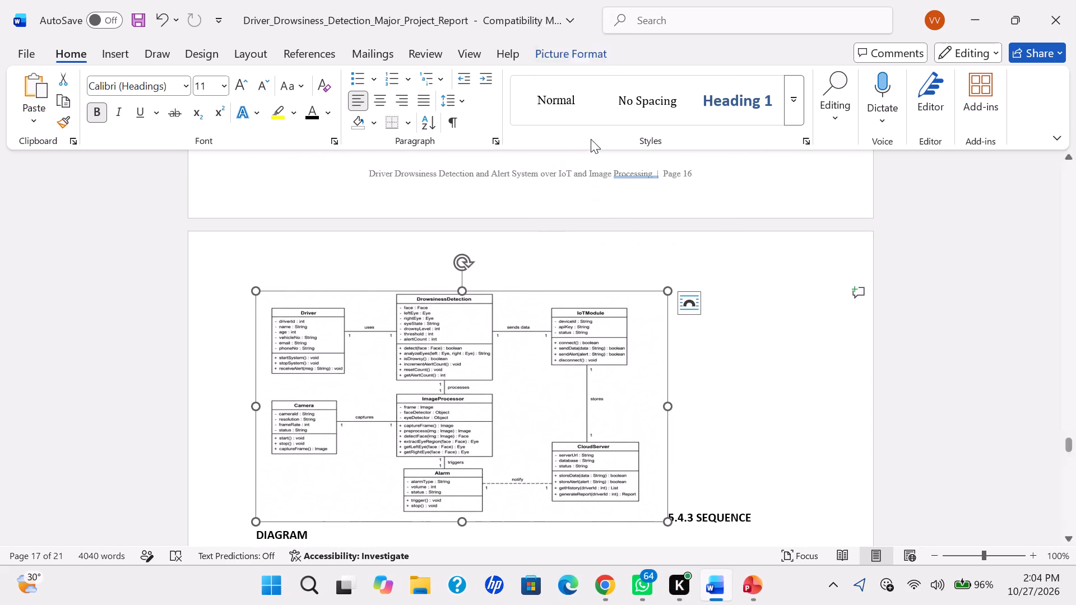
scroll(591, 139, up, 3)
scroll(588, 198, up, 3)
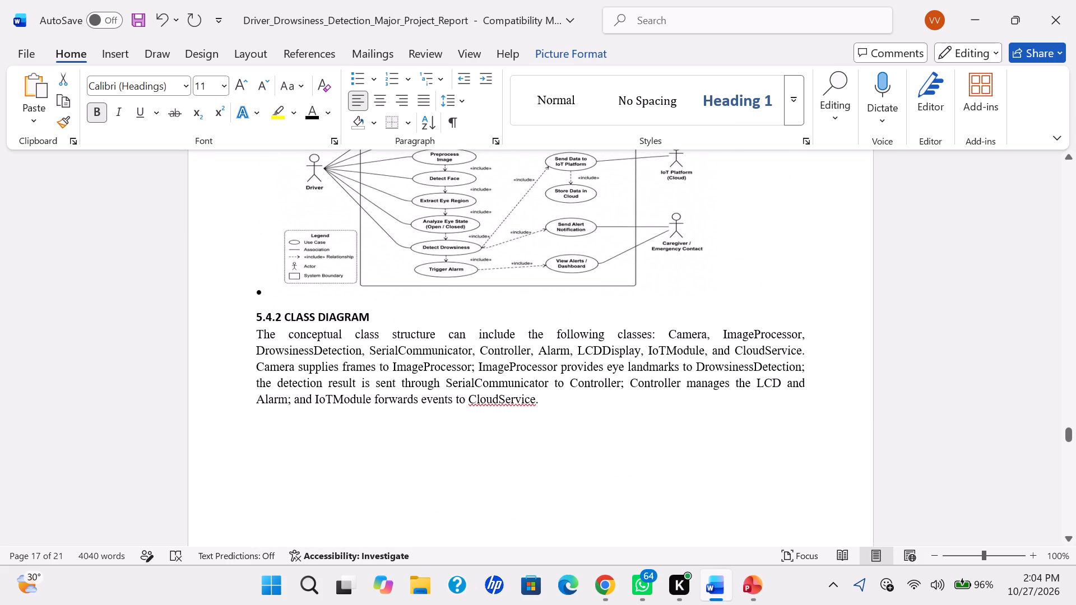
click(560, 403)
key(Return)
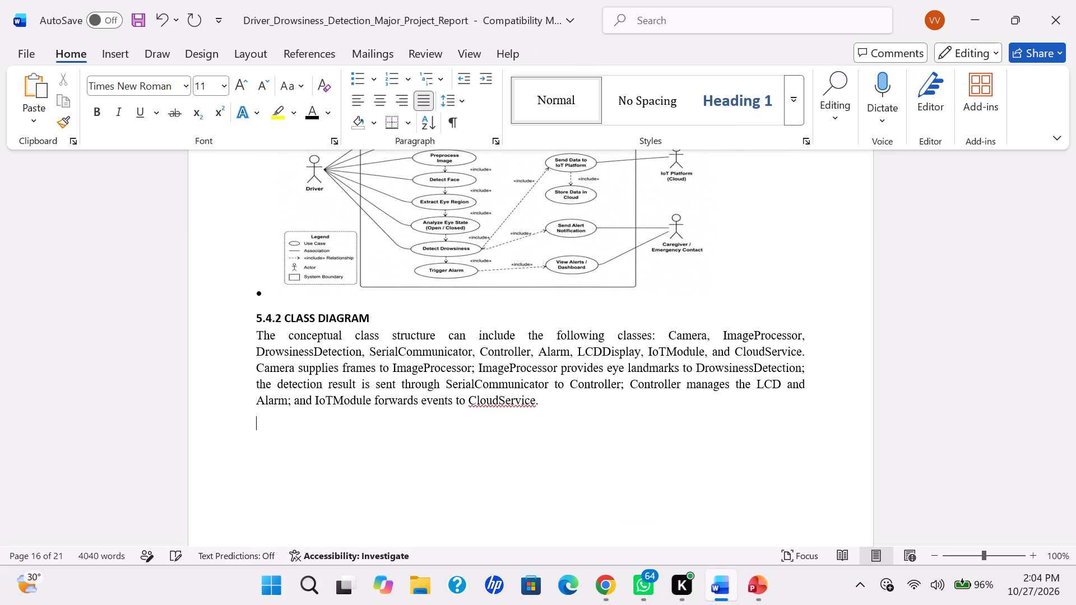
key(ctrl+v)
scroll(560, 403, down, 1)
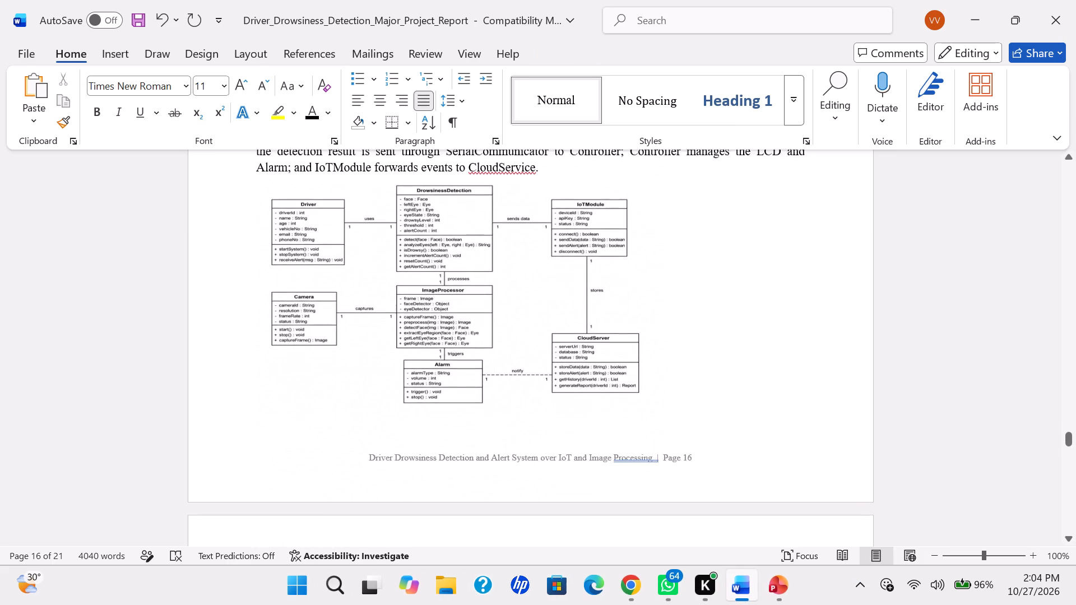
Enlarge the pasted class diagram proportionally to use the remaining space at the end of page 16.
click(500, 321)
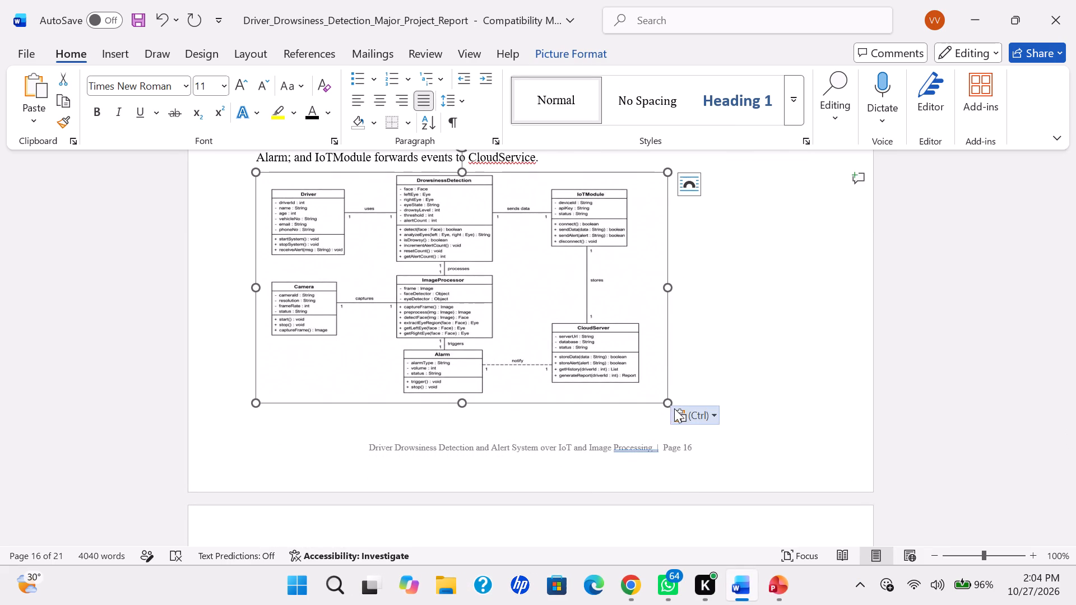
drag(667, 399, 730, 404)
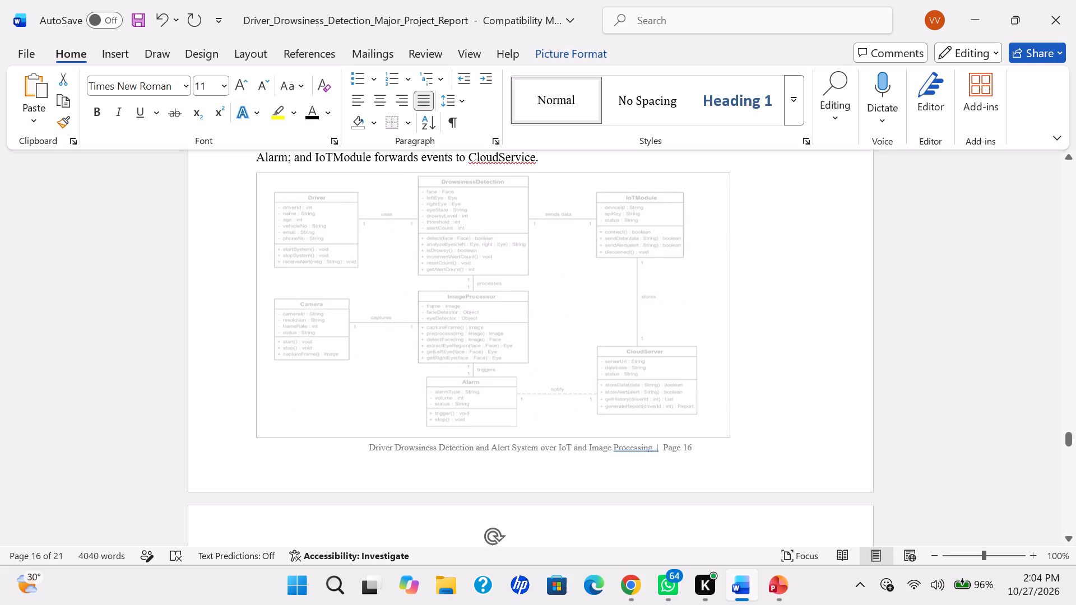
drag(730, 404, 722, 399)
Delete the duplicate class diagram sitting before the 5.4.3 SEQUENCE DIAGRAM heading on page 17.
scroll(766, 390, down, 2)
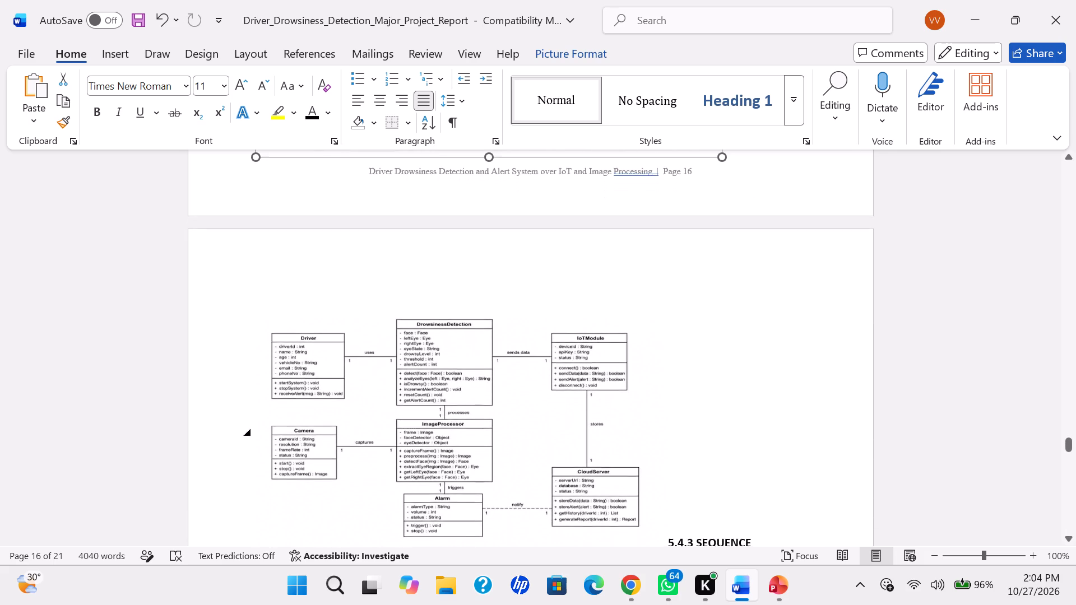
click(548, 399)
key(Delete)
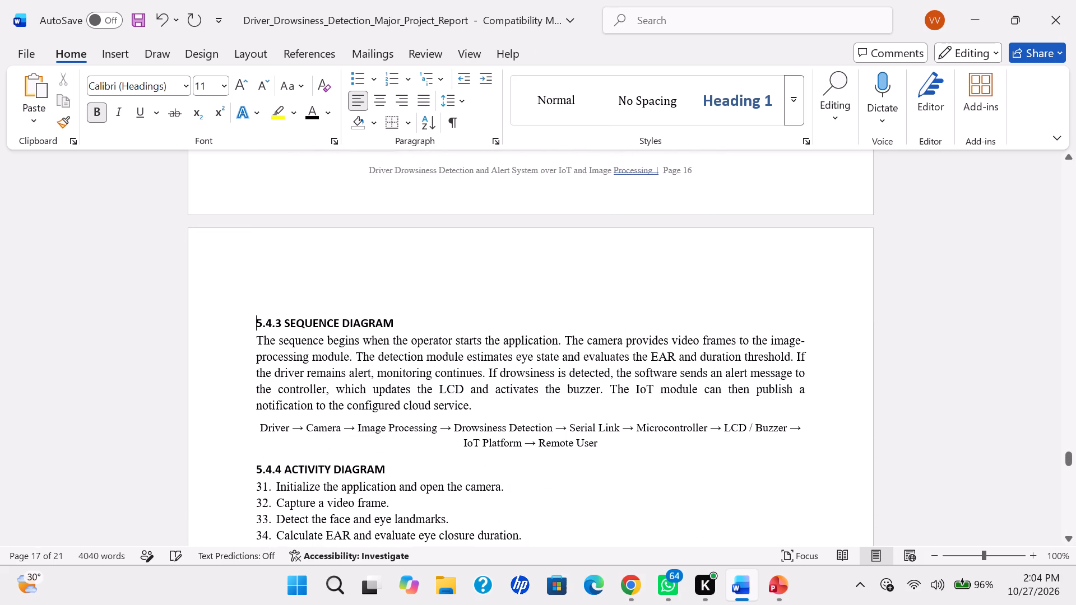
Delete the full stop after "configured cloud service" in the 5.4.3 paragraph.
click(548, 399)
key(BackSpace)
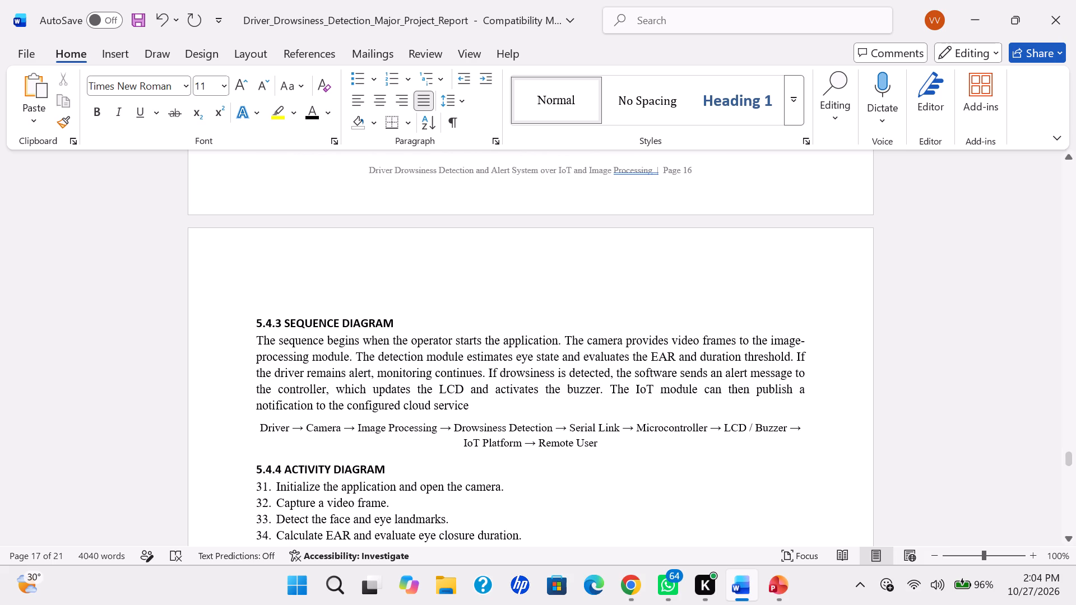
Remove the empty space above the 5.4.3 SEQUENCE DIAGRAM heading, keeping the heading on its own line after the class diagram.
click(255, 325)
key(BackSpace)
key(BackSpace)
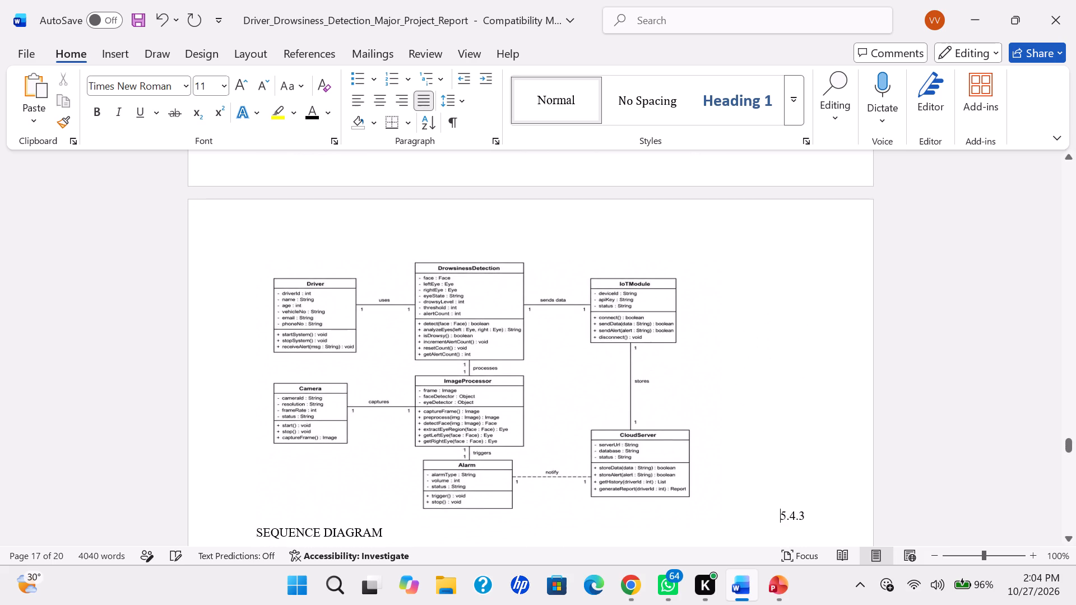
key(Return)
scroll(255, 325, up, 1)
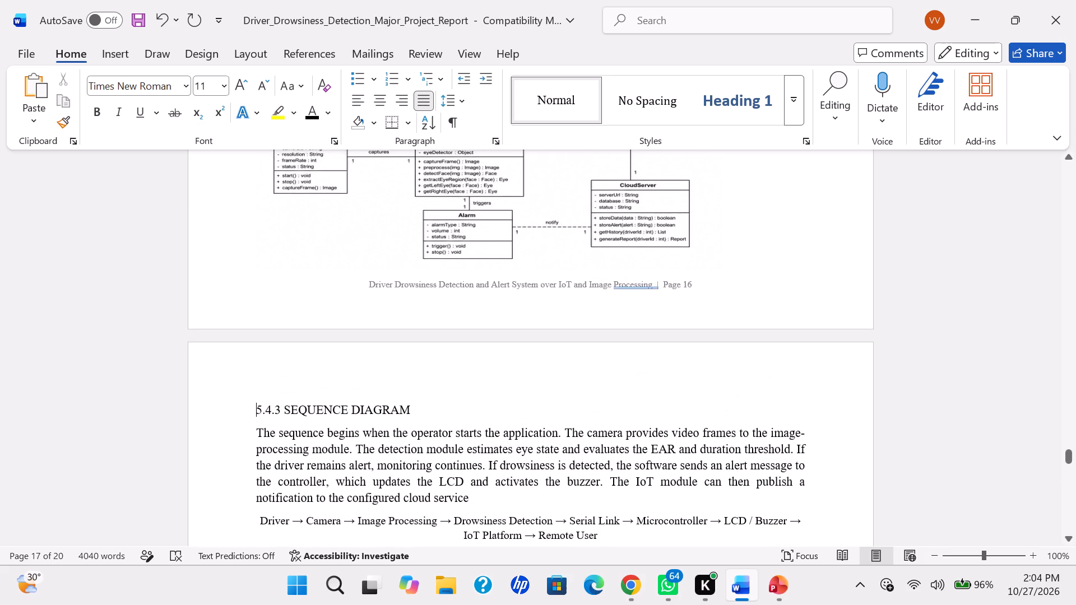
Make the 5.4.3 SEQUENCE DIAGRAM heading on page 17 bold.
drag(420, 409, 258, 406)
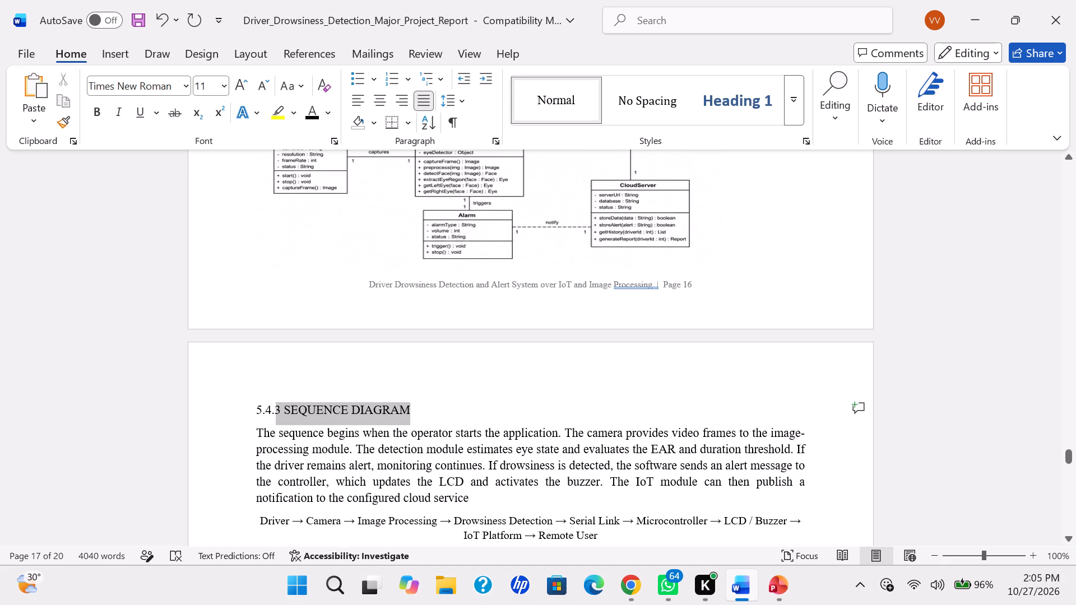
drag(258, 406, 249, 406)
click(259, 376)
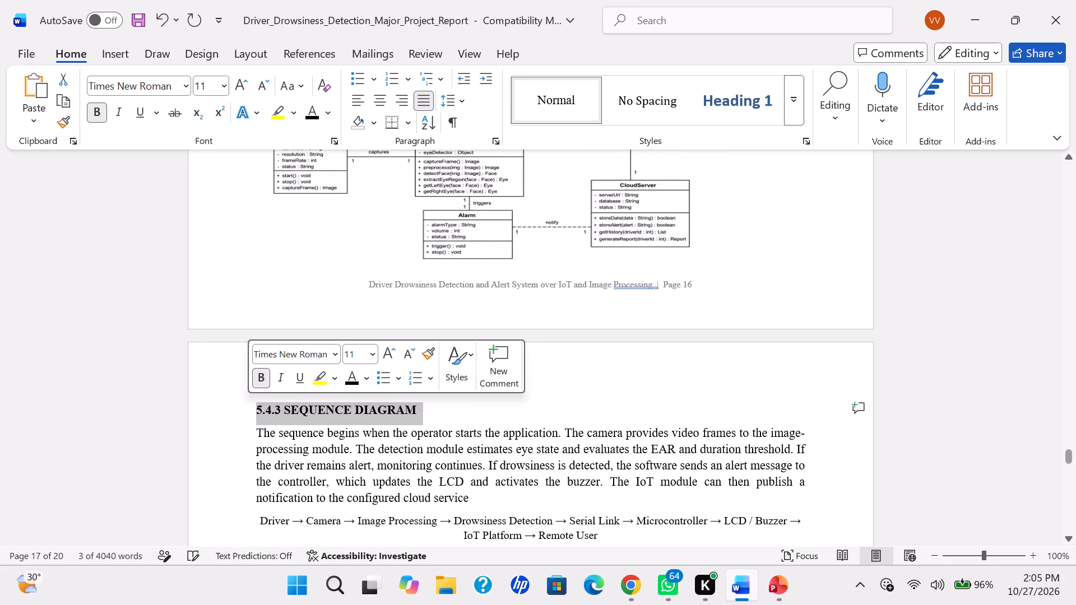
click(499, 427)
Switch to the MP_ppt1 presentation in PowerPoint and copy the sequence diagram picture from slide 19.
scroll(499, 427, down, 1)
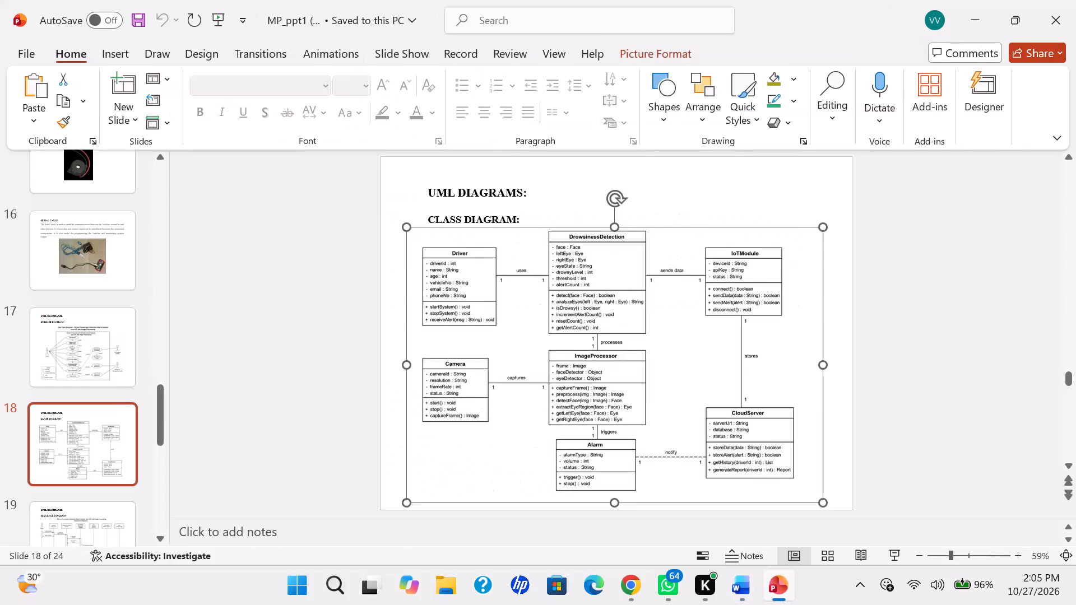
key(Down)
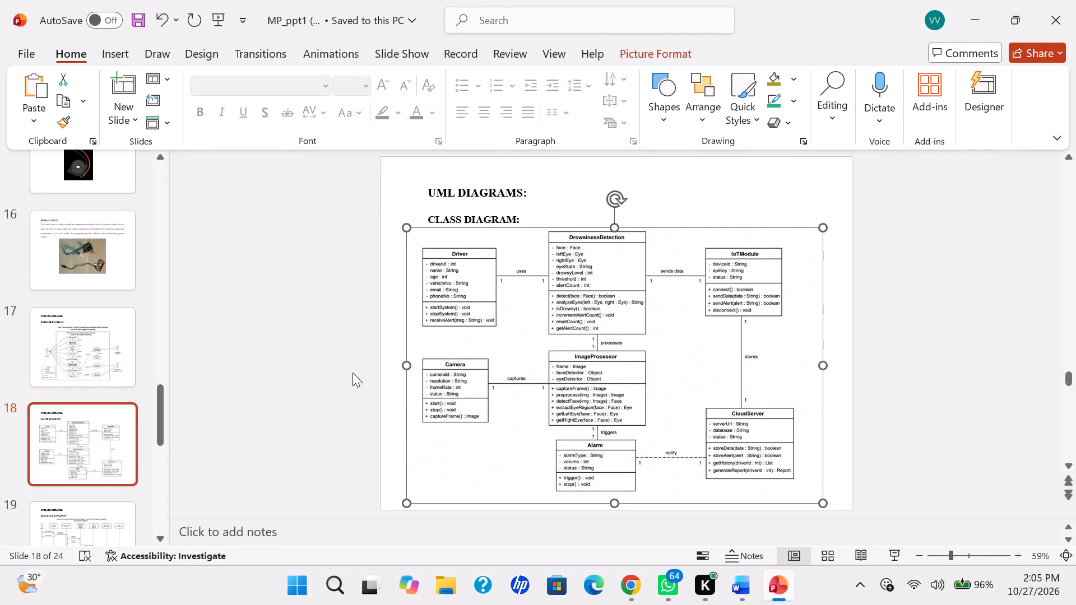
scroll(113, 340, down, 1)
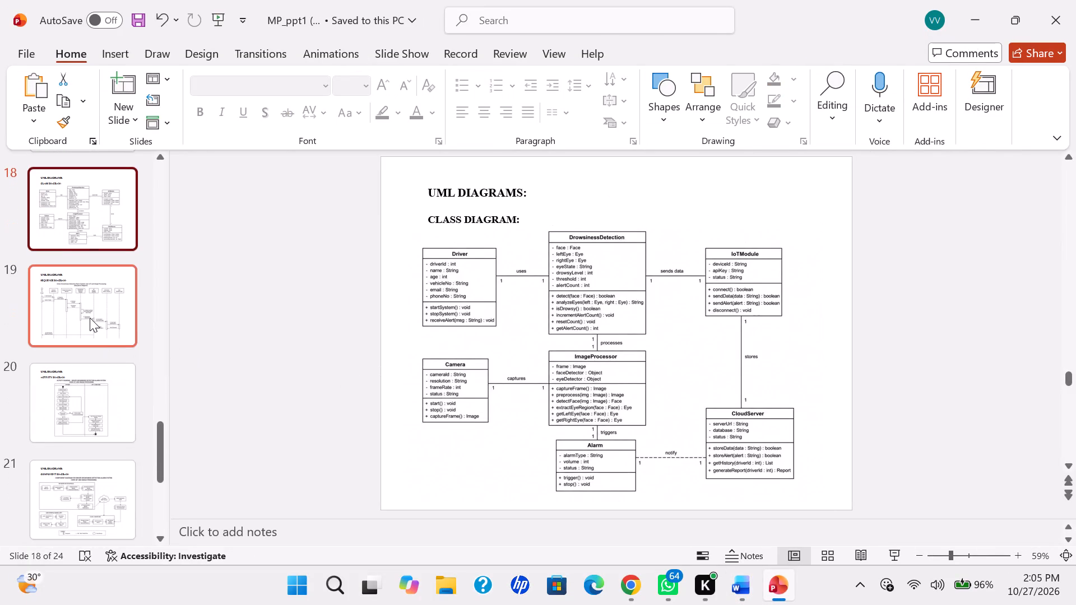
click(90, 318)
scroll(500, 274, down, 1)
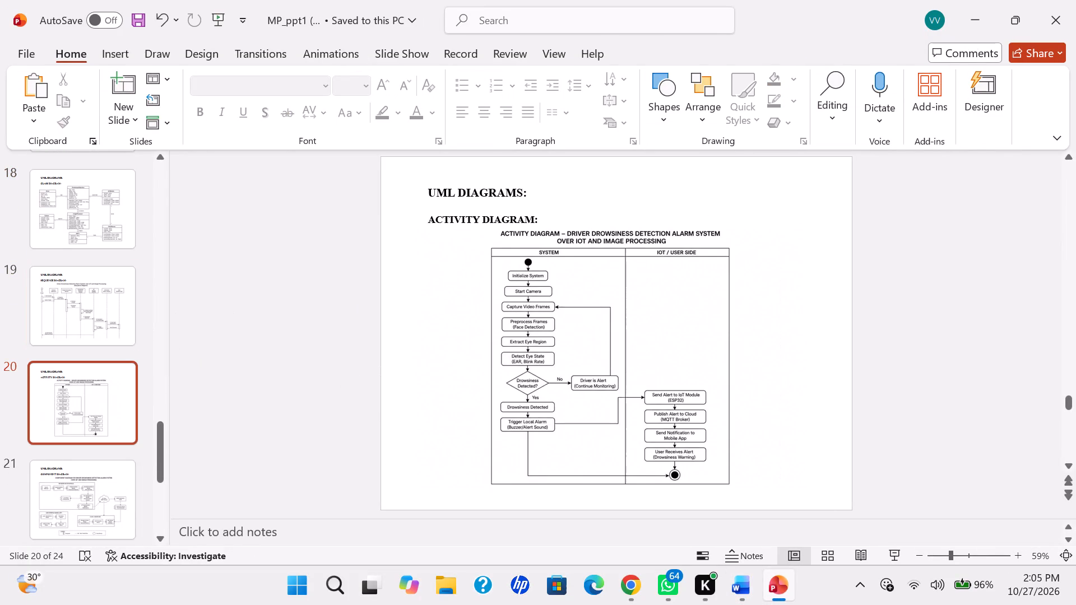
click(28, 322)
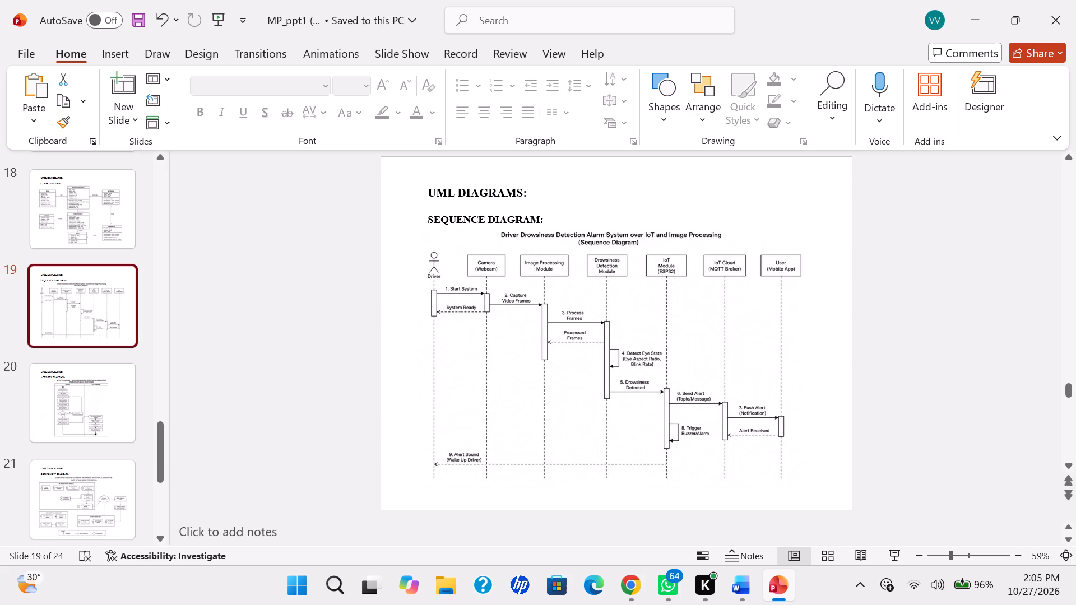
scroll(0, 415, down, 1)
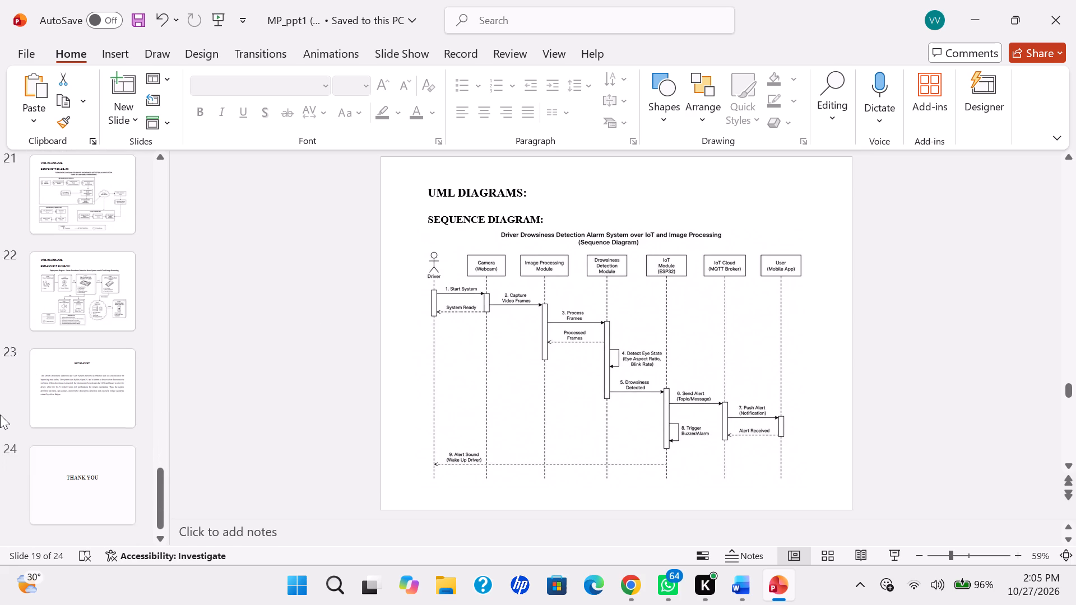
click(537, 359)
right_click(537, 359)
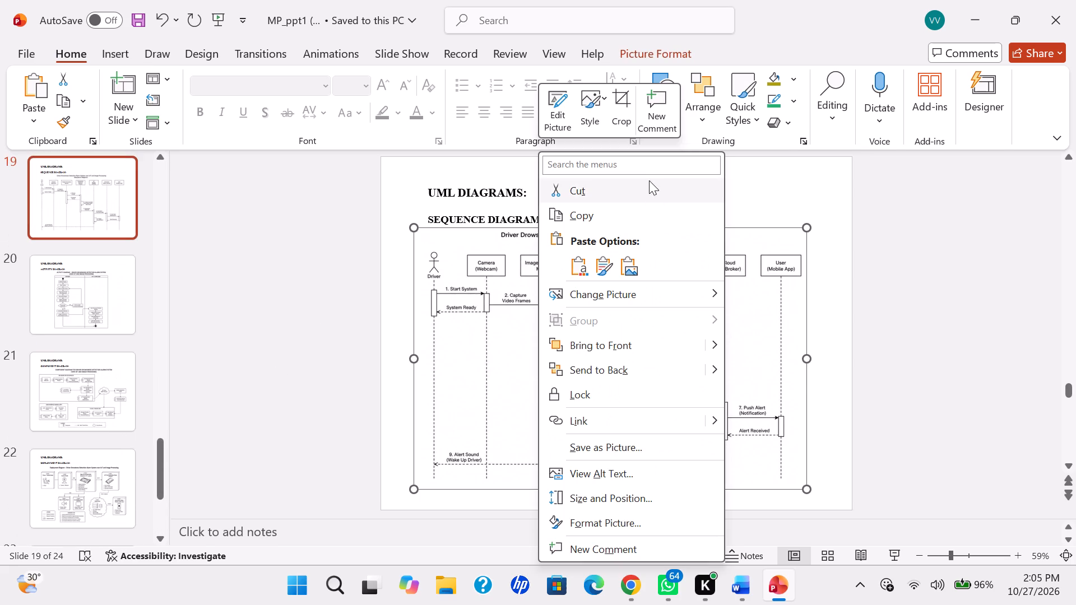
click(628, 210)
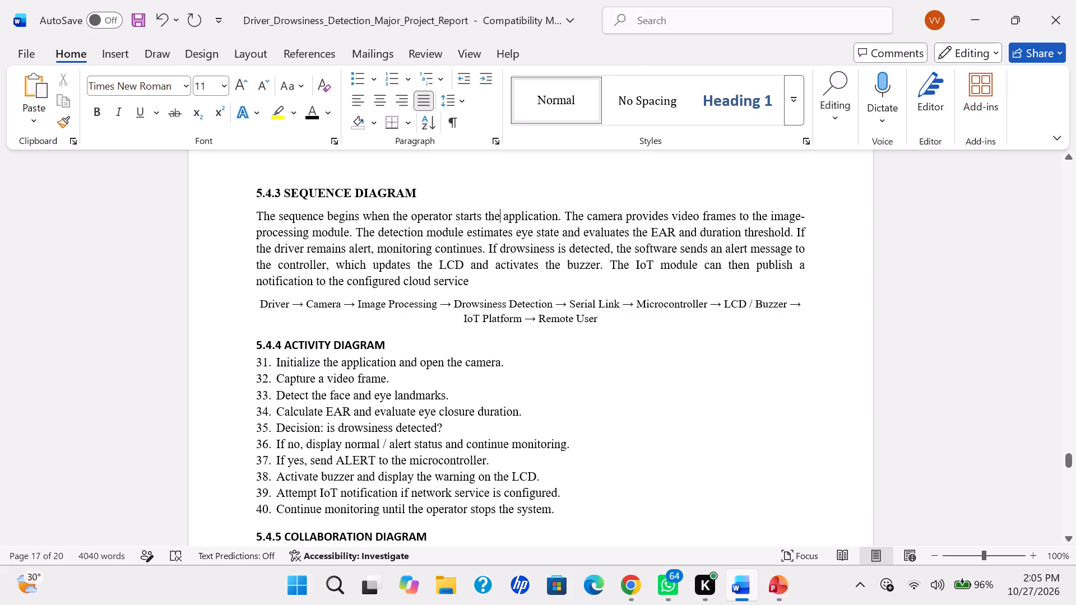
Back in the Word report, replace the "Driver → Camera → … → Remote User" flow text under 5.4.3 with the copied sequence diagram.
drag(257, 295, 596, 315)
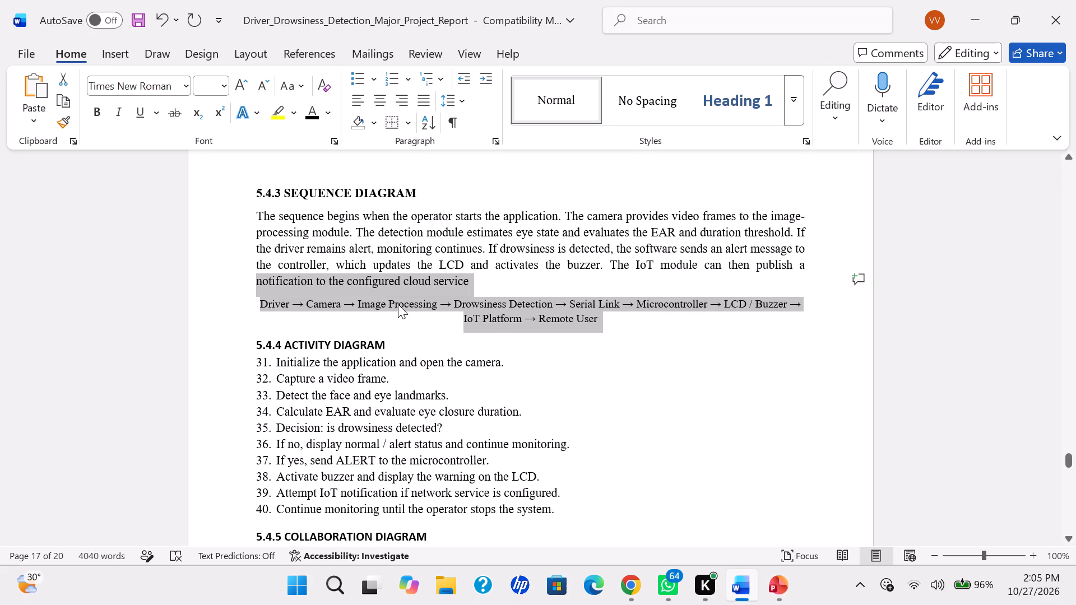
click(280, 297)
drag(259, 301, 357, 301)
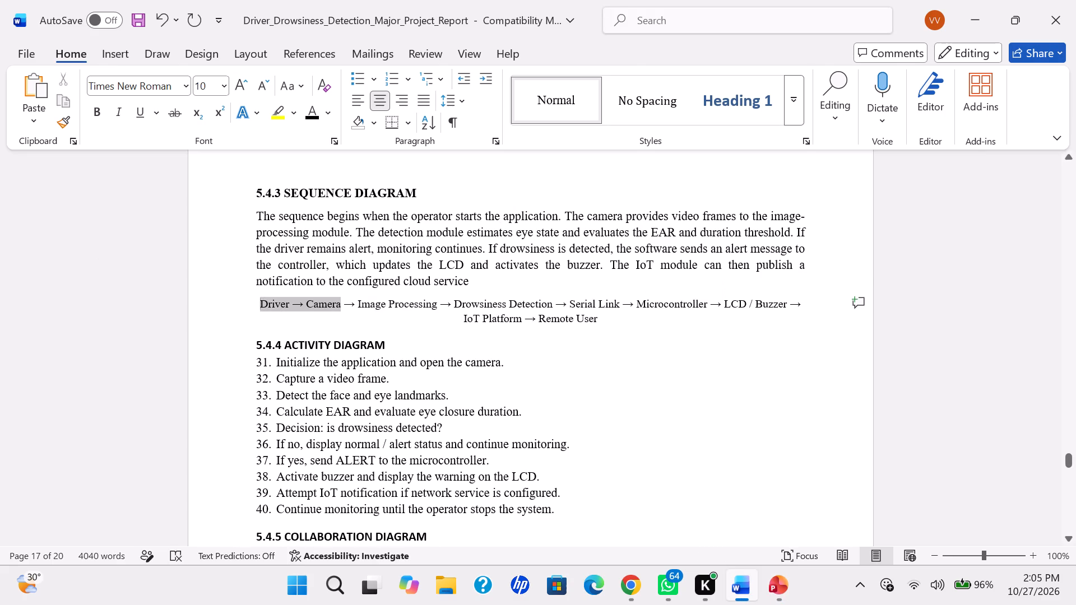
drag(357, 301, 618, 308)
drag(611, 320, 256, 300)
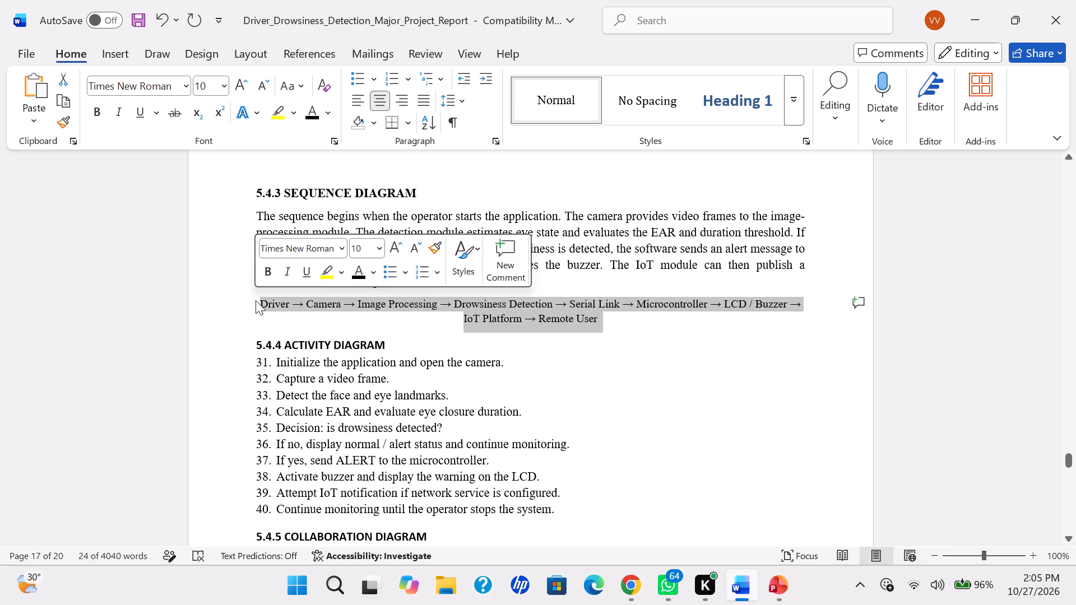
key(BackSpace)
key(ctrl+v)
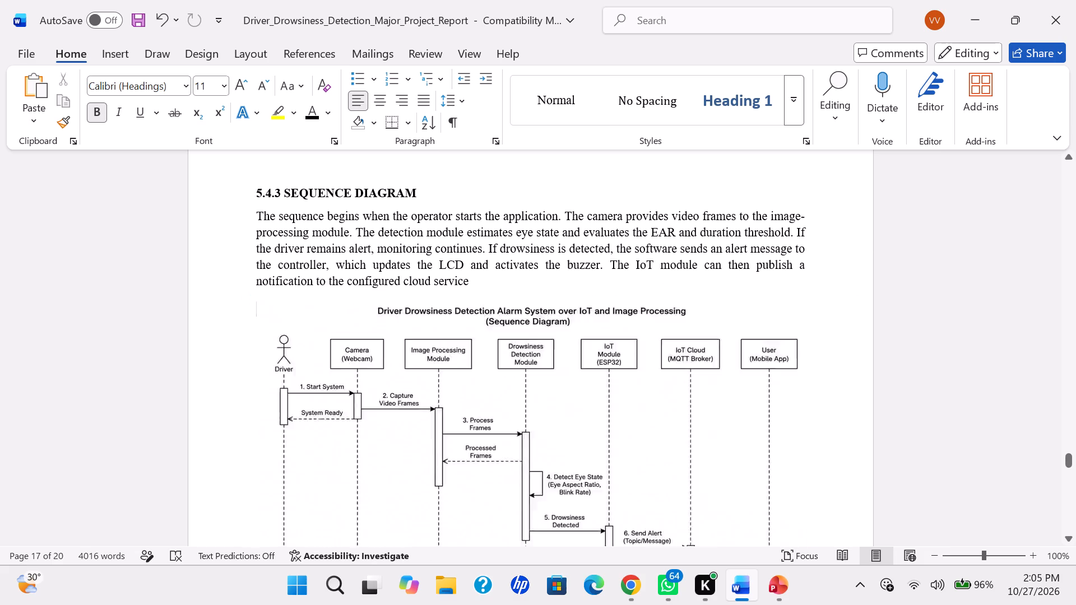
Shrink the pasted sequence diagram in height and narrow it to about three quarters of the text width.
click(515, 415)
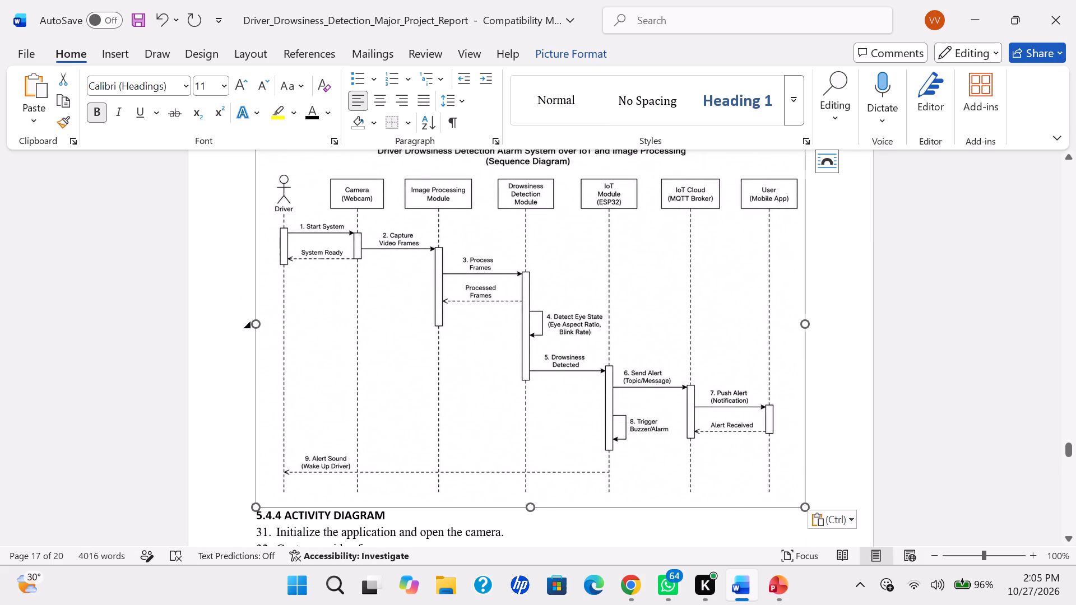
drag(529, 505, 541, 389)
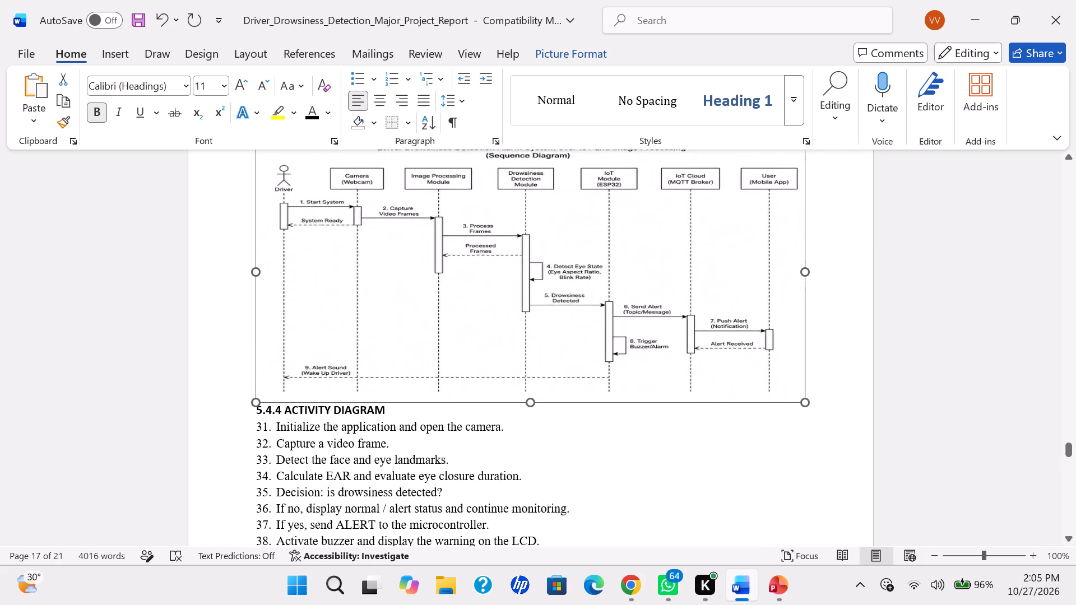
drag(541, 389, 541, 364)
scroll(541, 364, up, 1)
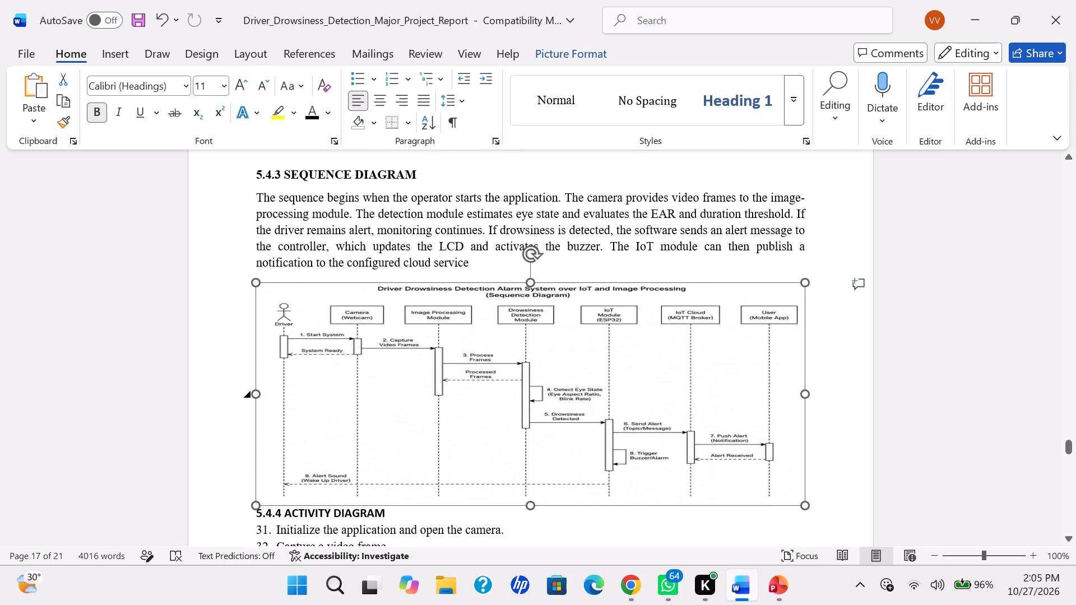
drag(805, 394, 744, 394)
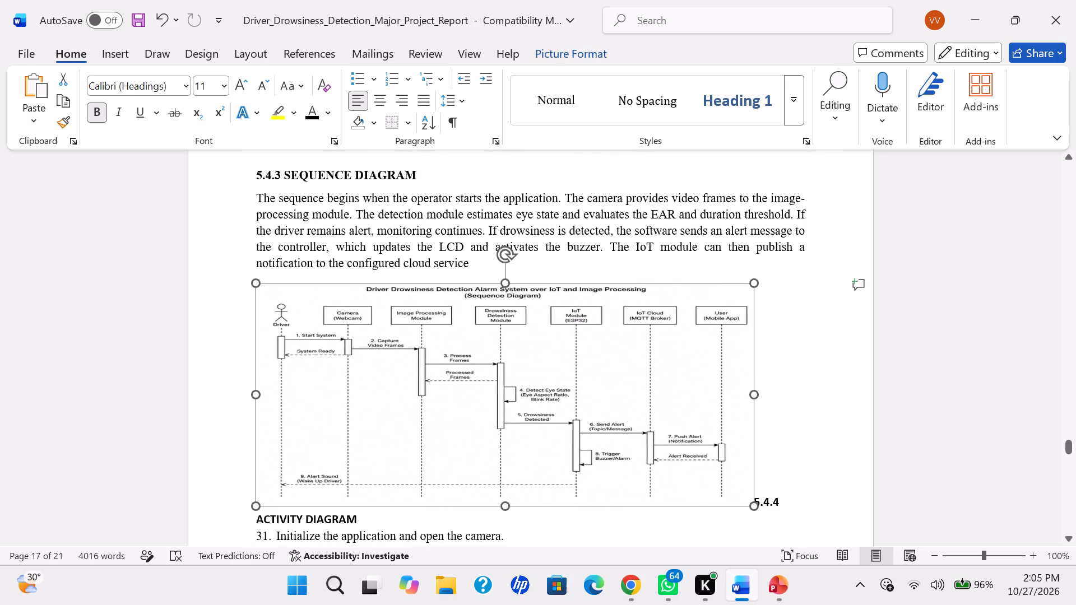
drag(744, 394, 666, 395)
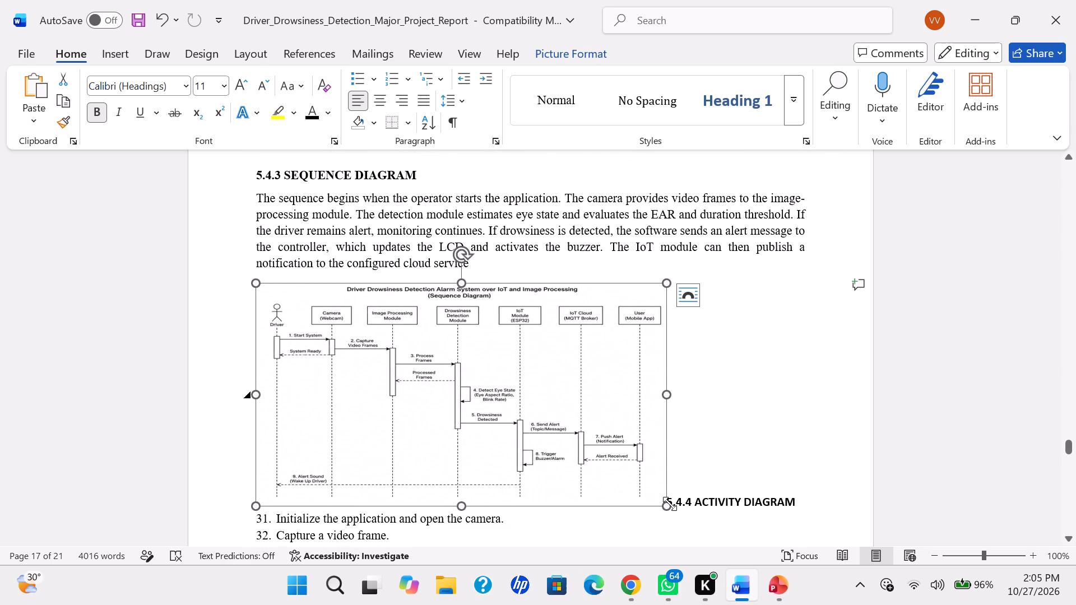
Move the 5.4.4 ACTIVITY DIAGRAM heading onto its own line below the sequence diagram.
click(680, 500)
key(Left)
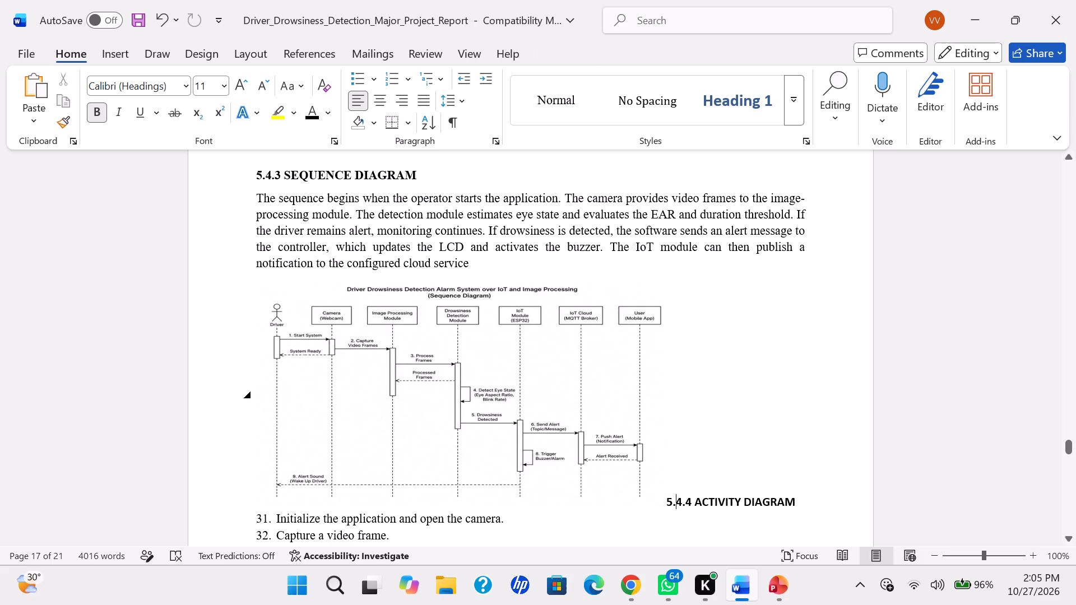
key(Left)
key(Left)
key(Return)
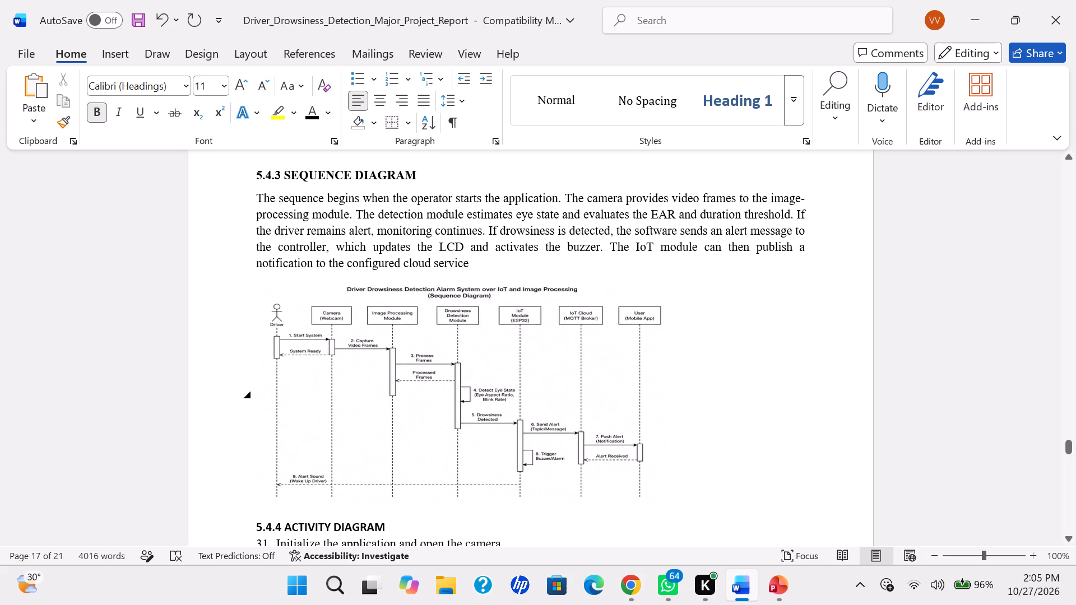
Review the report from the 5.4.3 sequence diagram through the remaining diagram sections to 6.2 FUTURE ENHANCEMENTS.
scroll(868, 530, down, 2)
scroll(619, 448, down, 2)
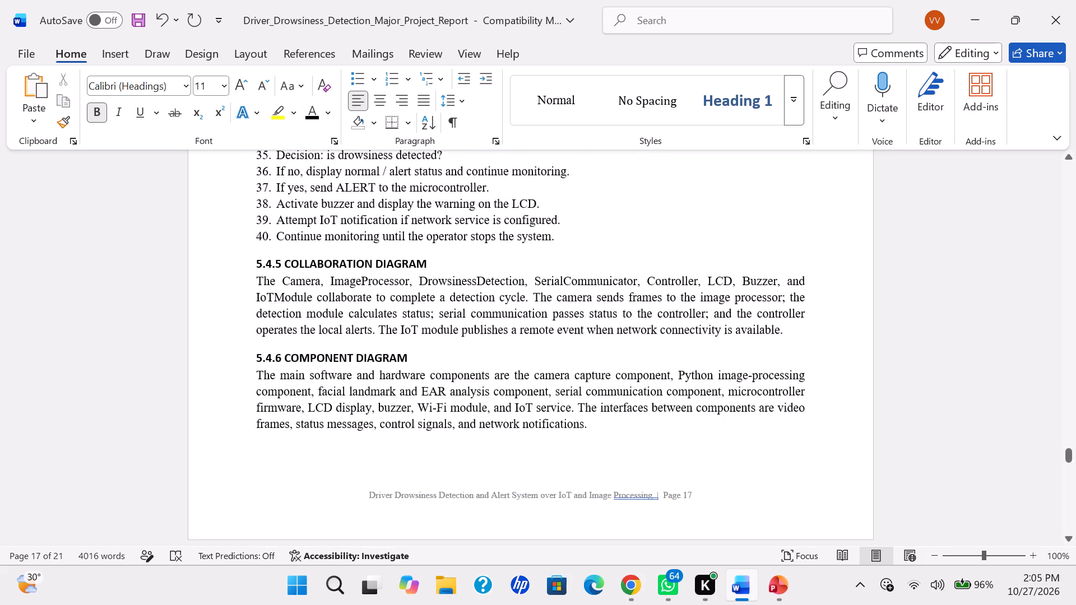
scroll(619, 448, down, 3)
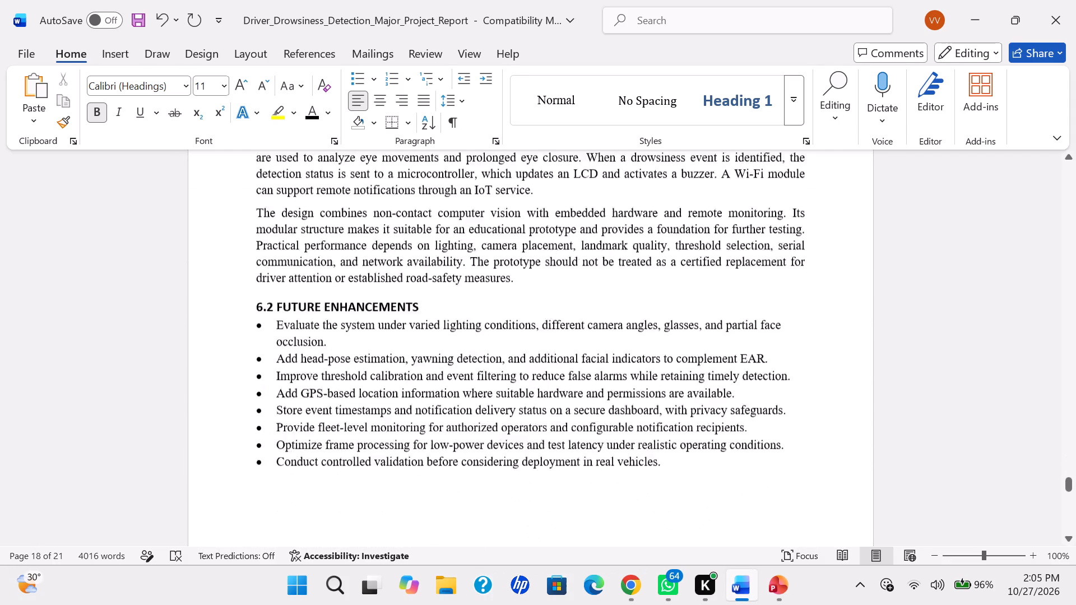
scroll(619, 448, up, 1)
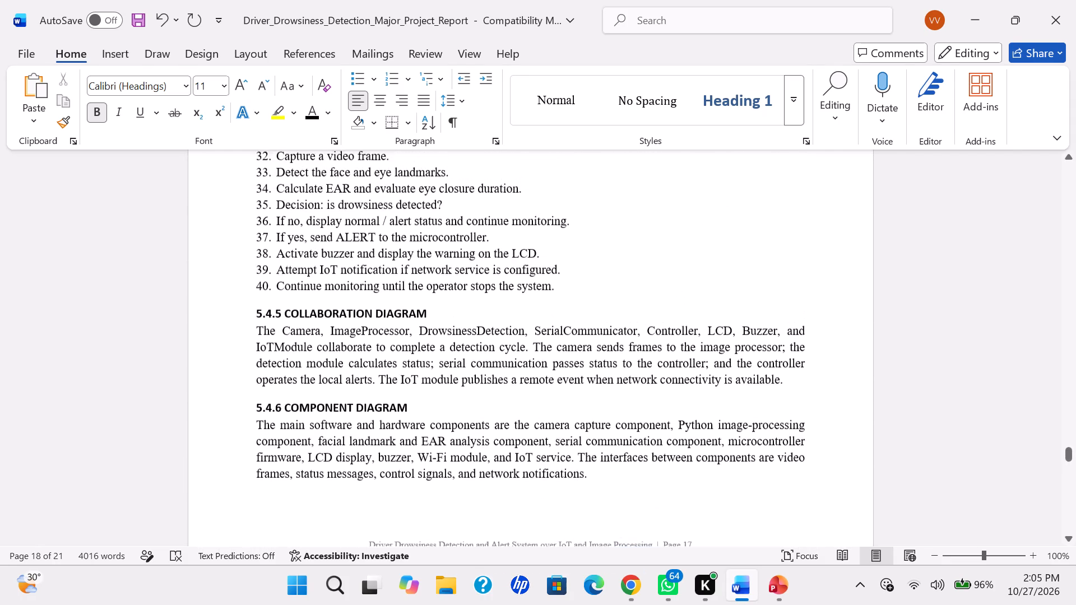
scroll(619, 448, up, 2)
scroll(619, 448, down, 1)
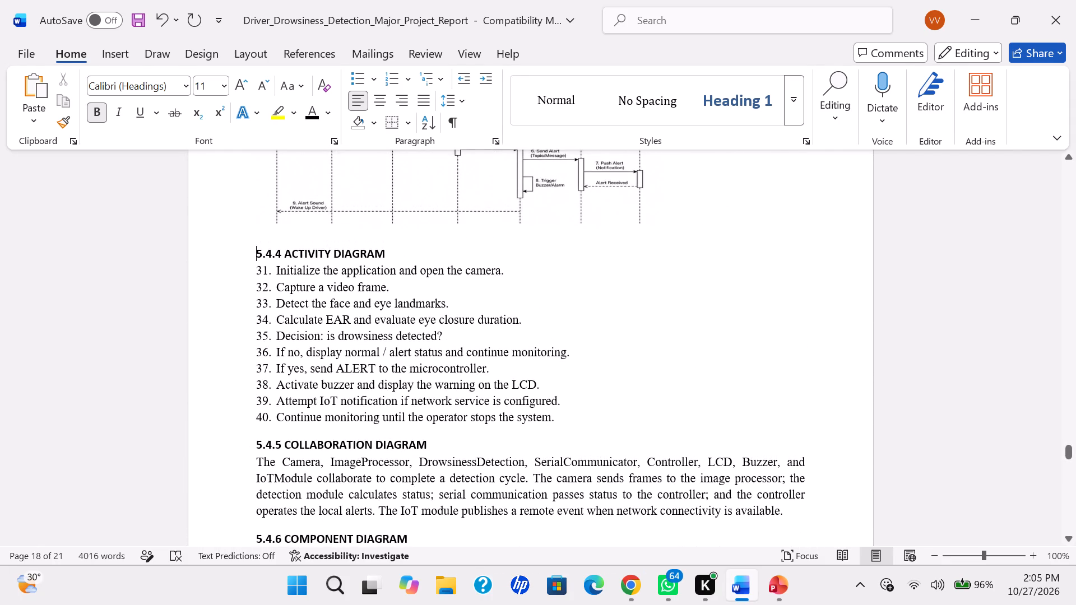
scroll(619, 448, down, 2)
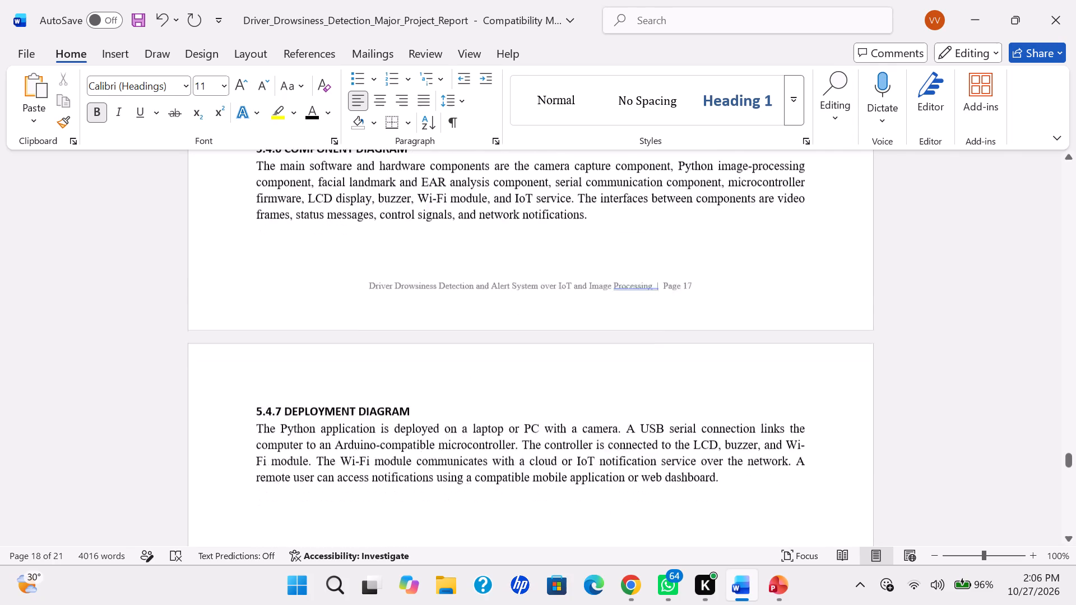
scroll(619, 448, down, 1)
scroll(619, 448, up, 3)
scroll(619, 448, down, 1)
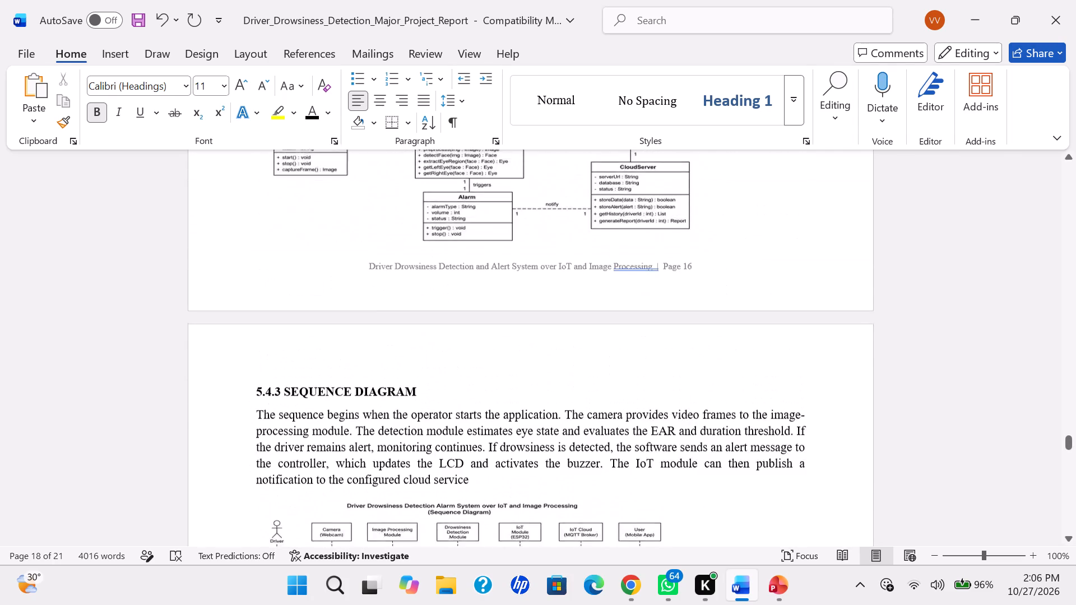
scroll(619, 448, down, 2)
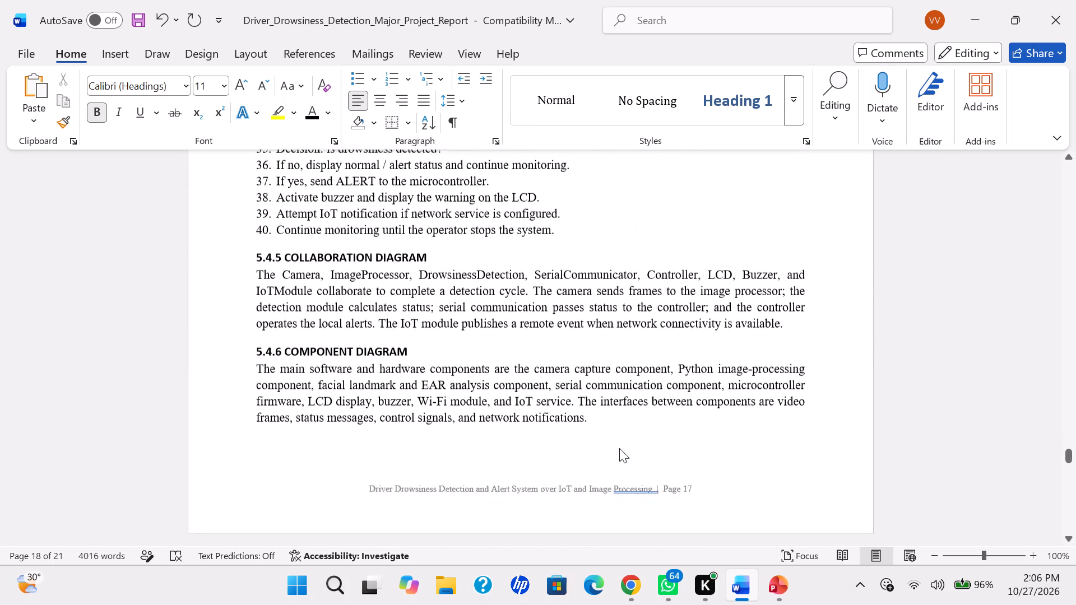
scroll(619, 448, down, 2)
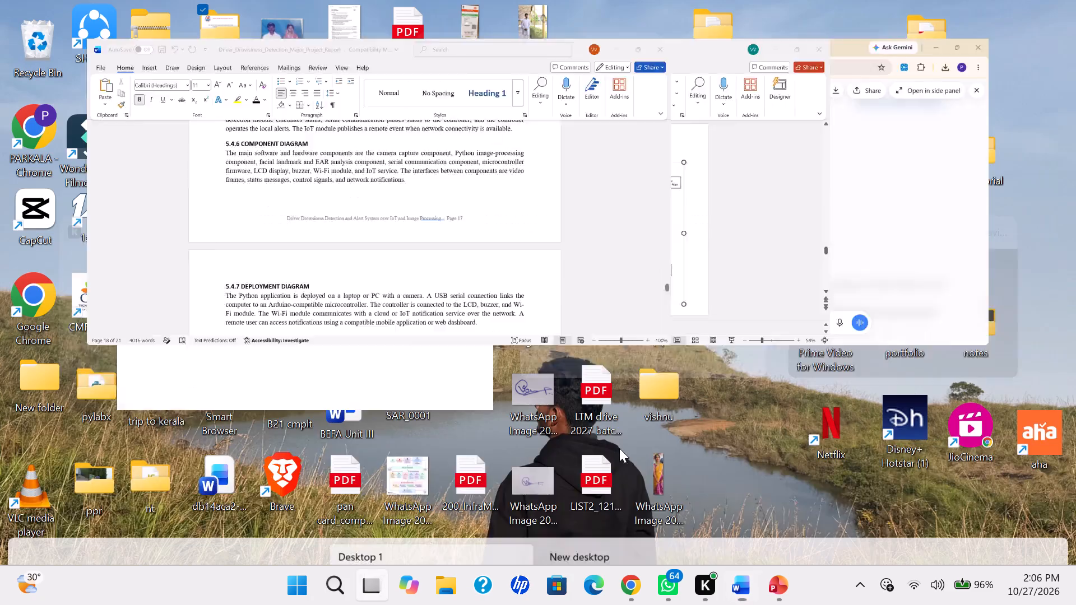
Switch to the presentation in PowerPoint and copy the activity diagram picture from slide 20.
click(593, 158)
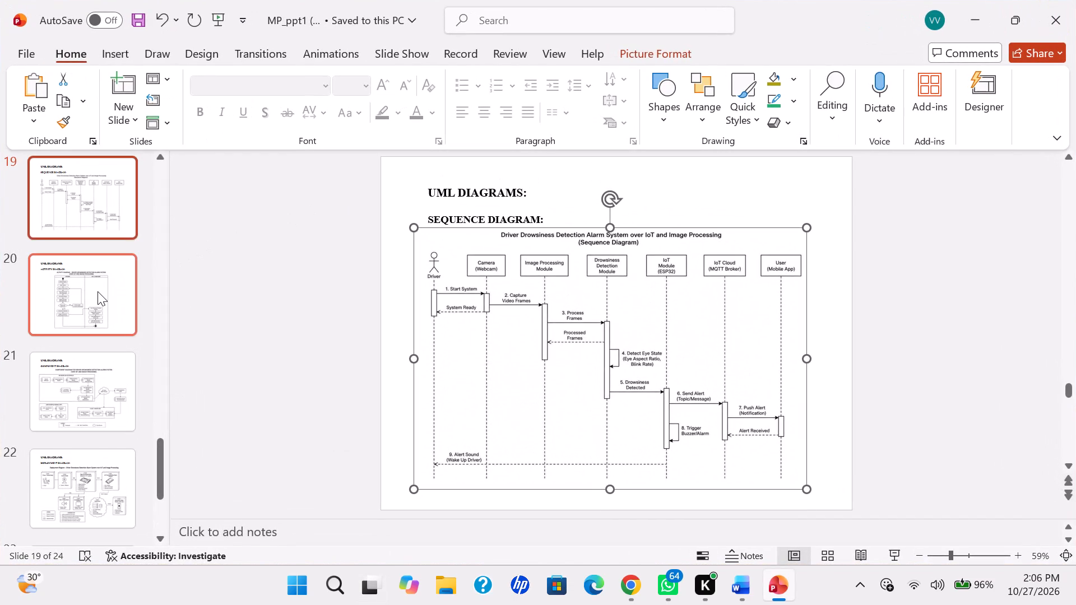
click(98, 291)
click(570, 333)
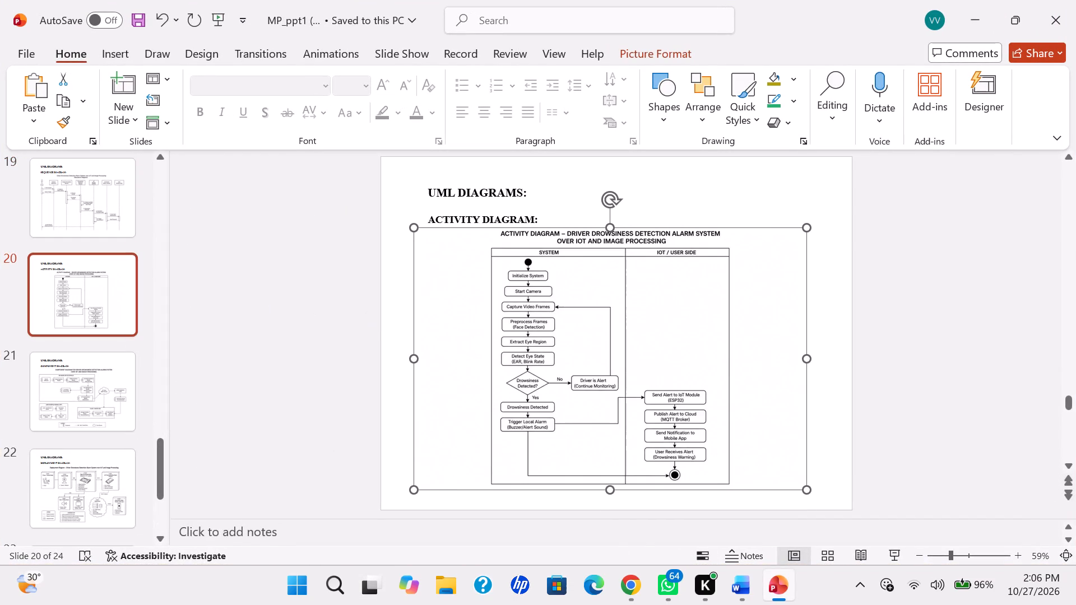
right_click(570, 333)
click(630, 210)
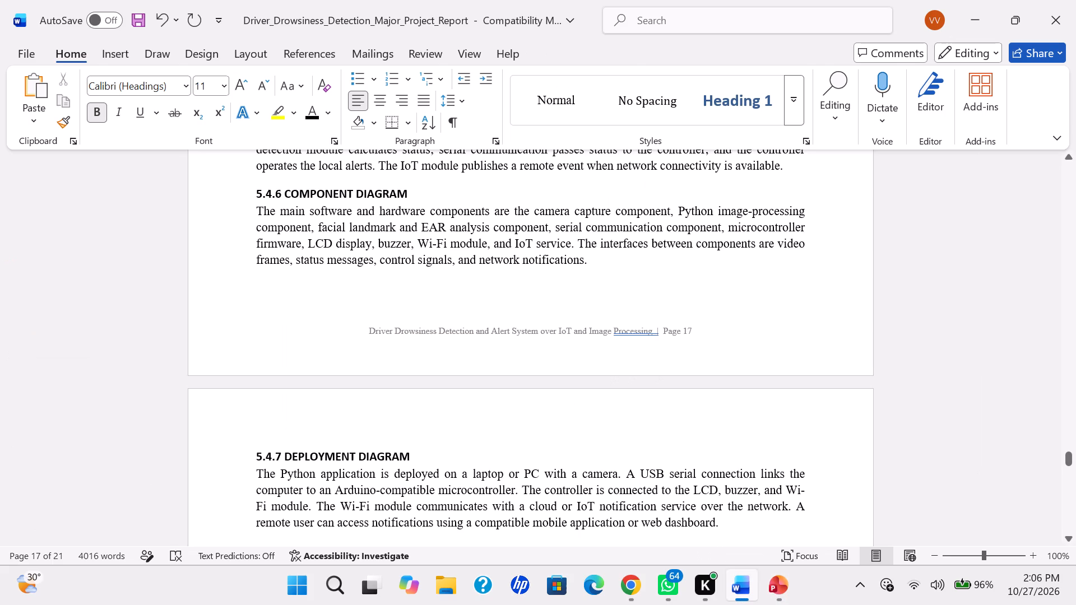
Back in the Word report, paste the activity diagram on a new line after item 40 of the 5.4.4 list.
scroll(542, 278, up, 3)
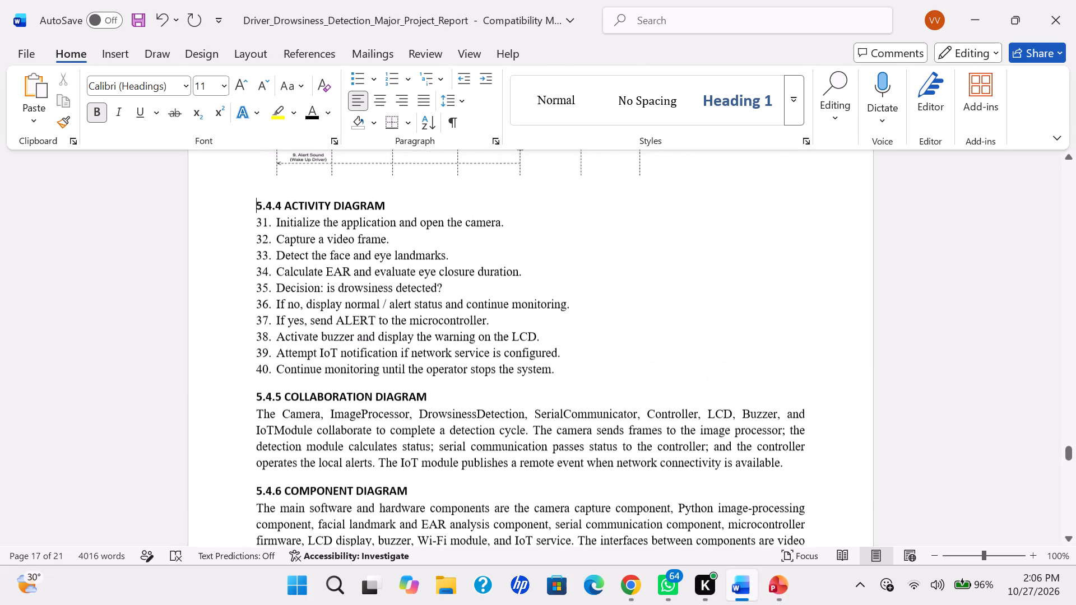
click(572, 374)
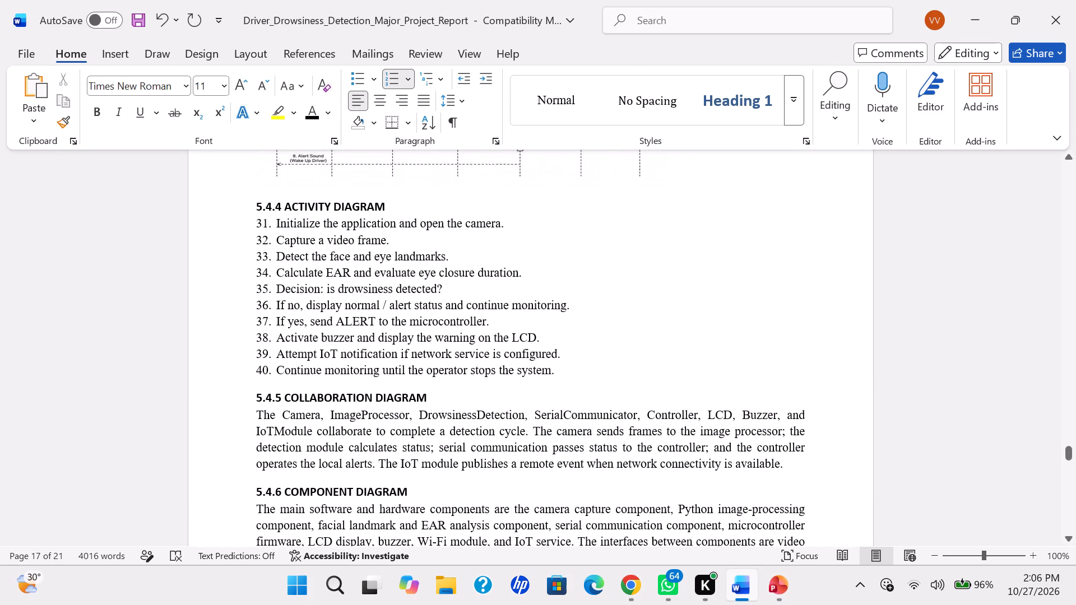
key(Return)
key(ctrl+v)
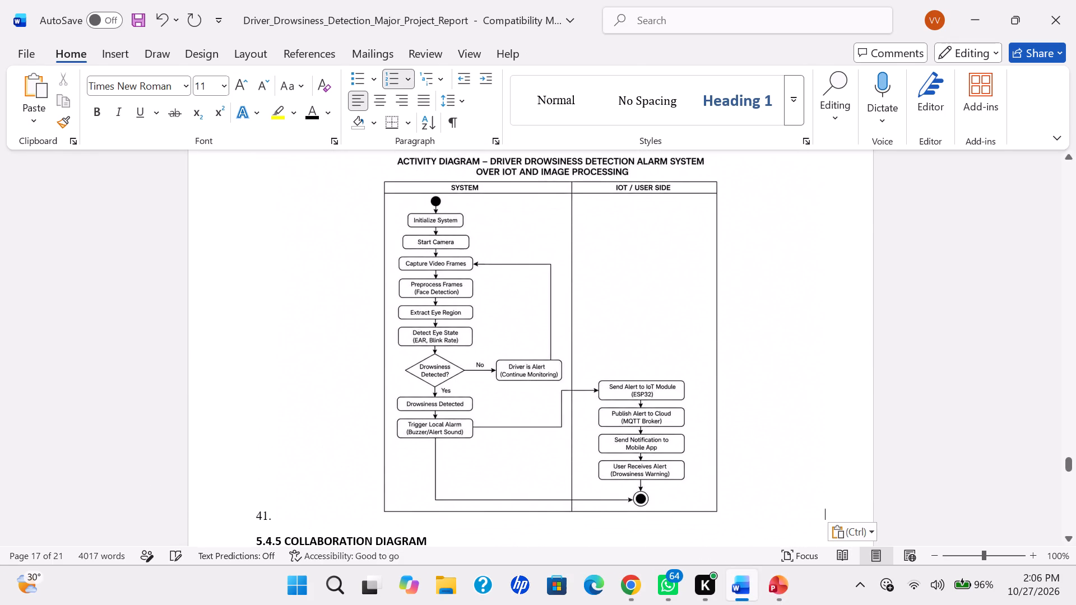
Shrink the pasted activity diagram to about two-thirds of its width and three-fifths of its height so it fits on page 17.
click(560, 417)
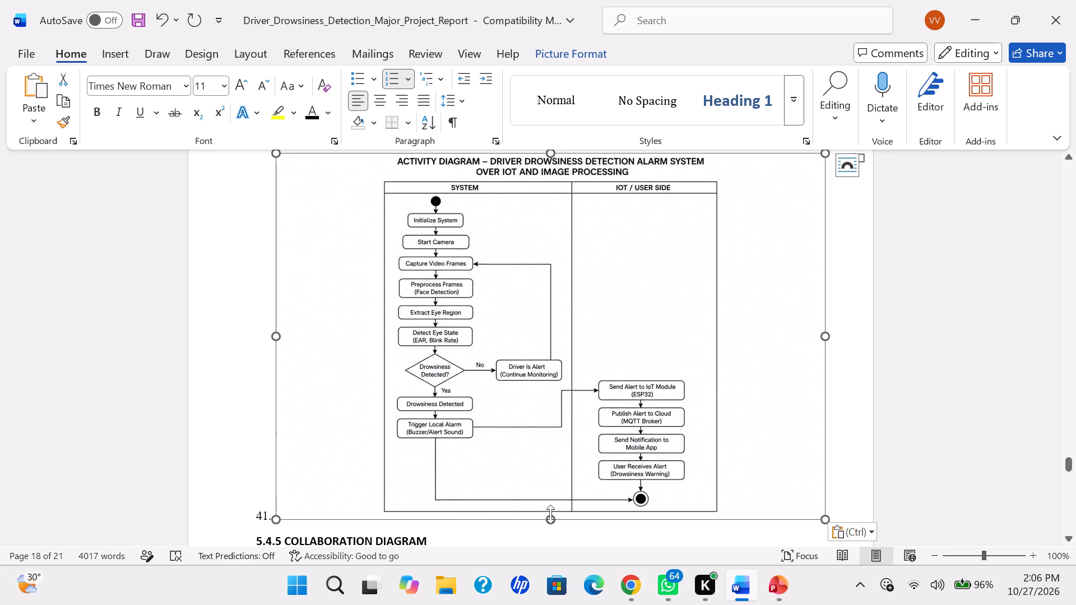
drag(550, 514, 568, 368)
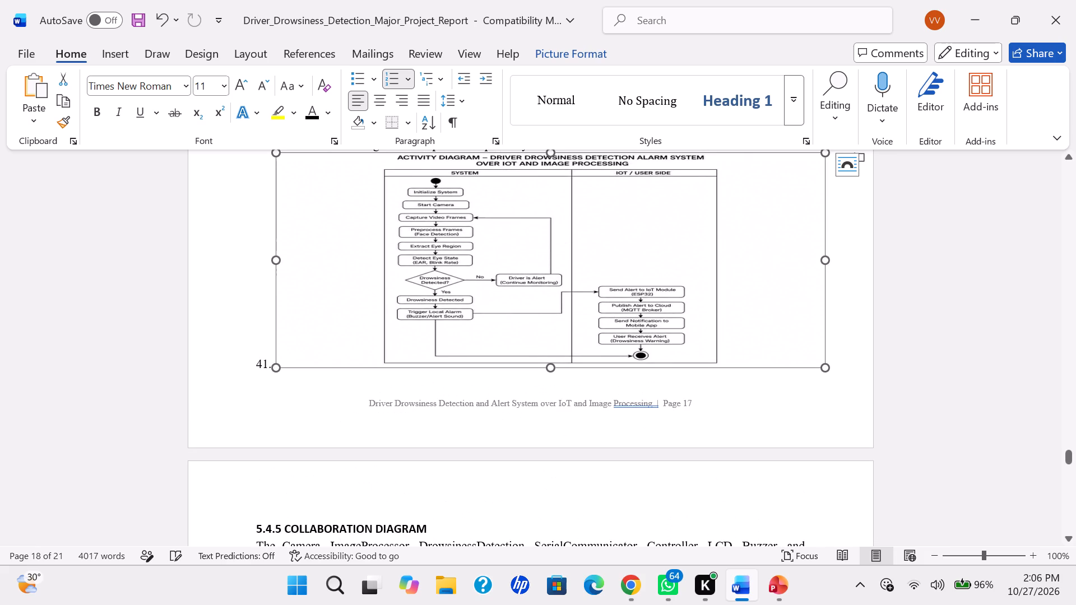
drag(830, 260, 629, 278)
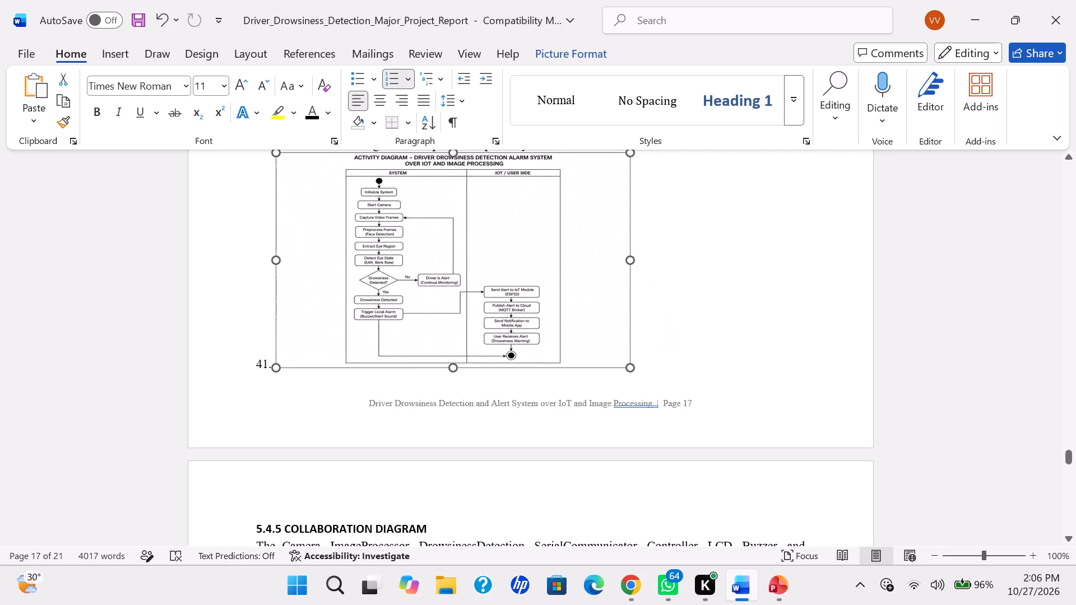
drag(629, 278, 628, 278)
Remove list number 41 from beside the activity diagram, keeping the picture below item 40 of the 5.4.4 list.
scroll(628, 278, up, 1)
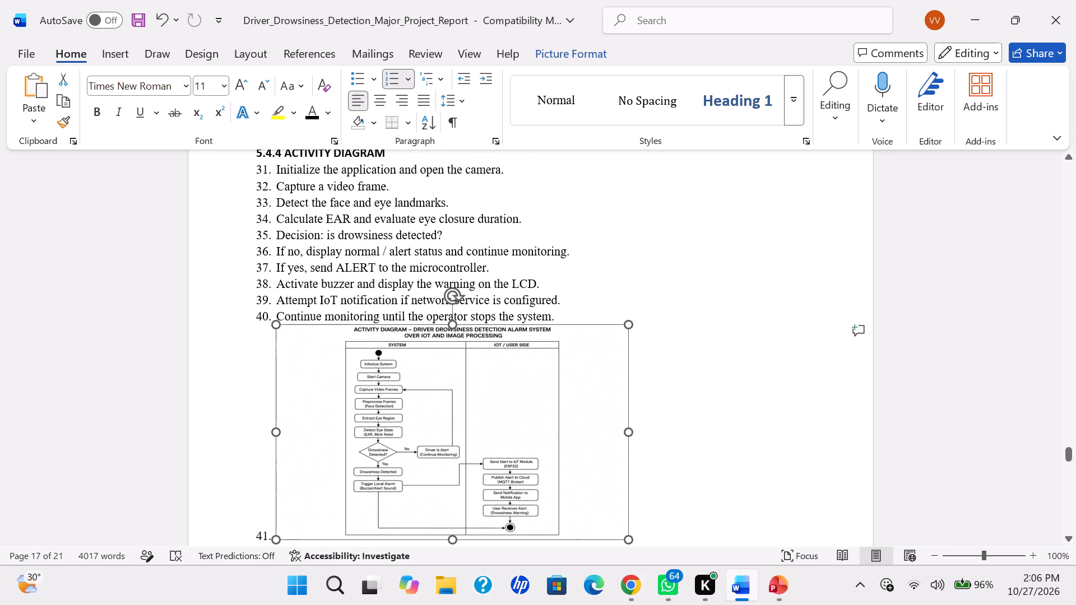
click(266, 537)
click(267, 534)
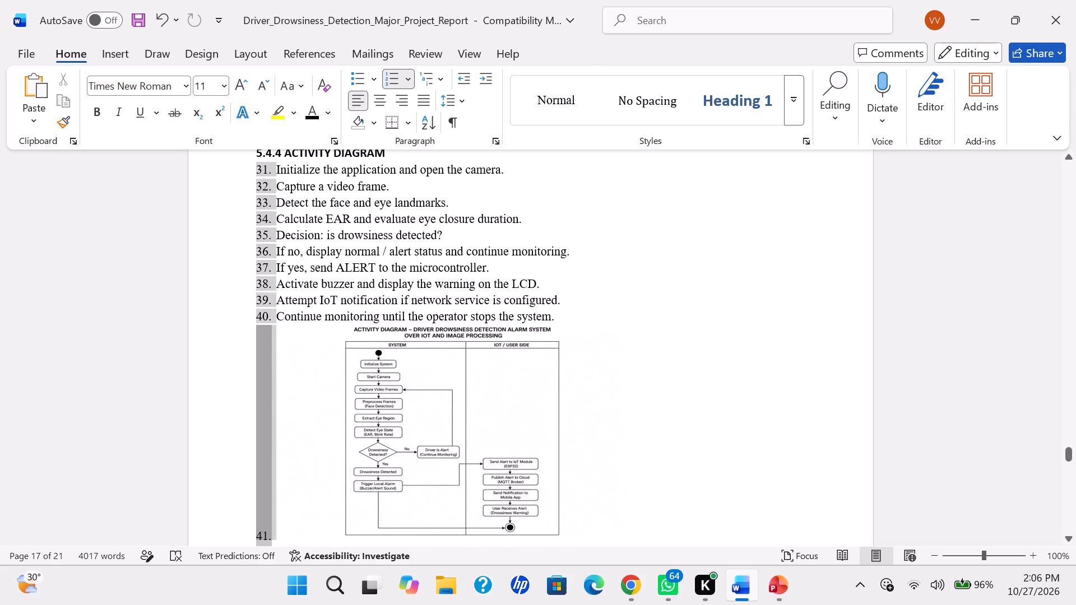
click(267, 534)
click(647, 462)
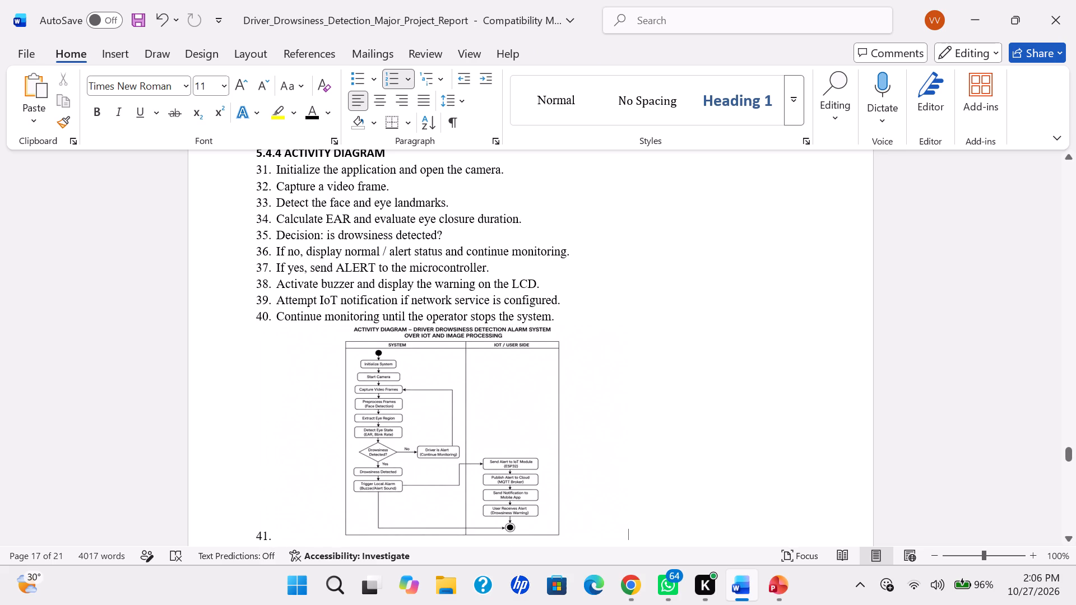
click(266, 540)
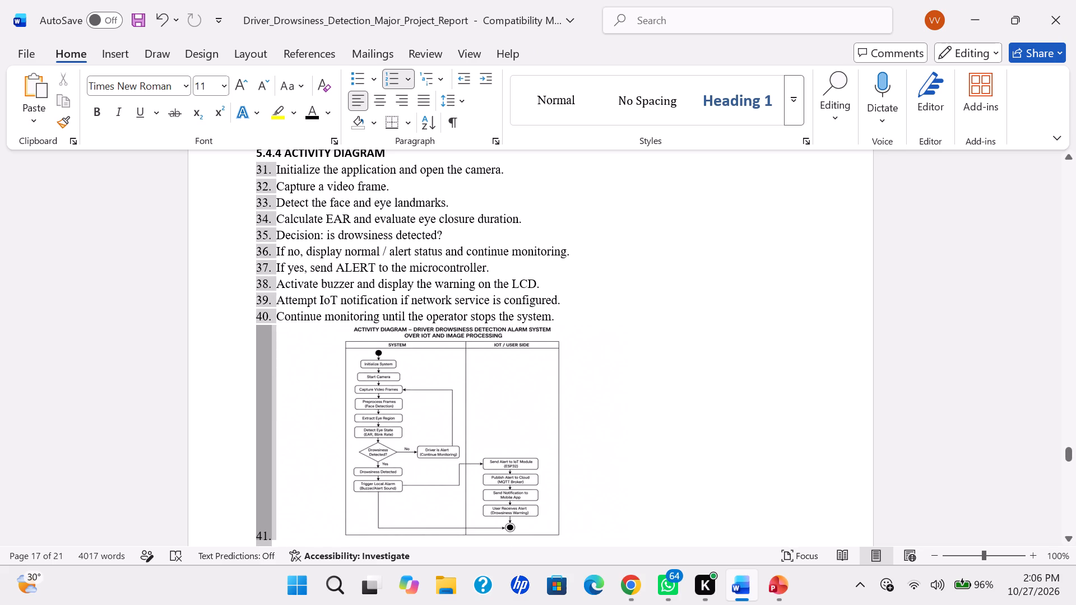
scroll(266, 540, left, 1)
click(245, 539)
click(263, 532)
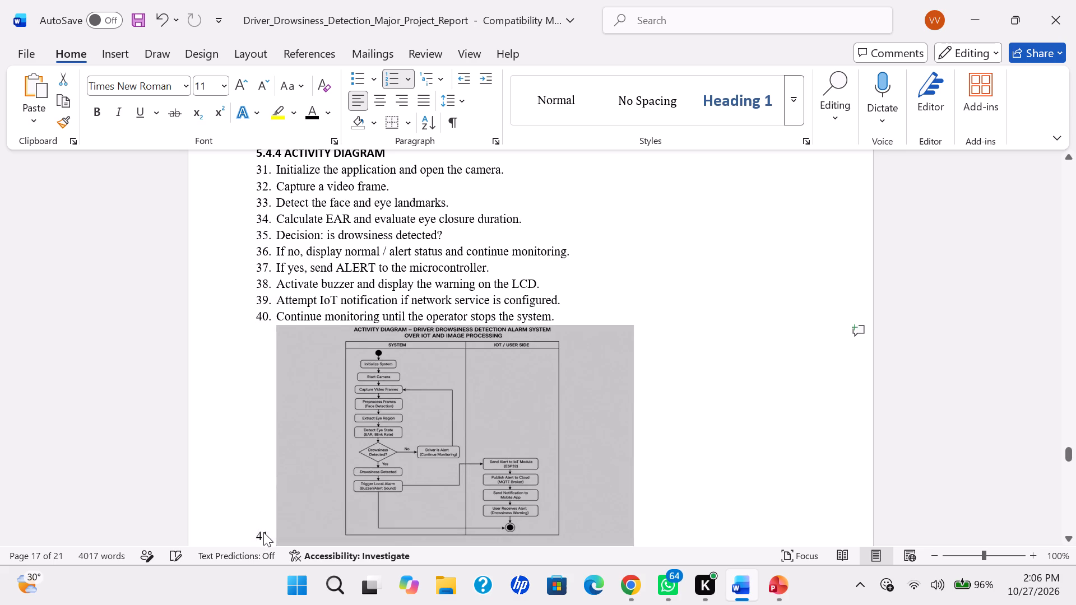
scroll(649, 371, down, 1)
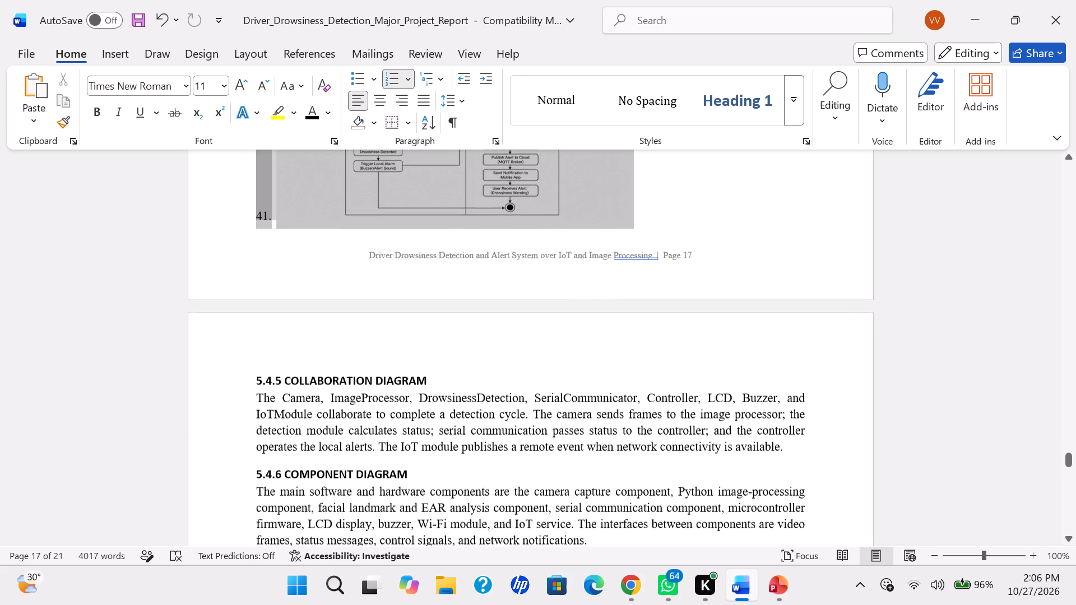
click(499, 355)
key(Left)
key(Left)
key(Left)
key(Left)
key(Left)
key(Left)
key(Left)
key(Left)
key(Left)
key(Left)
key(Left)
key(Left)
key(Left)
key(Left)
key(Left)
key(Left)
key(Left)
key(Left)
key(Left)
key(Left)
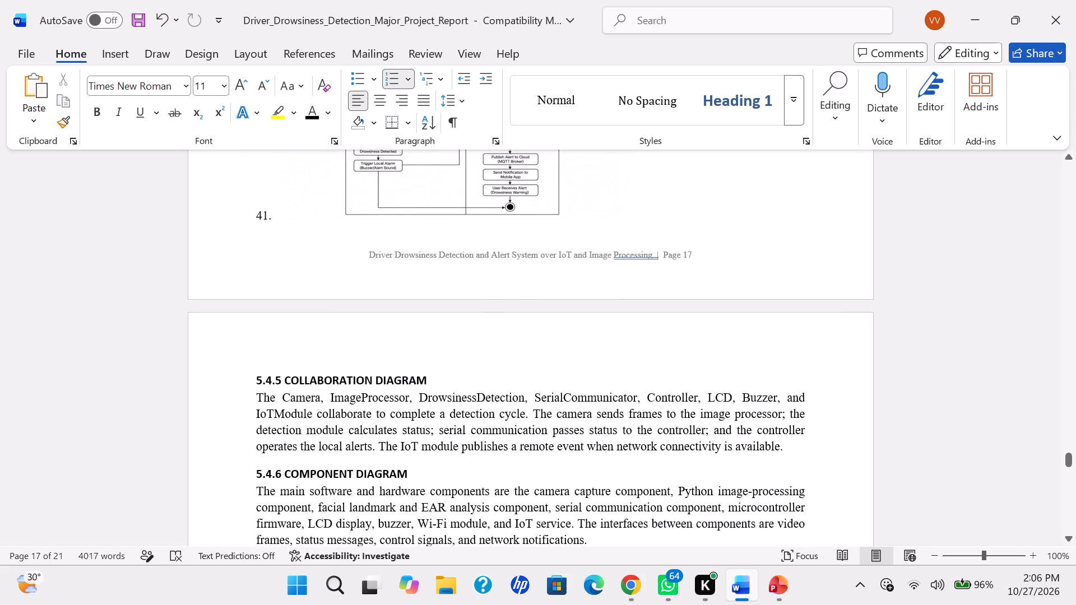
key(Left)
key(Left)
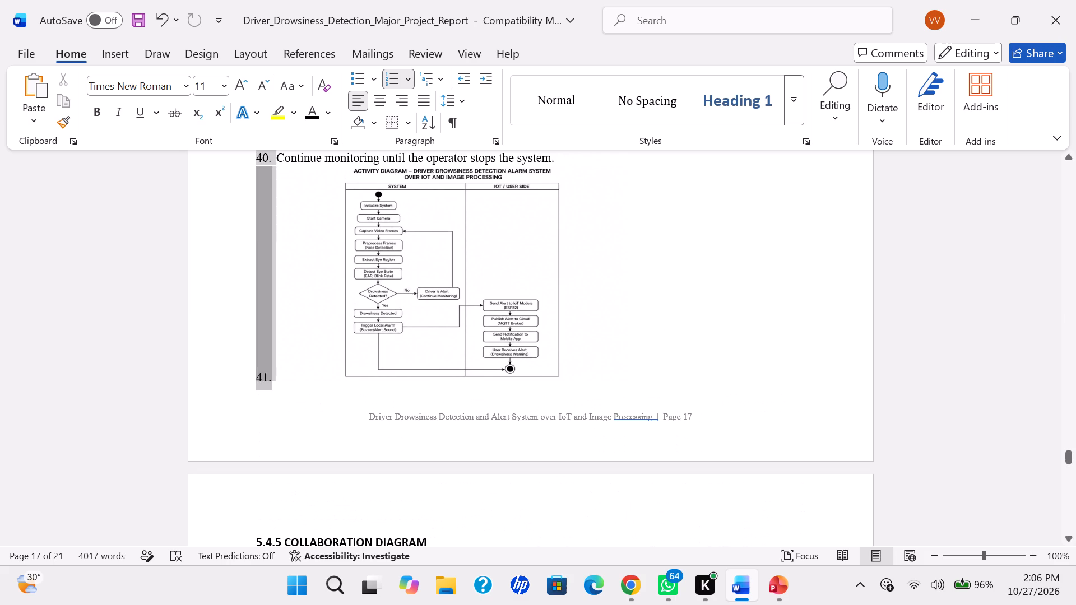
key(Right)
key(BackSpace)
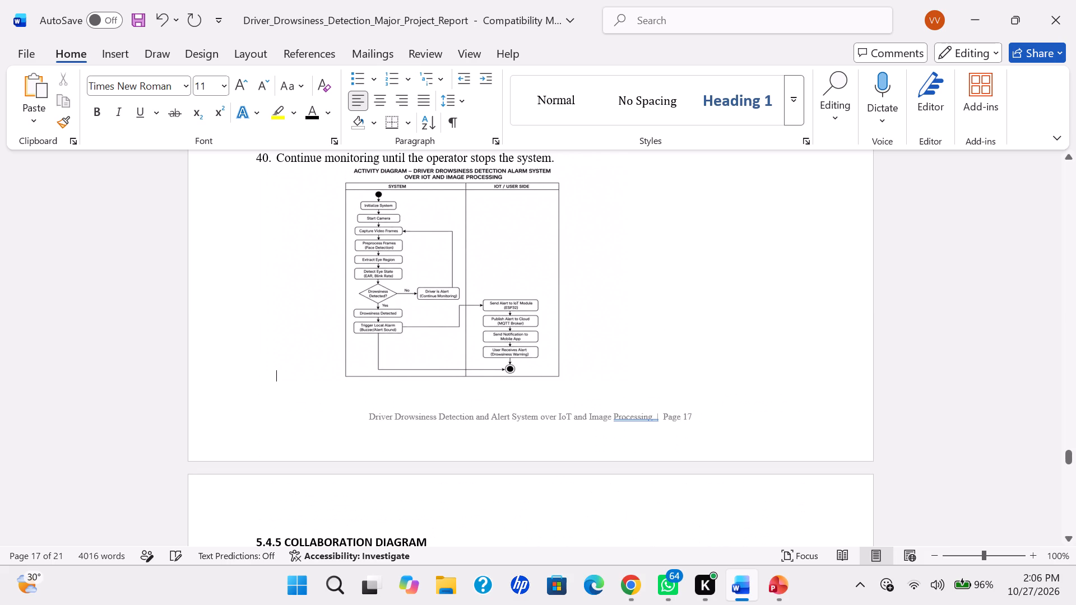
Compare the report's sections 5.4.5 to 5.4.7 with the remaining UML diagrams on the PowerPoint presentation's slides 21 and 22.
scroll(499, 355, down, 3)
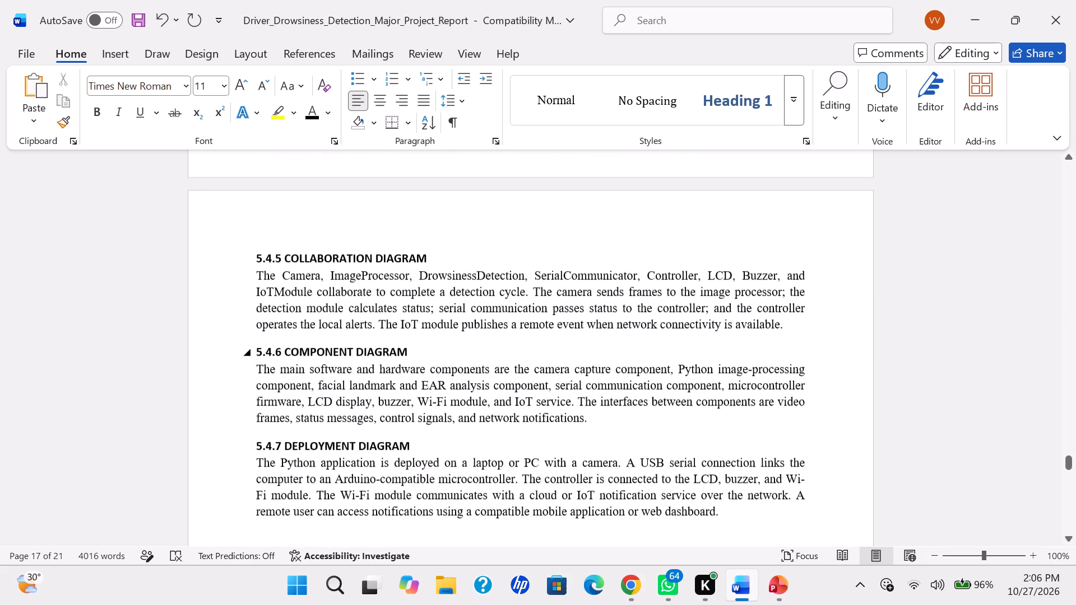
scroll(499, 355, down, 1)
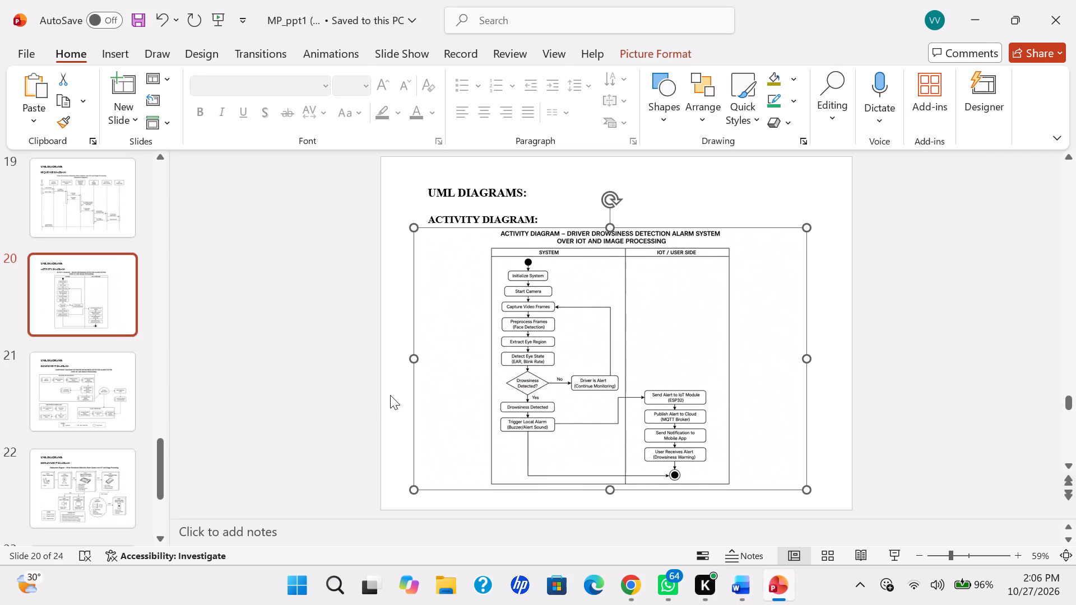
click(77, 430)
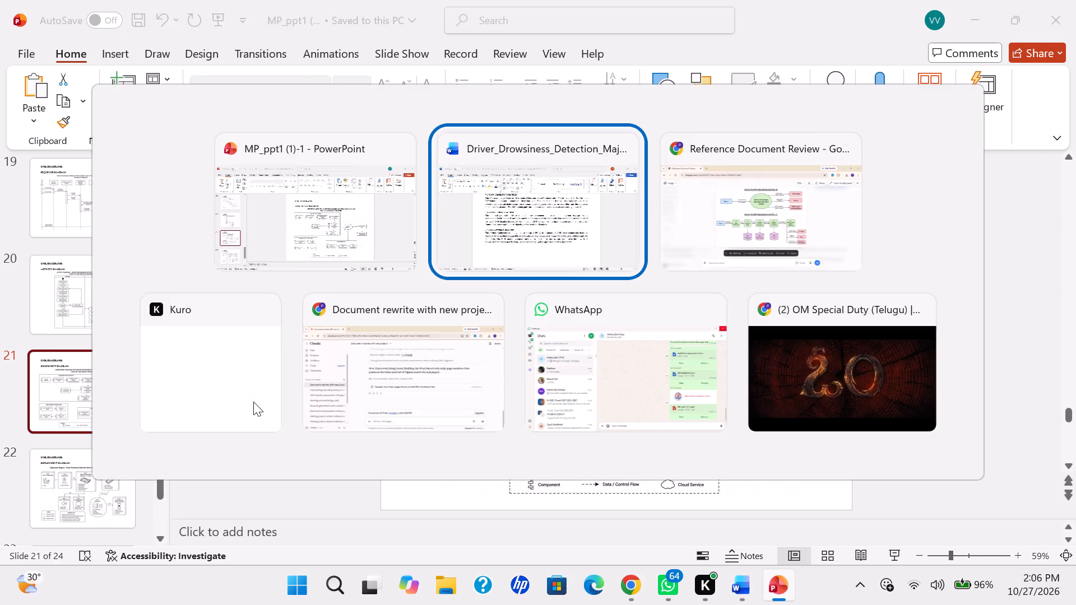
scroll(253, 402, up, 1)
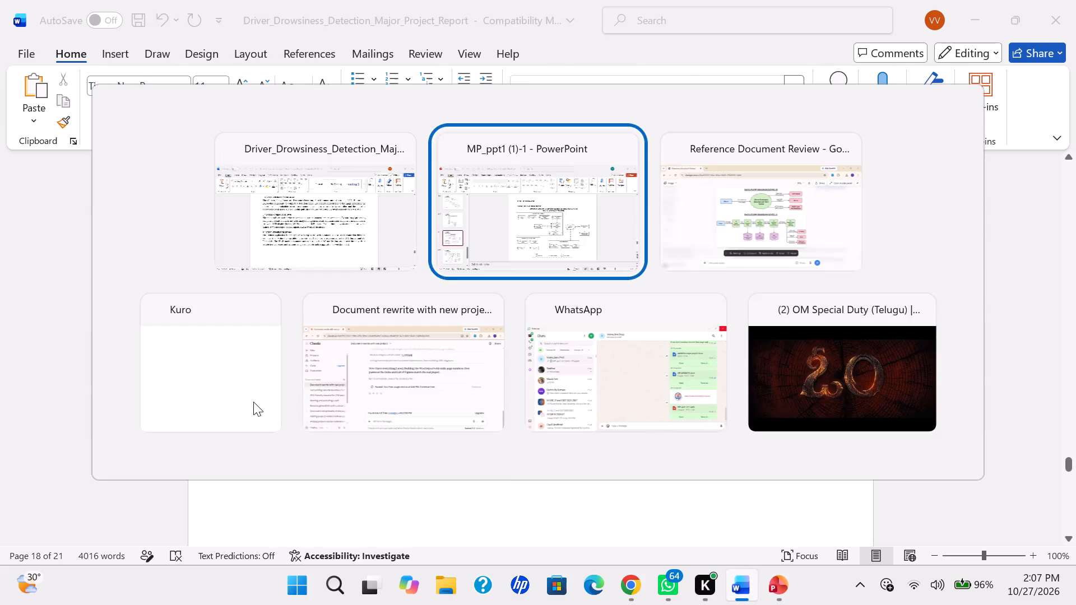
click(127, 462)
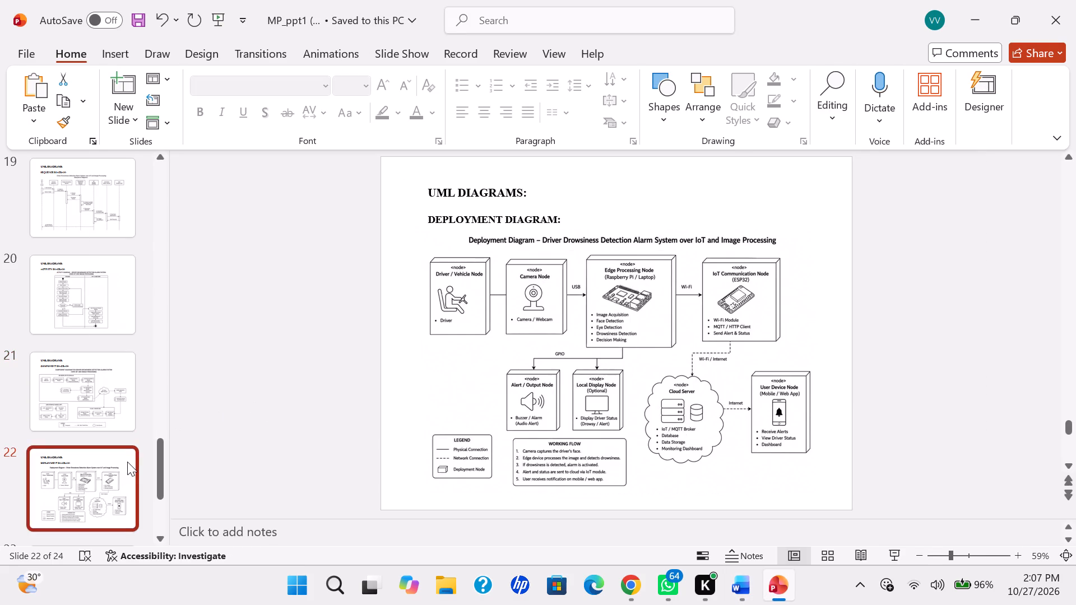
scroll(127, 462, down, 1)
scroll(127, 462, up, 1)
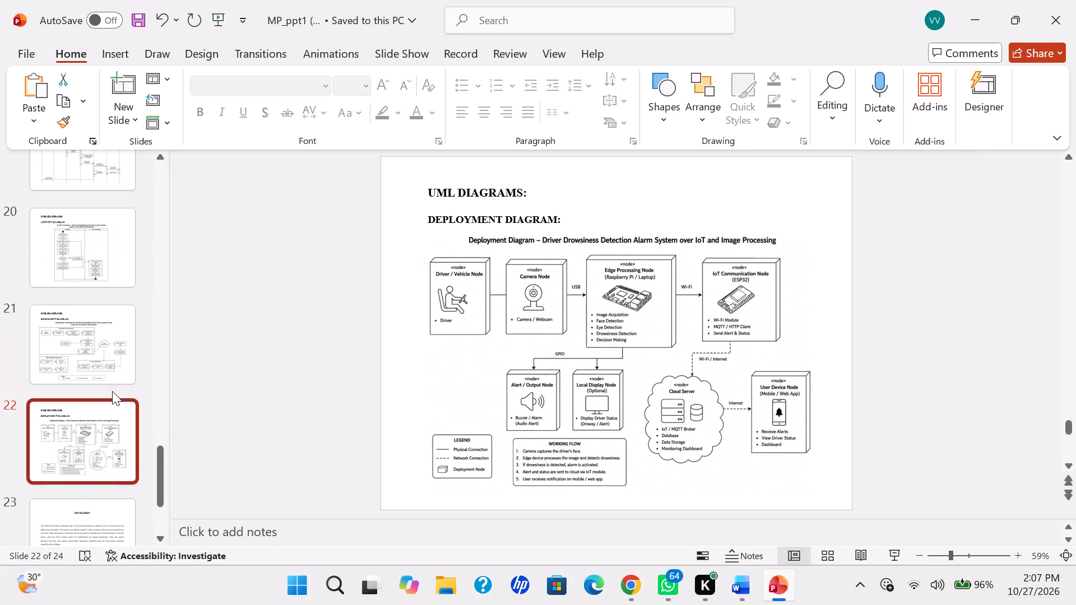
click(68, 253)
click(84, 323)
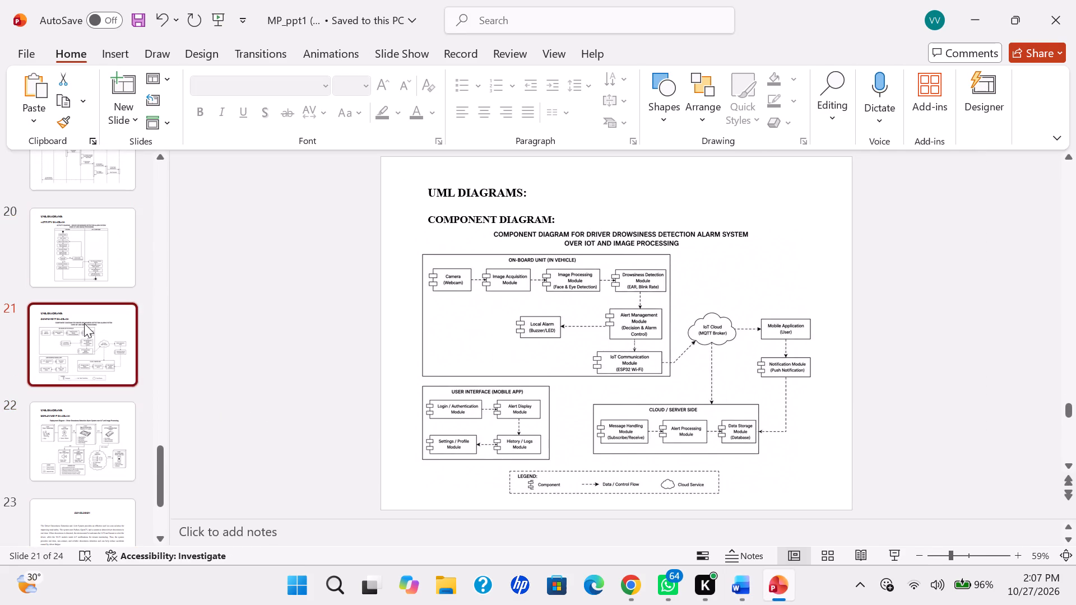
scroll(477, 359, down, 1)
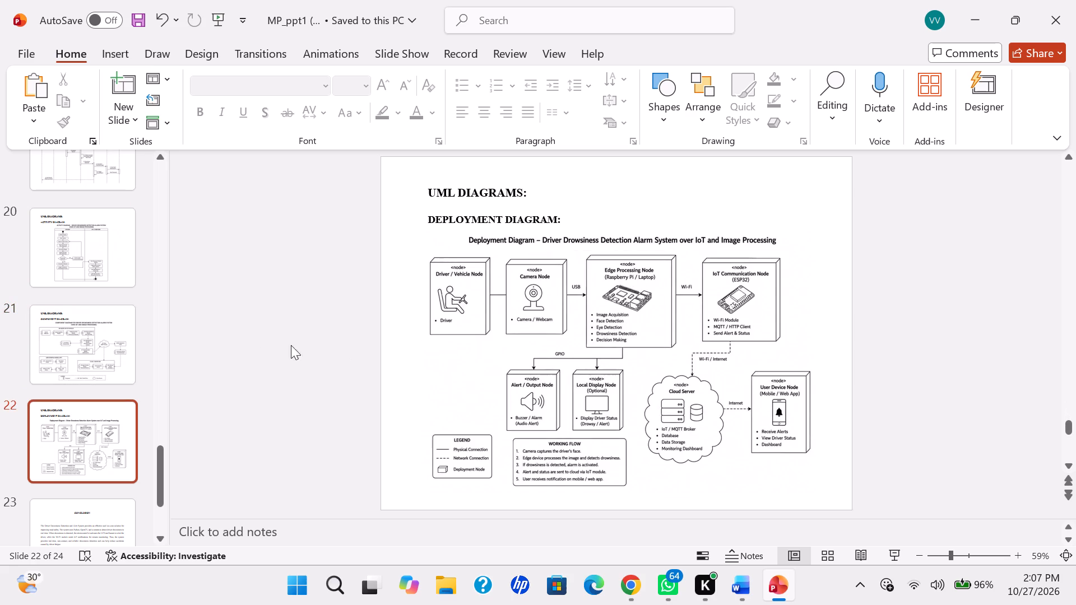
Copy the component diagram picture from slide 21 of the presentation.
click(114, 345)
click(523, 333)
right_click(523, 333)
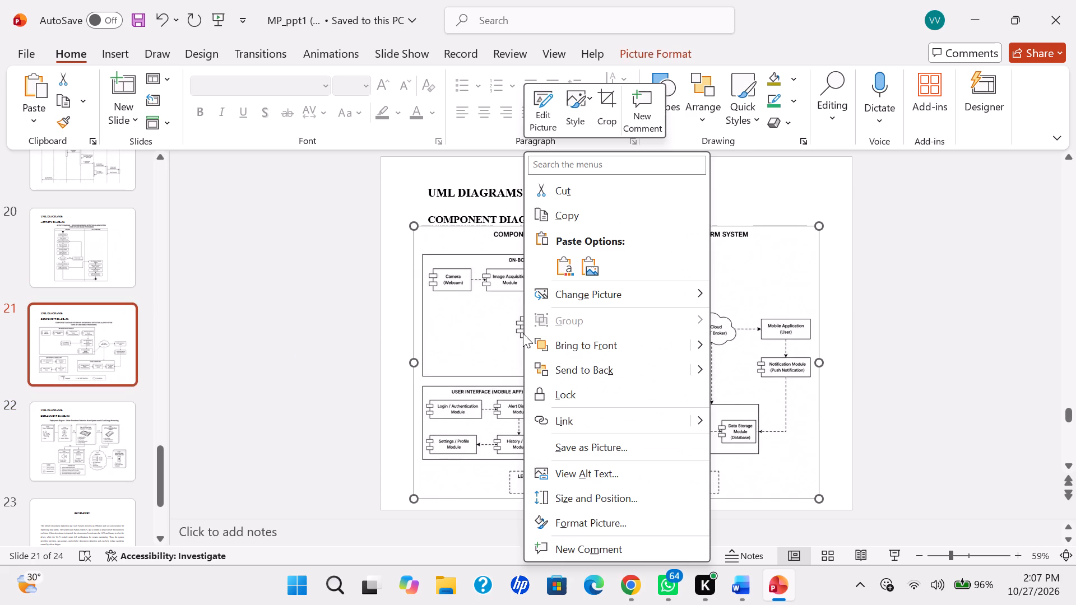
click(581, 218)
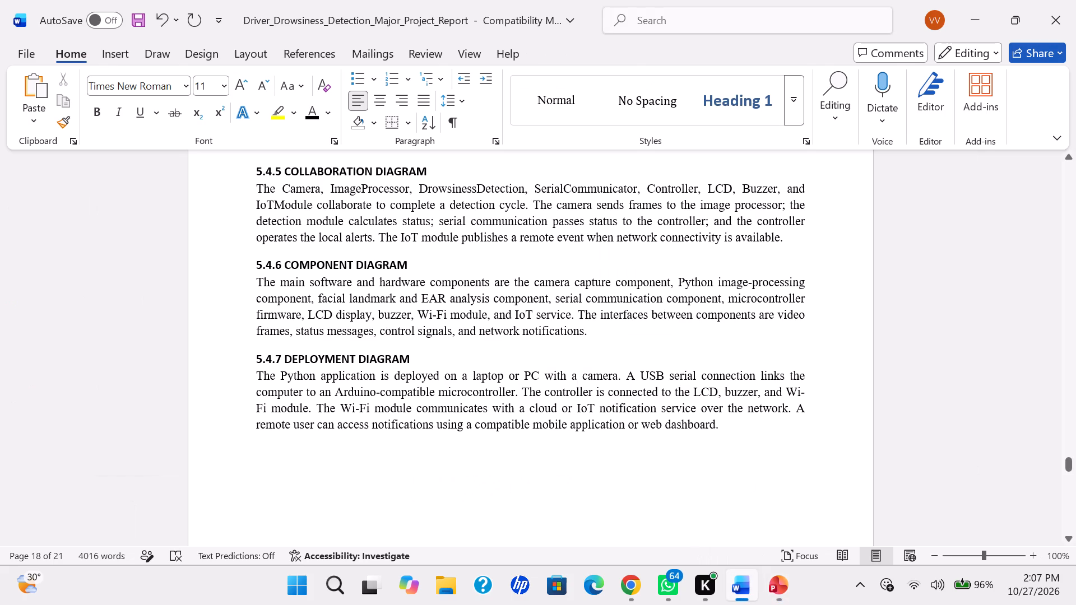
Switch to the Word report and delete the 5.4.5 COLLABORATION DIAGRAM heading together with its paragraph.
drag(795, 238, 412, 171)
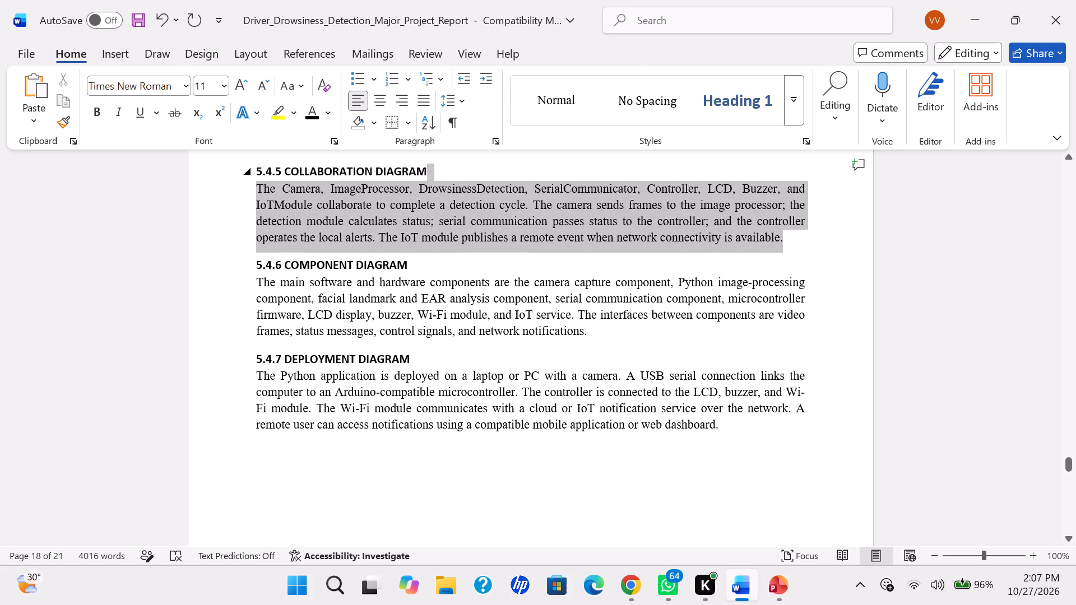
drag(412, 171, 240, 164)
scroll(240, 164, up, 1)
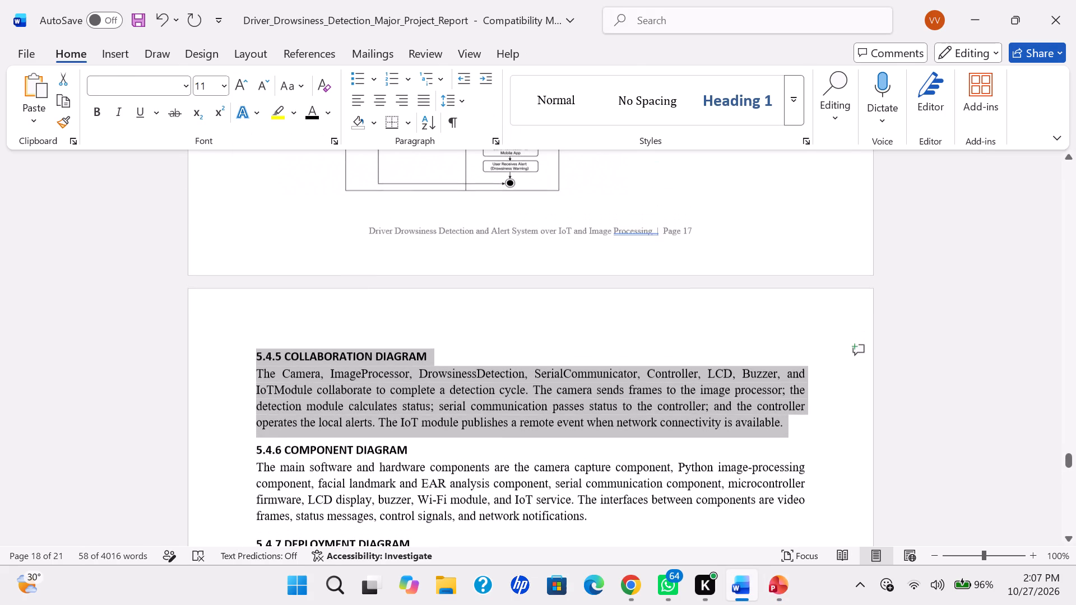
key(BackSpace)
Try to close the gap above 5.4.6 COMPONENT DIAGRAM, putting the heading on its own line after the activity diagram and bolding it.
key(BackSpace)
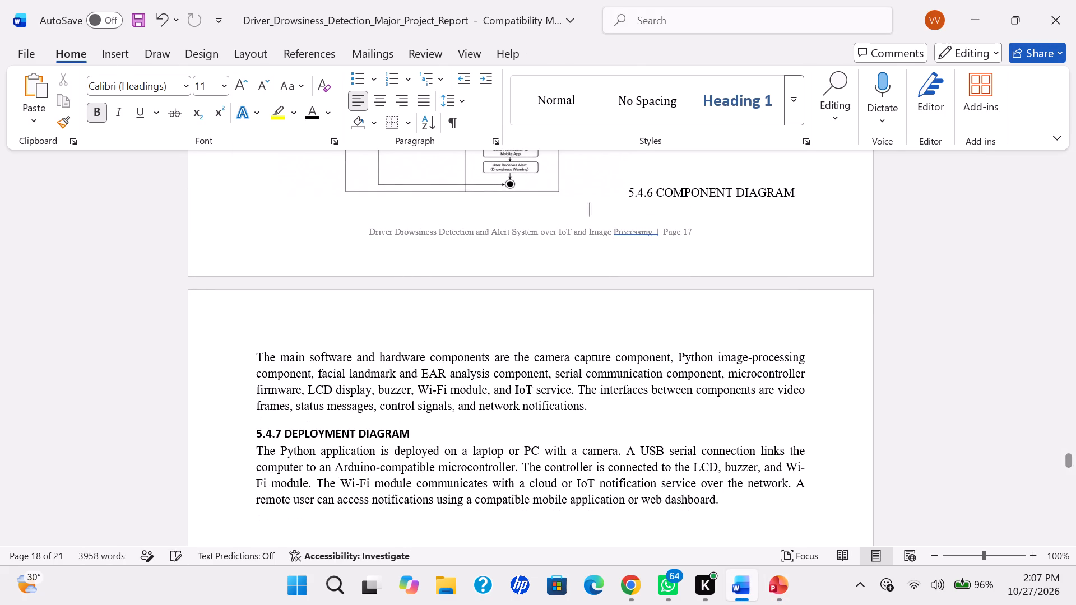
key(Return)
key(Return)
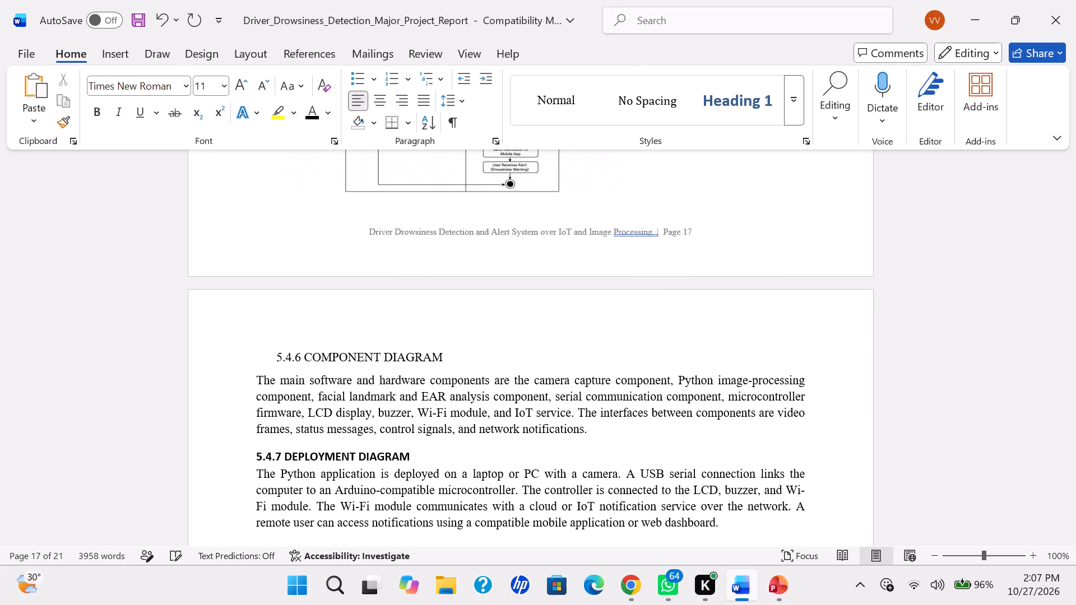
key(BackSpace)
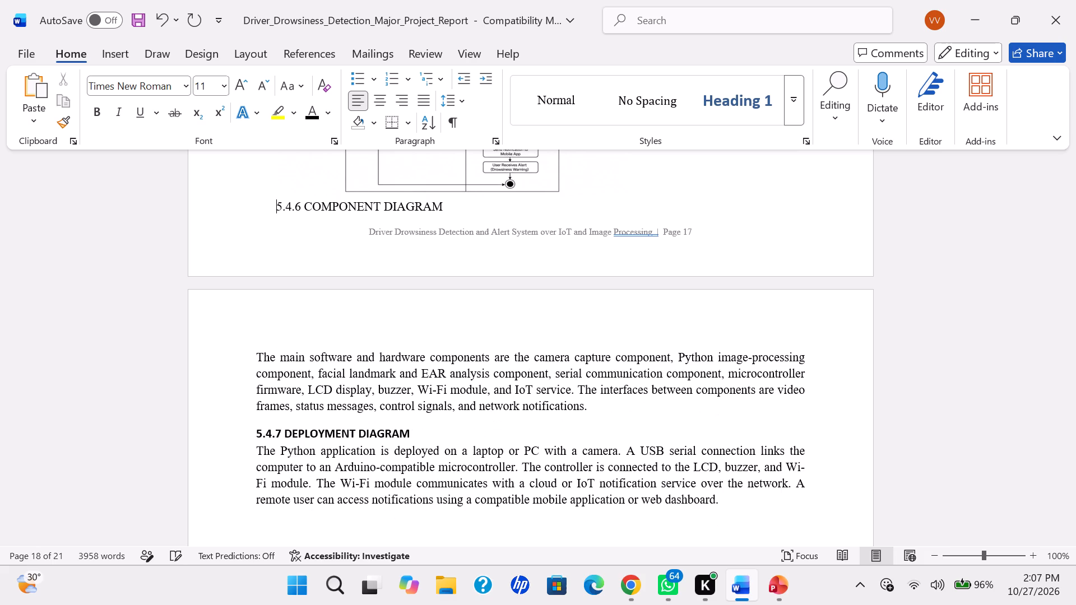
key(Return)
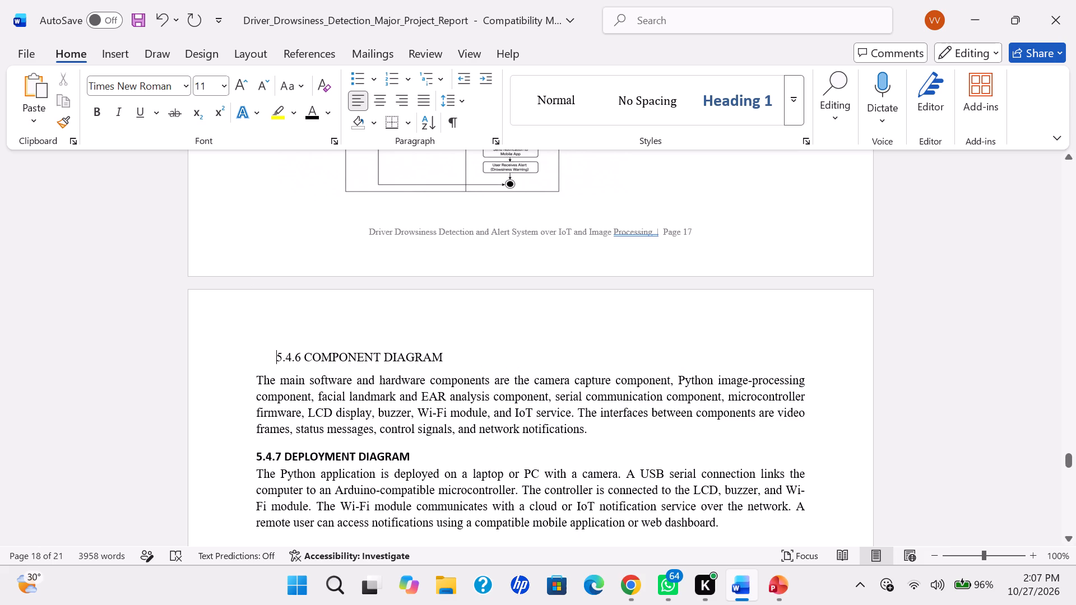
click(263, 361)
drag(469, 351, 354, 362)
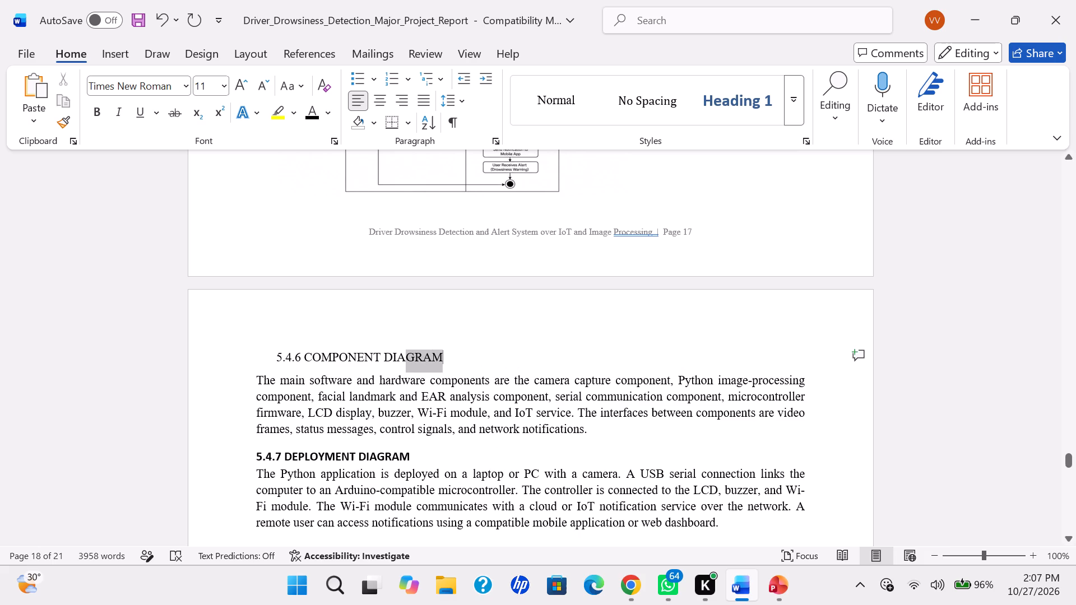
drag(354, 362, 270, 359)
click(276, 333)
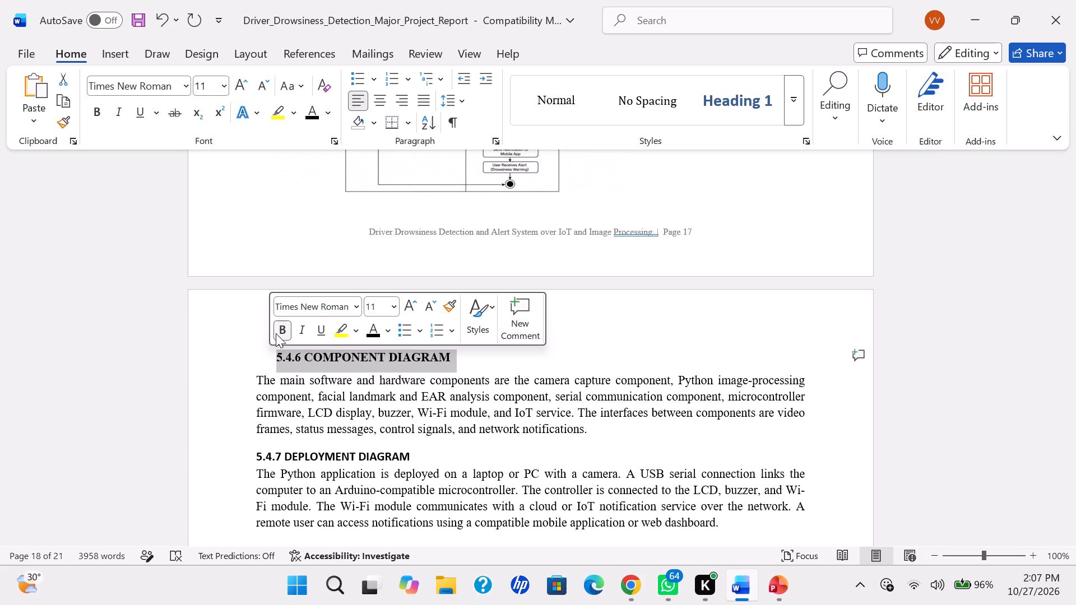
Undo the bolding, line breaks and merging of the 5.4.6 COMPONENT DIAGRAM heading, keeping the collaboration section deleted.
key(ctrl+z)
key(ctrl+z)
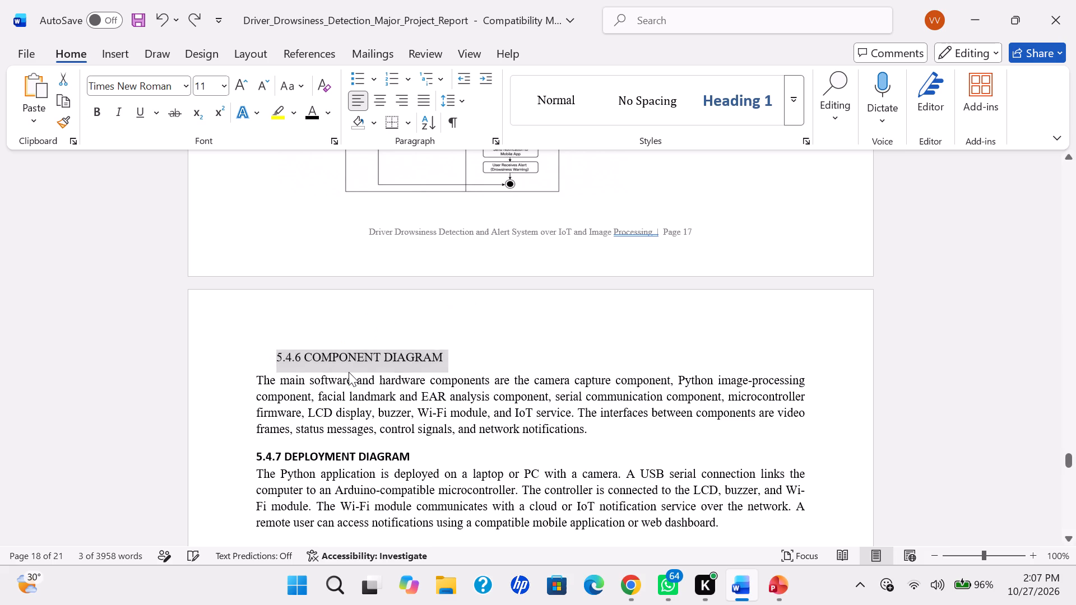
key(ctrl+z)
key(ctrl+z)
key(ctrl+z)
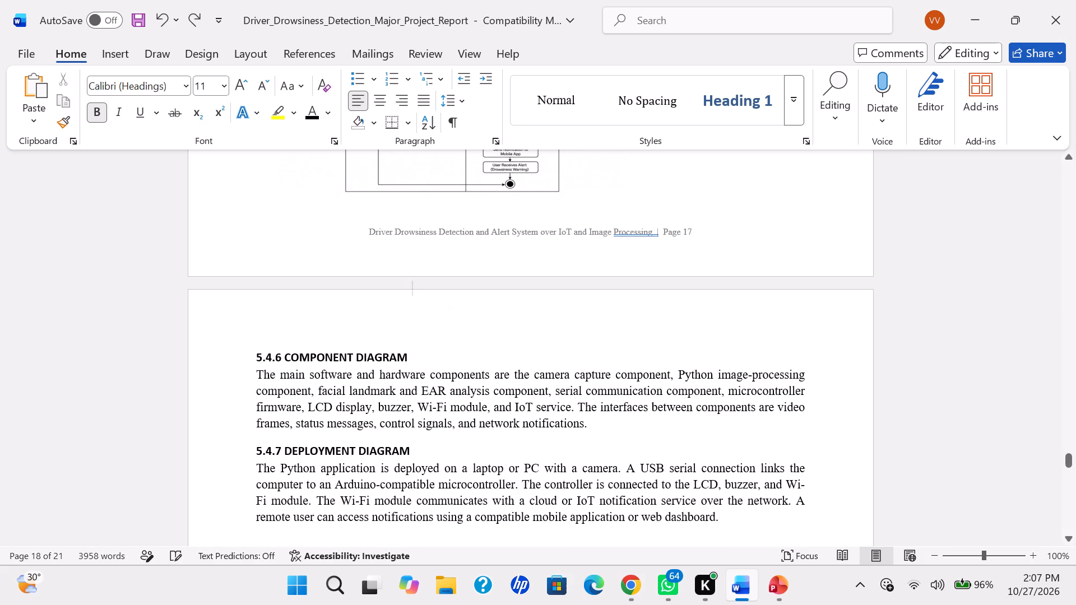
Paste the copied component diagram on a new line after the 5.4.6 COMPONENT DIAGRAM paragraph.
click(615, 427)
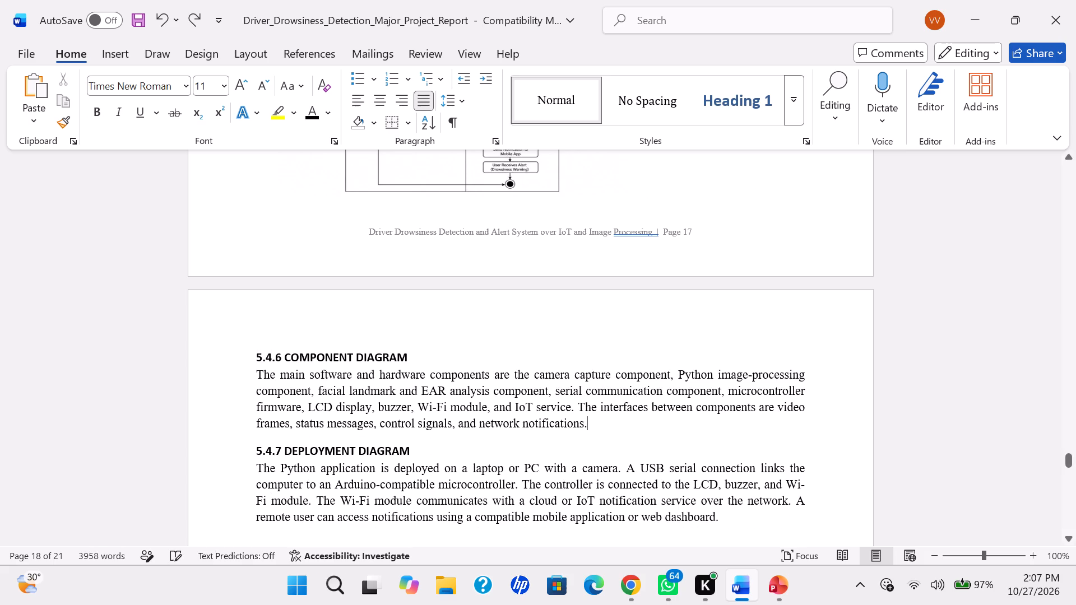
click(615, 427)
key(Return)
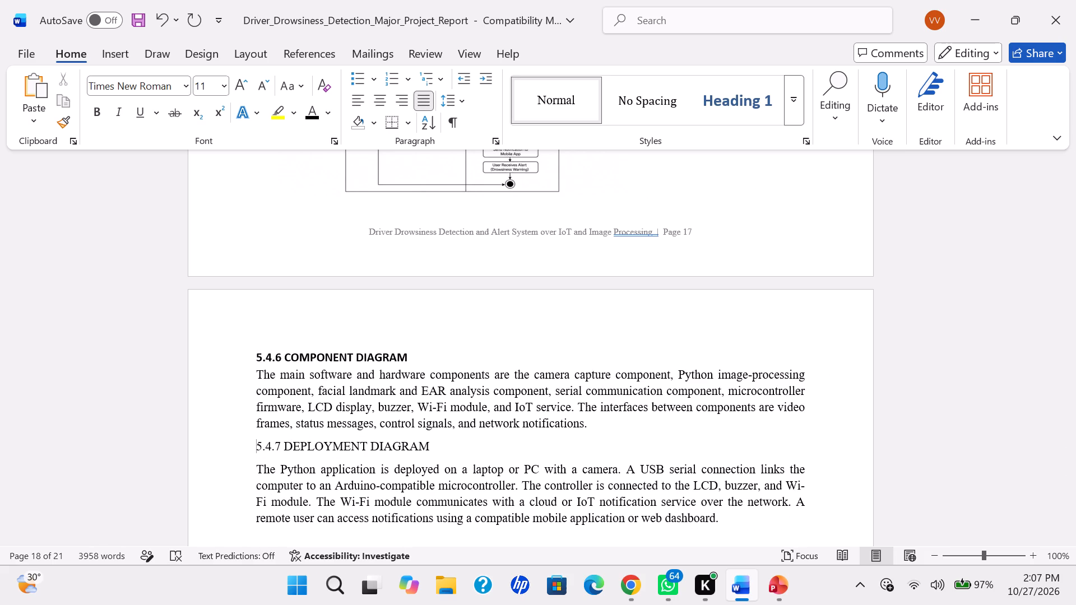
key(ctrl+v)
scroll(615, 427, down, 1)
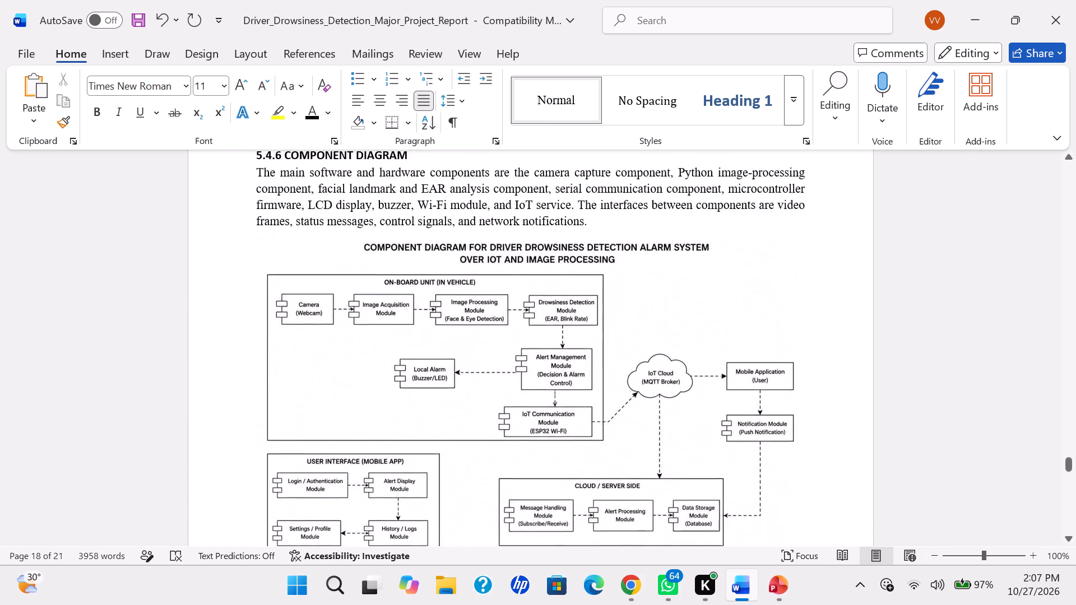
Reduce the height of the component diagram under 5.4.6 and narrow it to about 80% of the text width.
scroll(615, 427, down, 1)
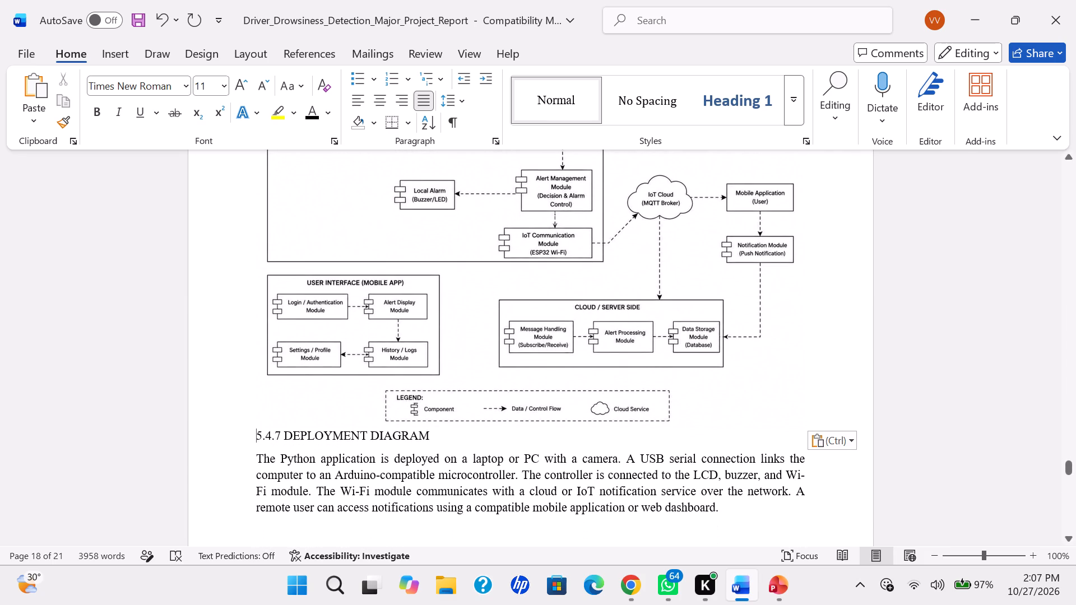
click(567, 313)
drag(531, 429, 554, 304)
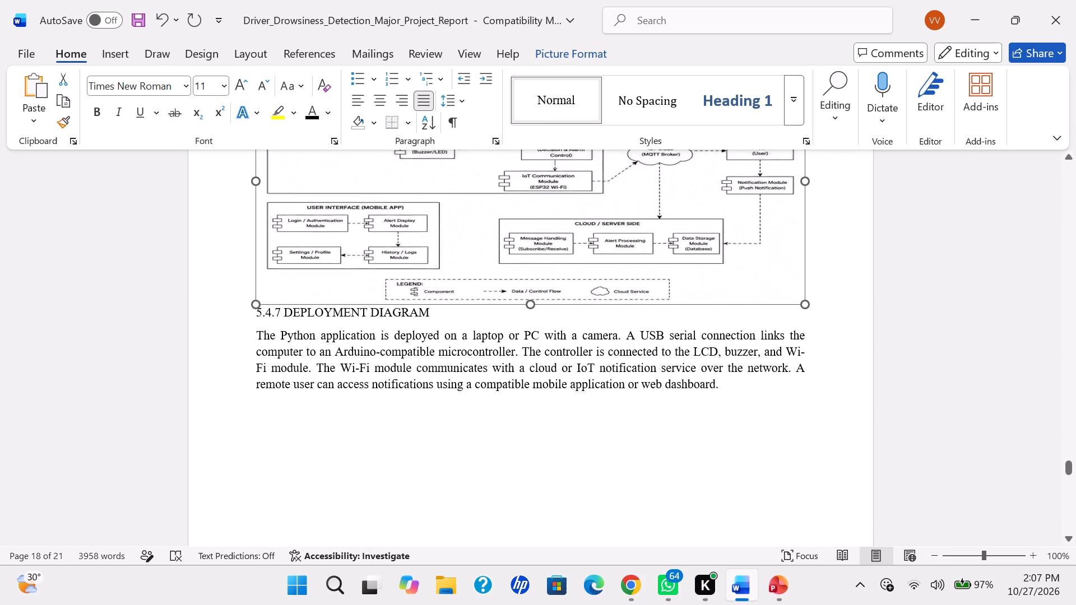
scroll(554, 304, up, 1)
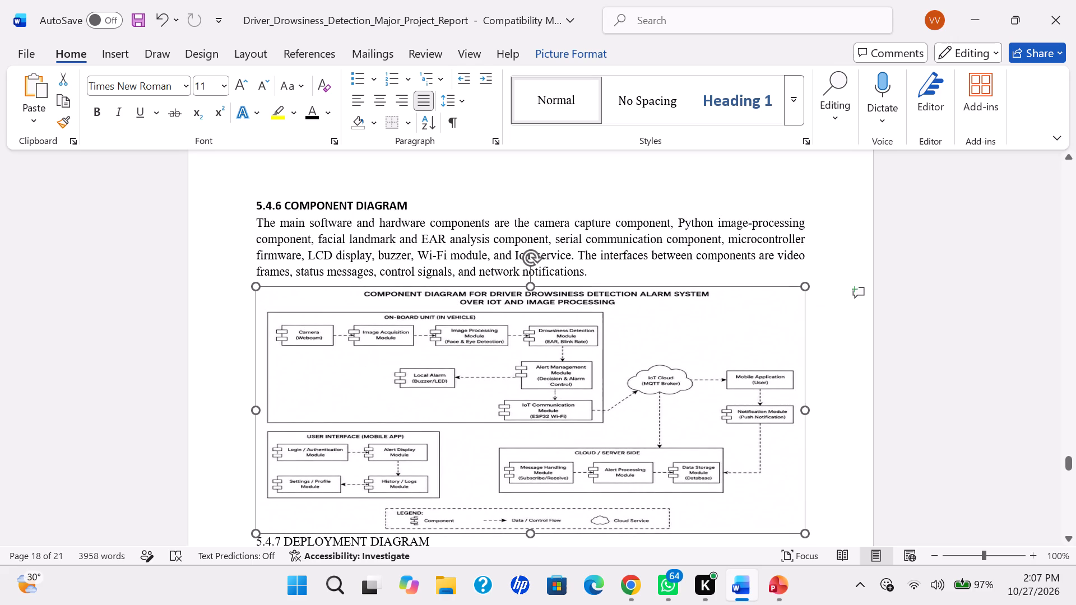
drag(805, 407, 695, 407)
scroll(660, 409, down, 1)
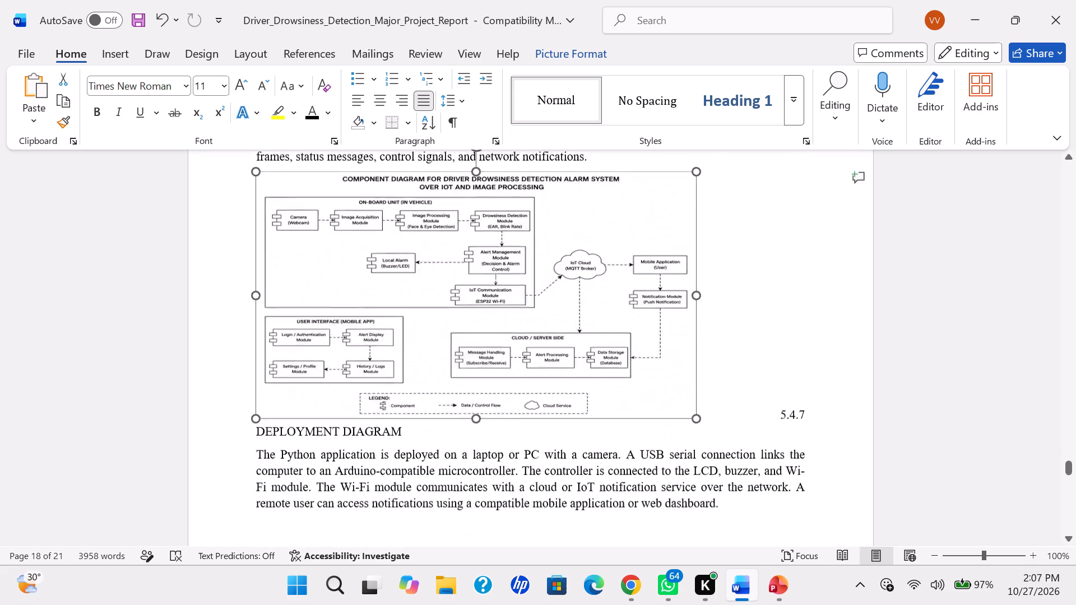
Copy the deployment diagram from slide 22 of the PowerPoint presentation and paste it on a new line after the DEPLOYMENT DIAGRAM paragraph in the Word report.
scroll(660, 409, down, 1)
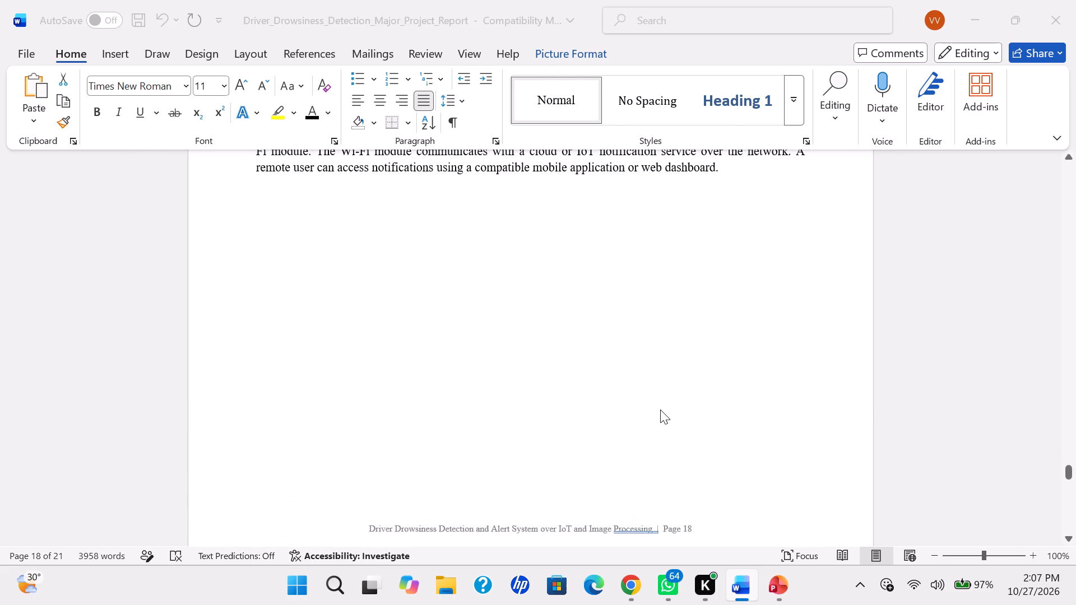
click(100, 431)
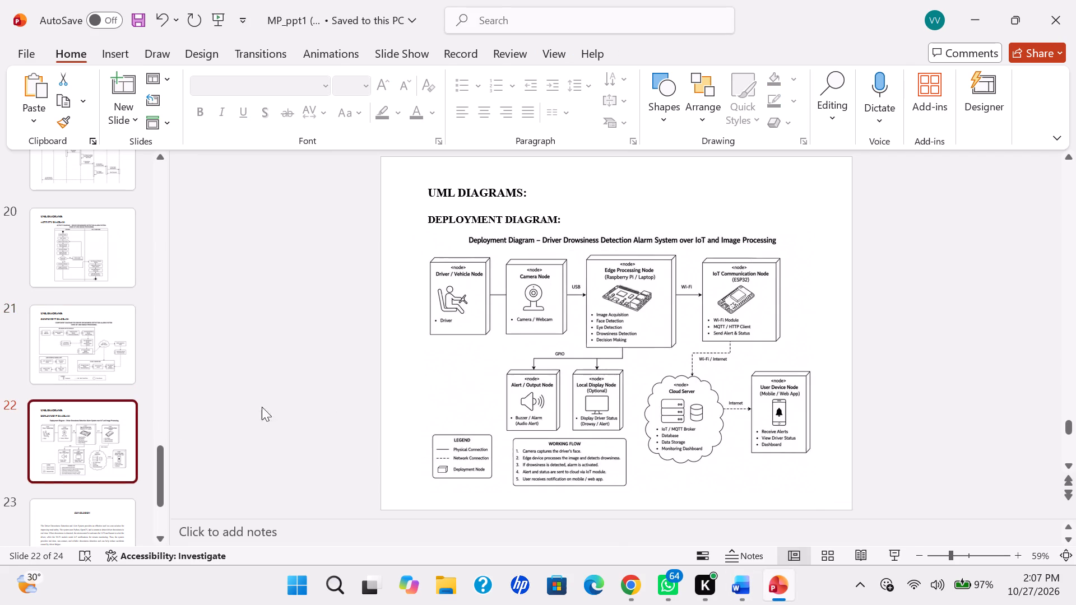
click(557, 373)
right_click(557, 373)
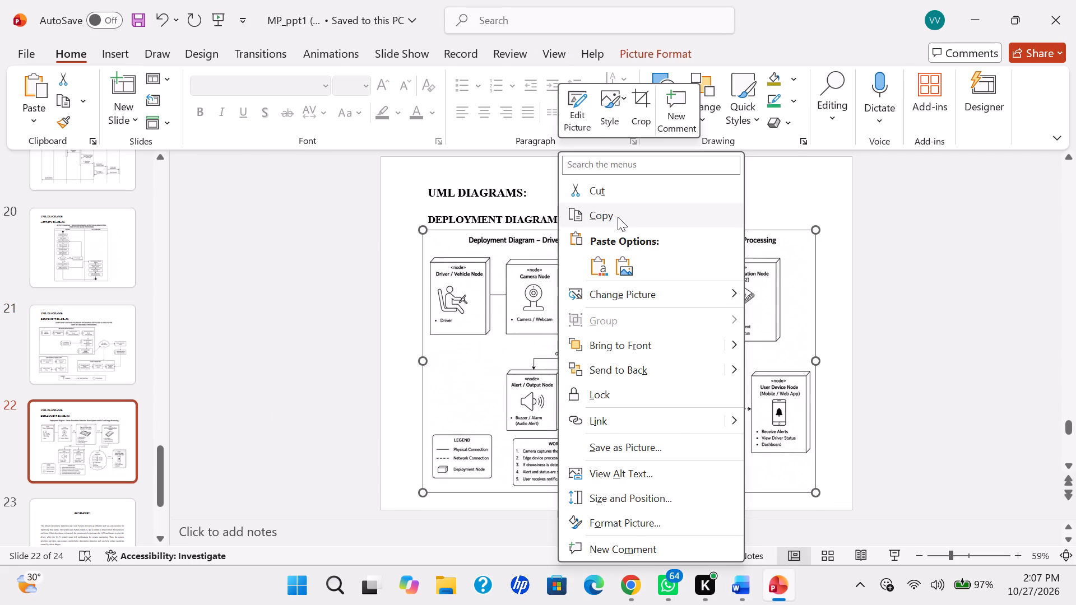
click(618, 217)
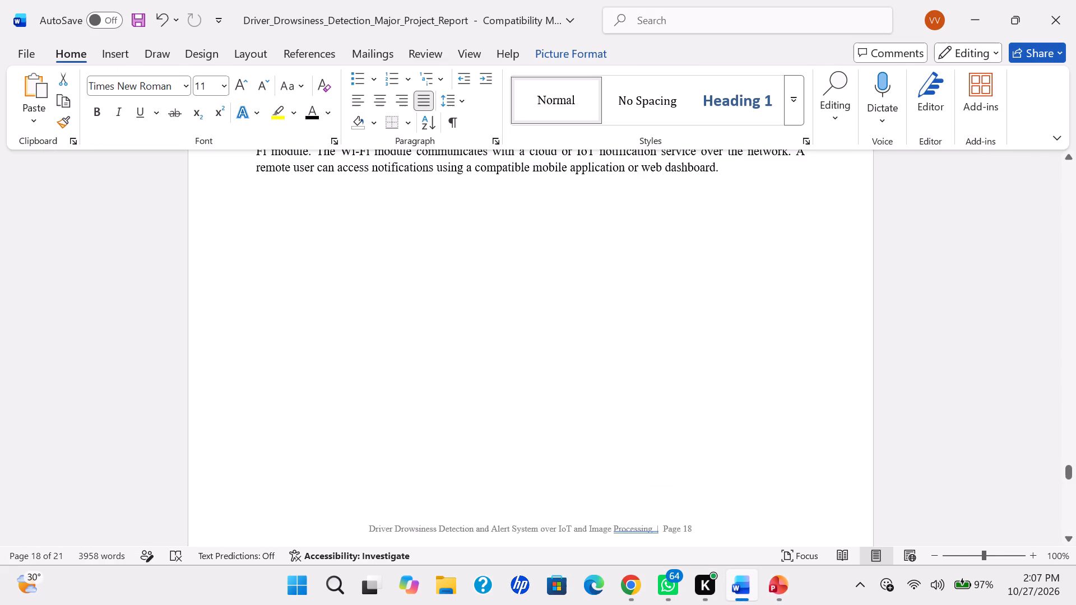
click(745, 161)
key(Return)
key(ctrl+v)
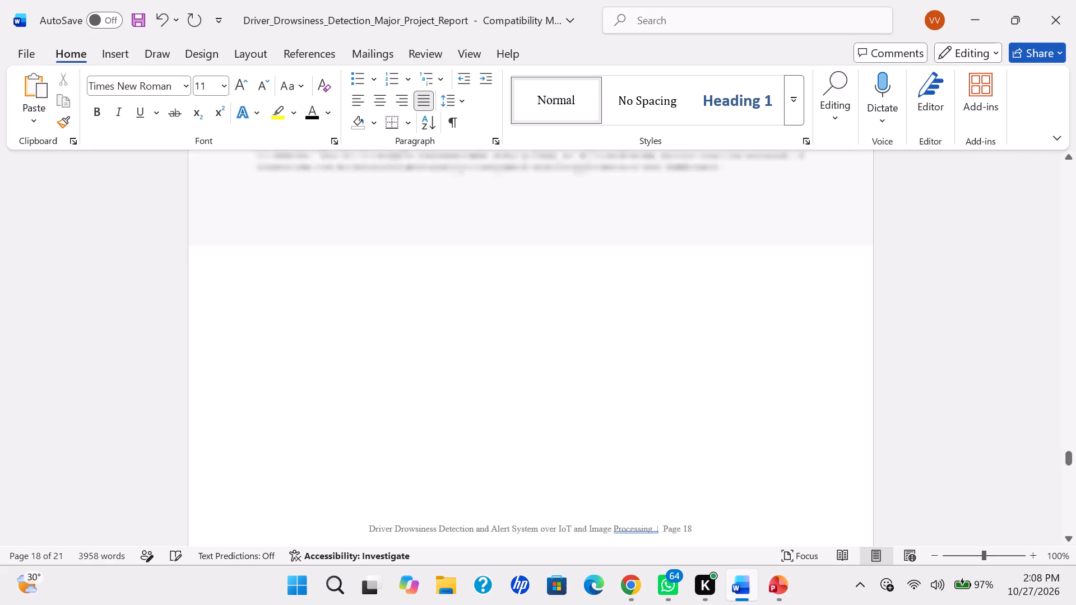
Shrink the pasted deployment diagram proportionally so it fits on page 18 directly below its paragraph.
scroll(745, 161, up, 1)
scroll(745, 161, down, 1)
click(595, 356)
scroll(595, 356, down, 1)
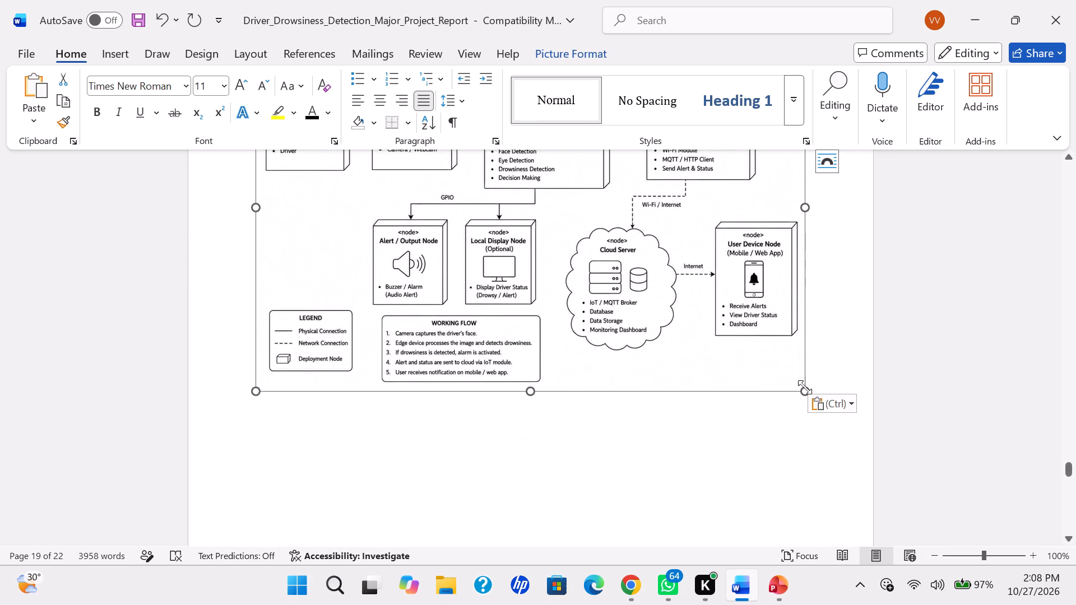
drag(804, 394, 738, 266)
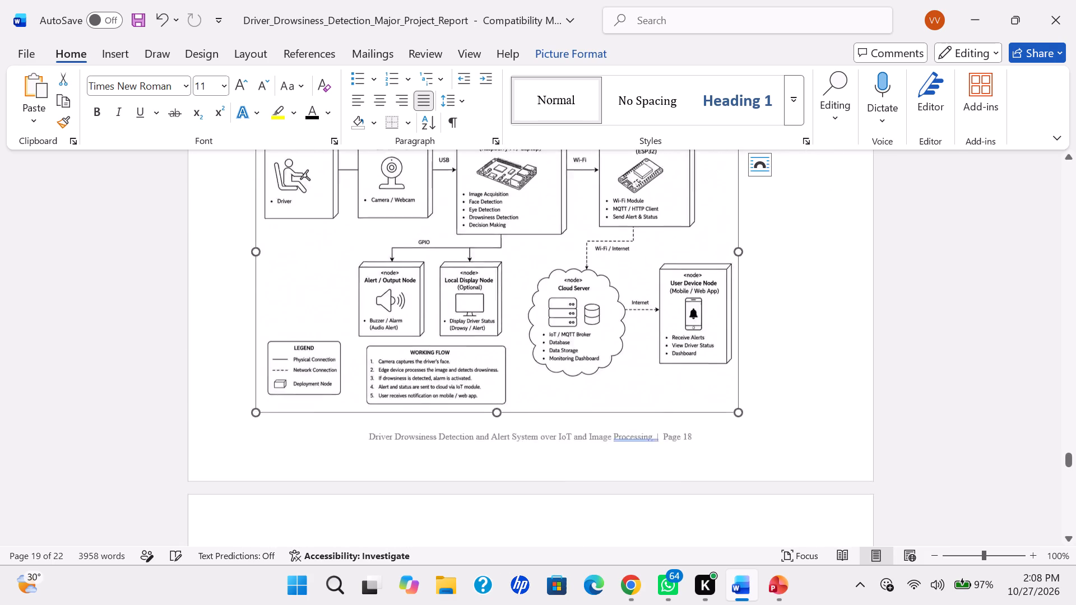
scroll(738, 266, up, 3)
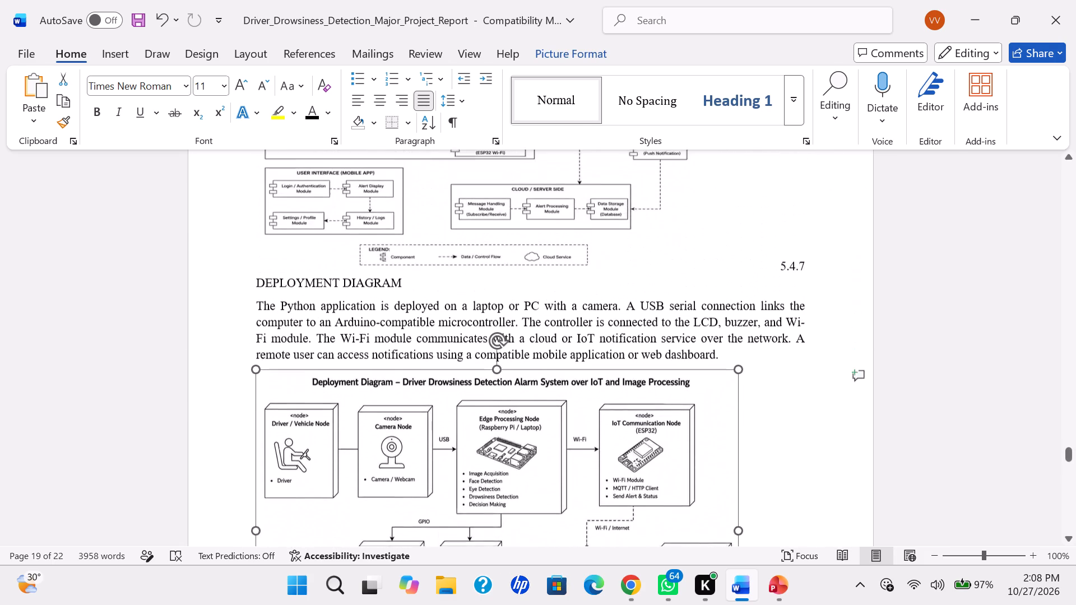
Put the 5.4.7 DEPLOYMENT DIAGRAM heading on its own line below the component diagram and make it bold.
scroll(738, 266, up, 4)
scroll(738, 266, down, 1)
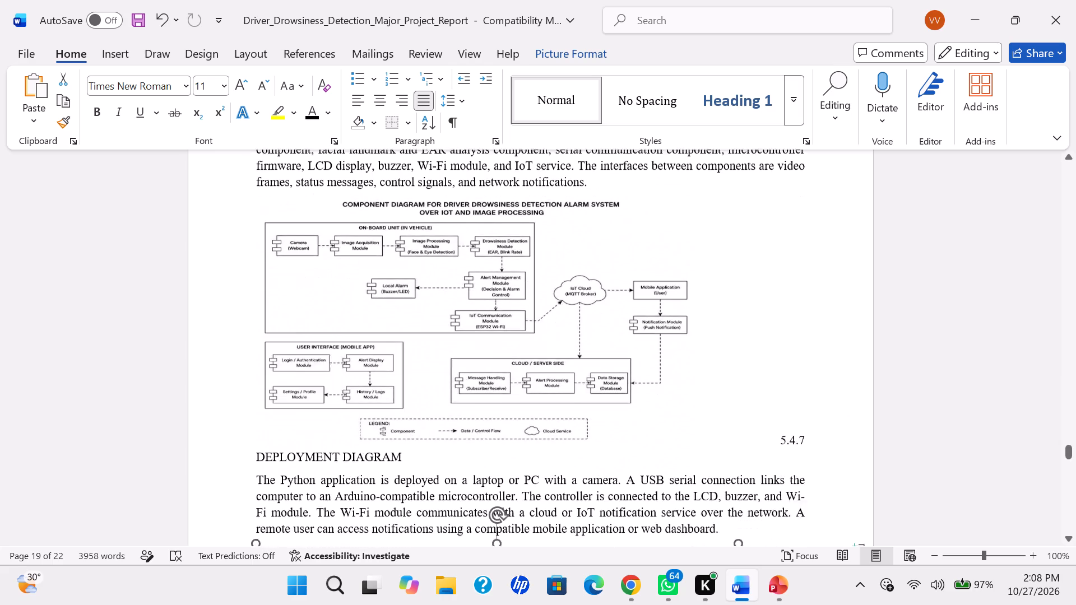
scroll(738, 266, down, 1)
click(780, 391)
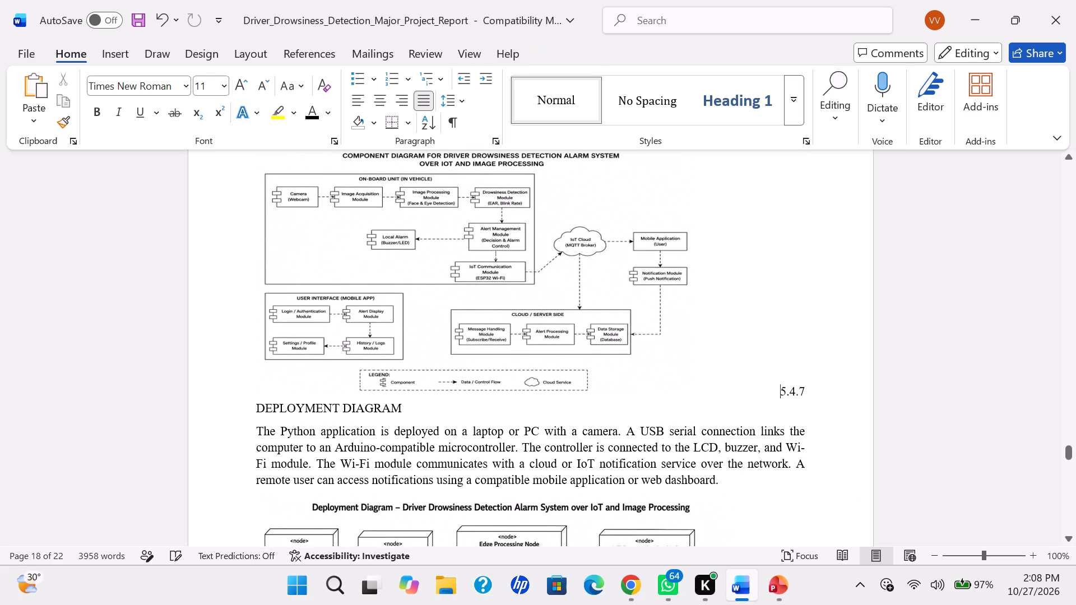
key(Return)
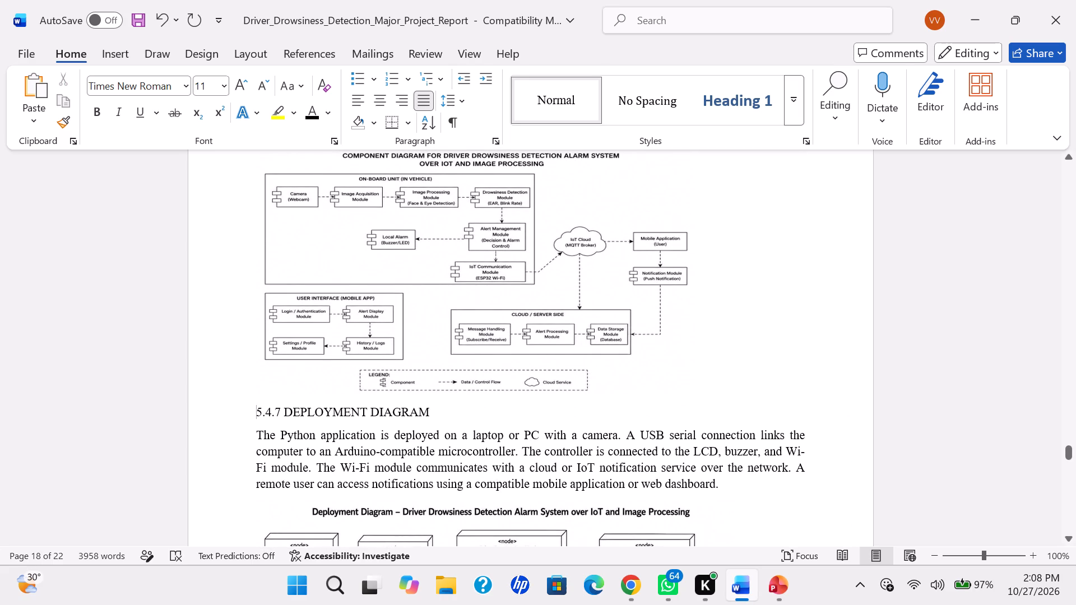
drag(442, 415, 282, 413)
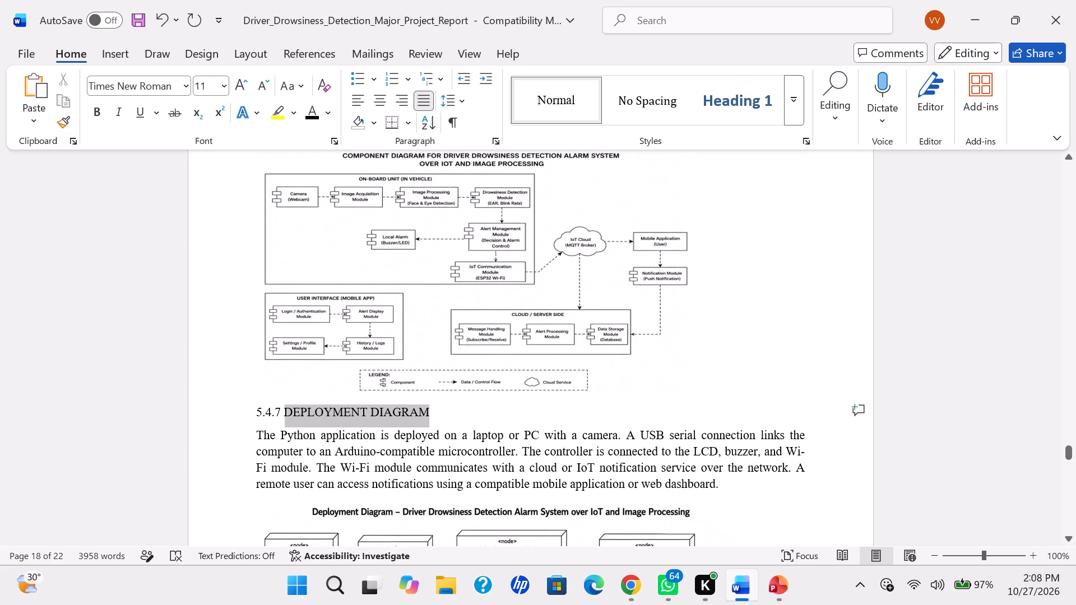
drag(282, 413, 253, 412)
click(270, 382)
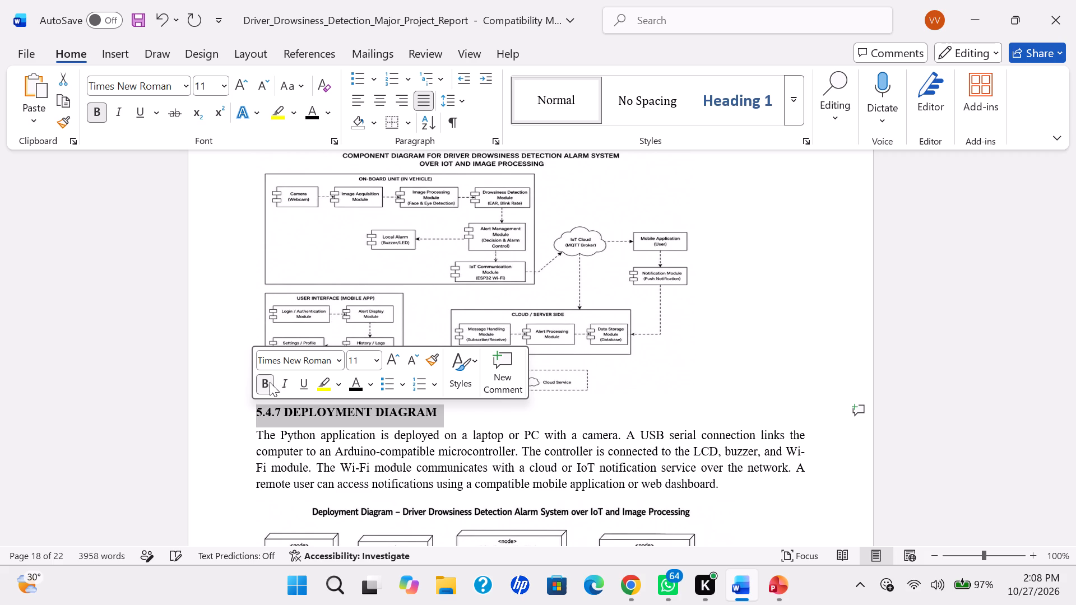
click(484, 411)
Remove the blank page between the deployment diagram and the 6. CONCLUSION AND FUTURE ENHANCEMENTS heading.
scroll(484, 411, up, 2)
scroll(484, 411, down, 1)
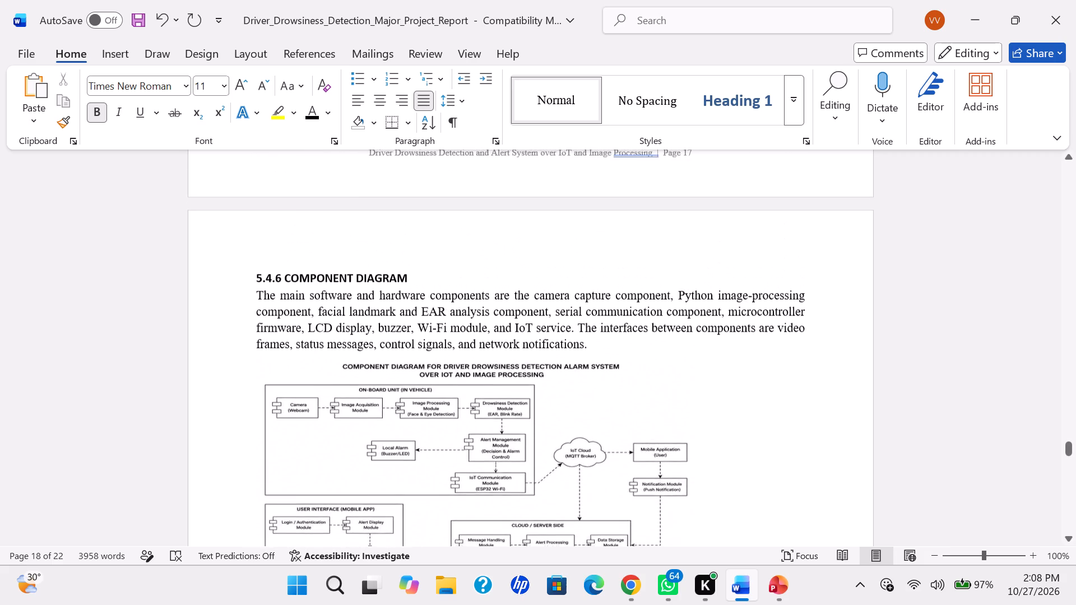
scroll(484, 411, down, 4)
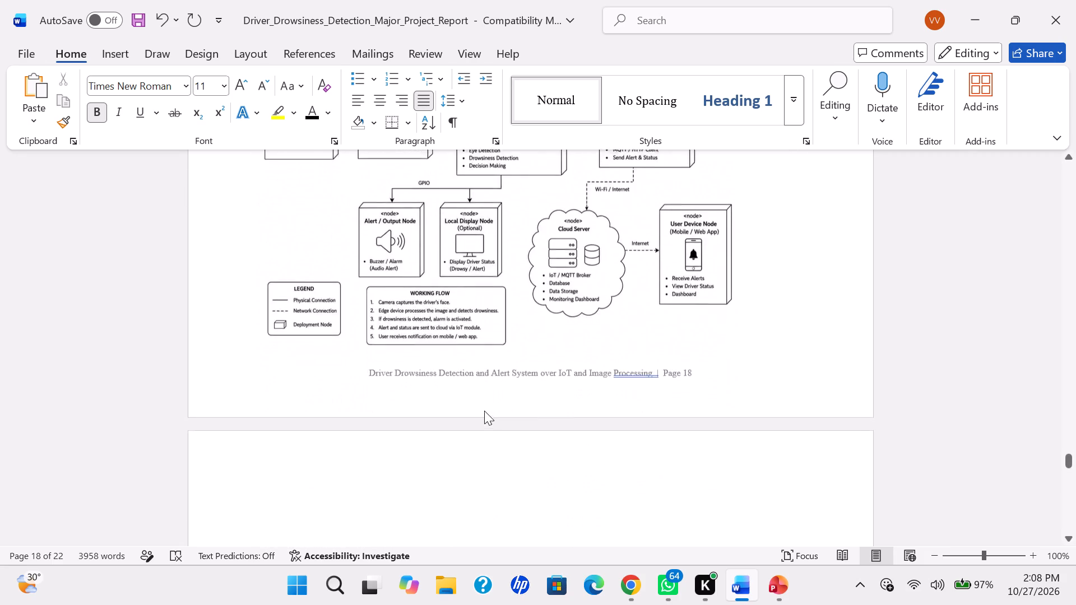
scroll(484, 411, down, 4)
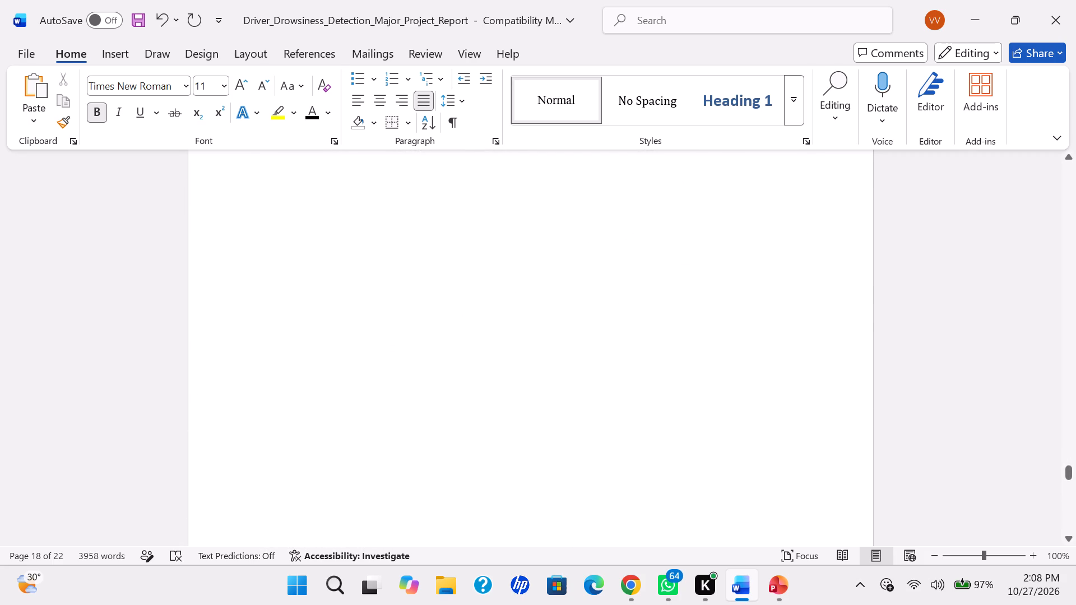
scroll(484, 411, down, 3)
scroll(484, 411, up, 2)
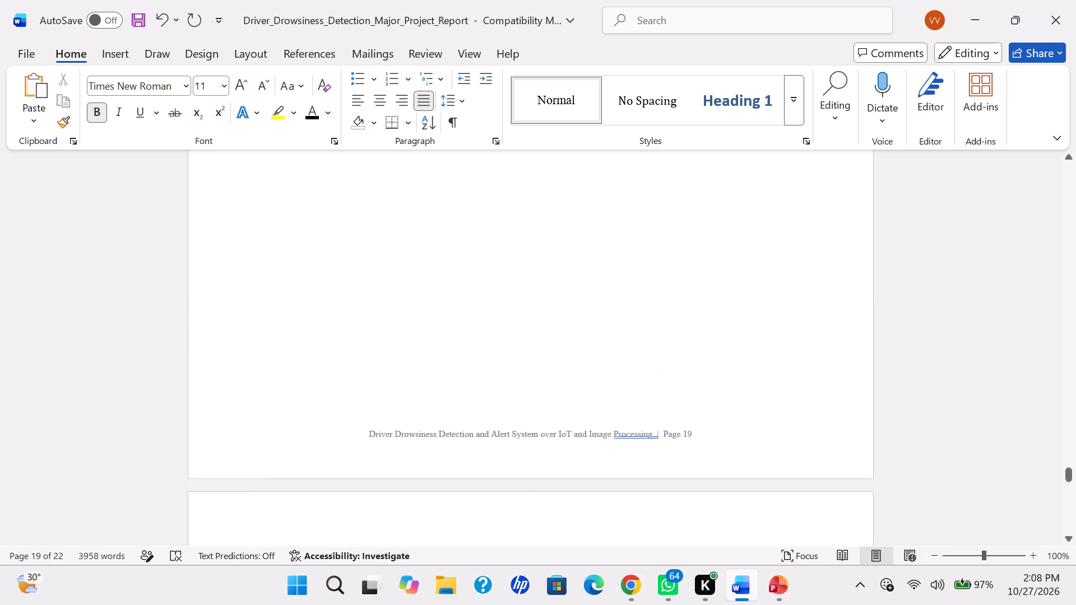
scroll(484, 411, up, 3)
scroll(484, 411, down, 3)
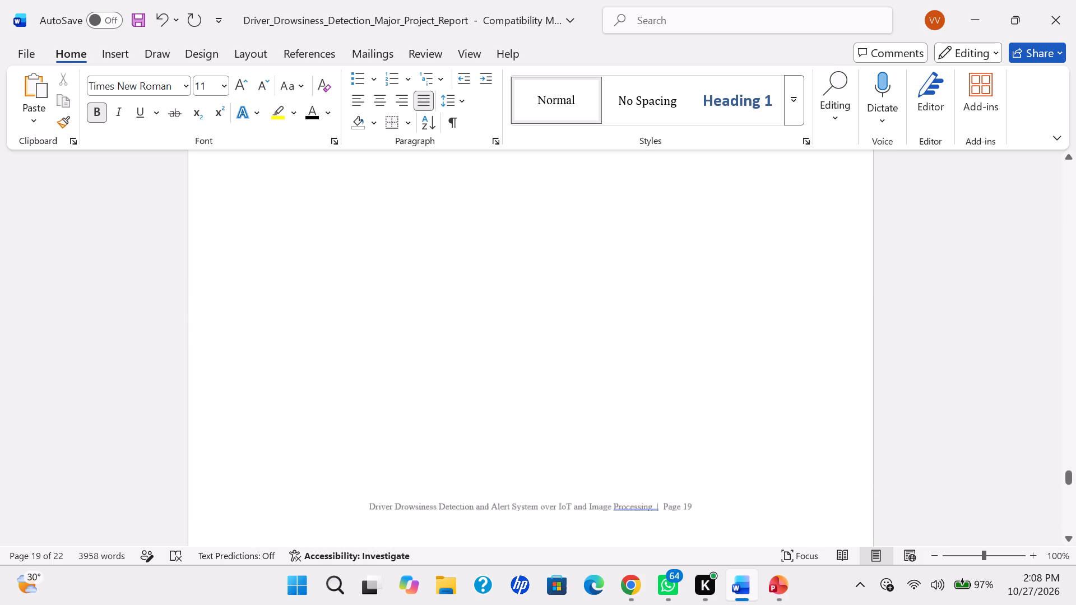
scroll(484, 411, down, 1)
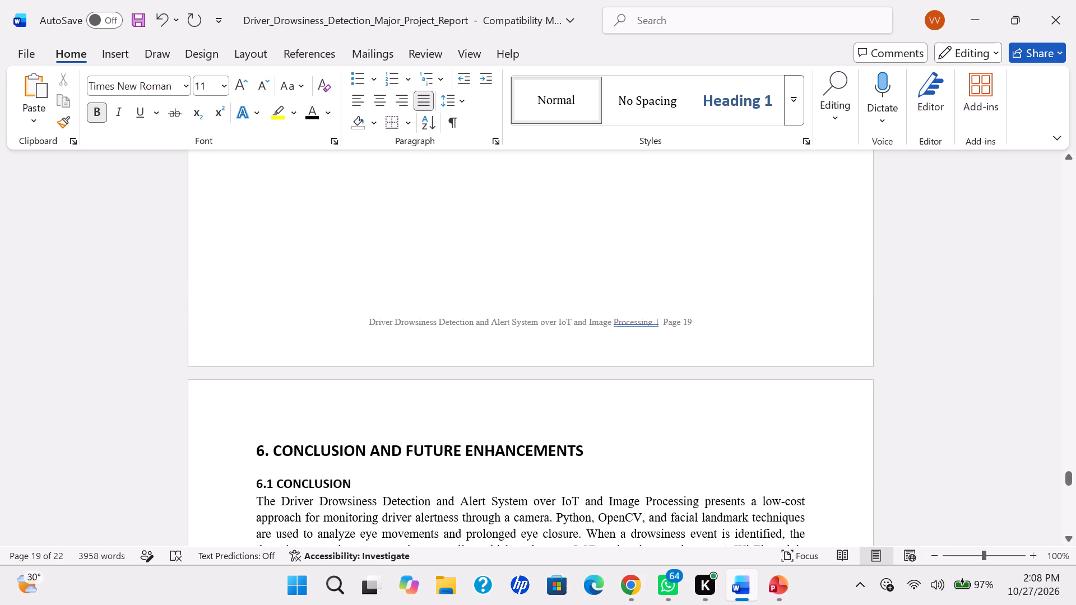
click(262, 429)
click(256, 448)
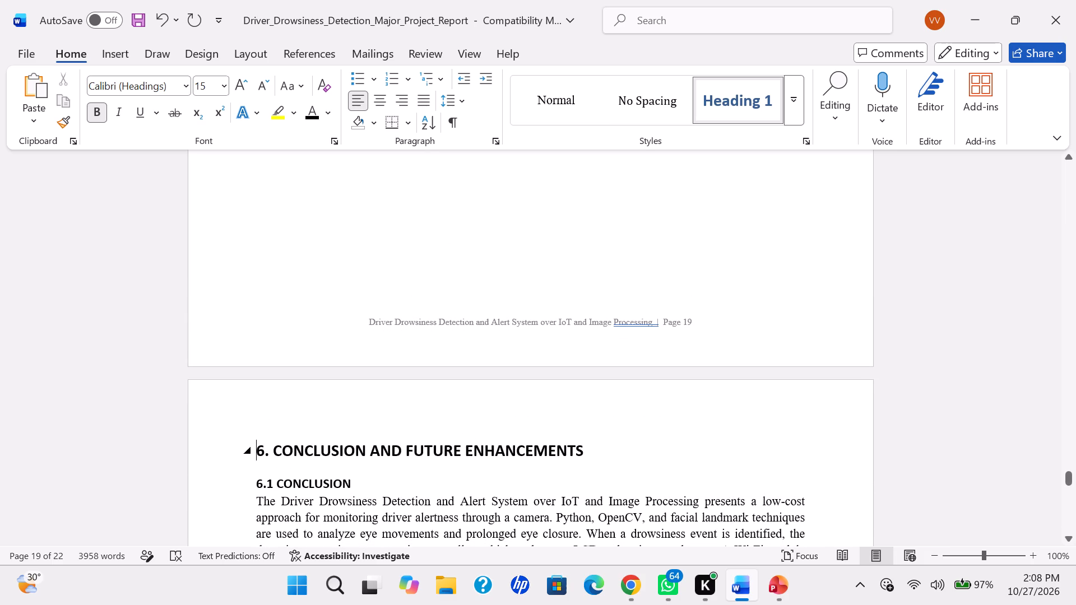
key(BackSpace)
Make the whole 6. CONCLUSION AND FUTURE ENHANCEMENTS heading bold.
scroll(307, 460, up, 2)
drag(544, 467, 379, 456)
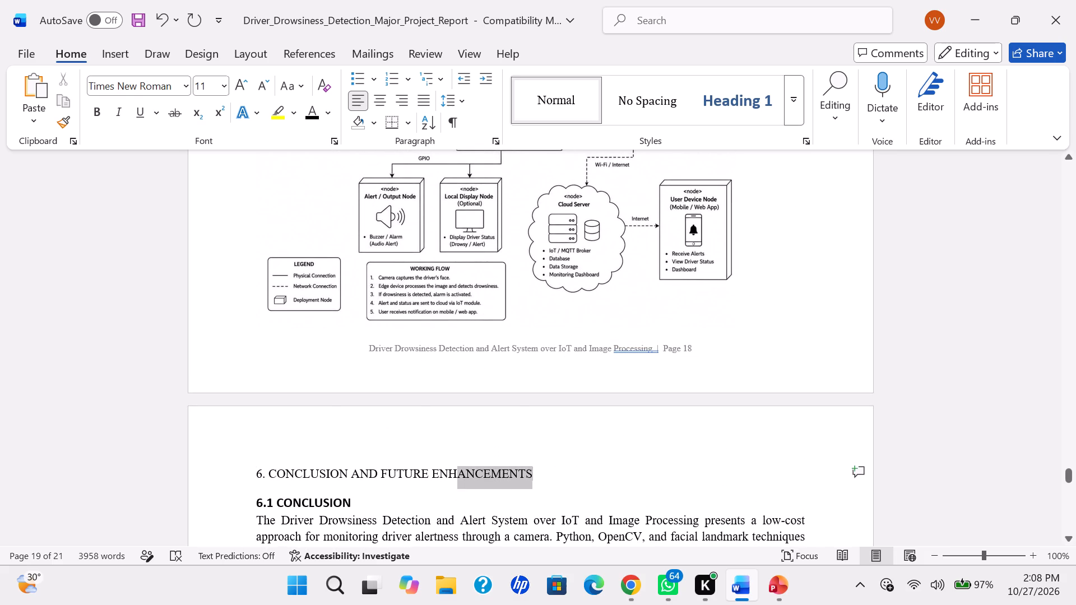
drag(379, 456, 236, 460)
click(242, 435)
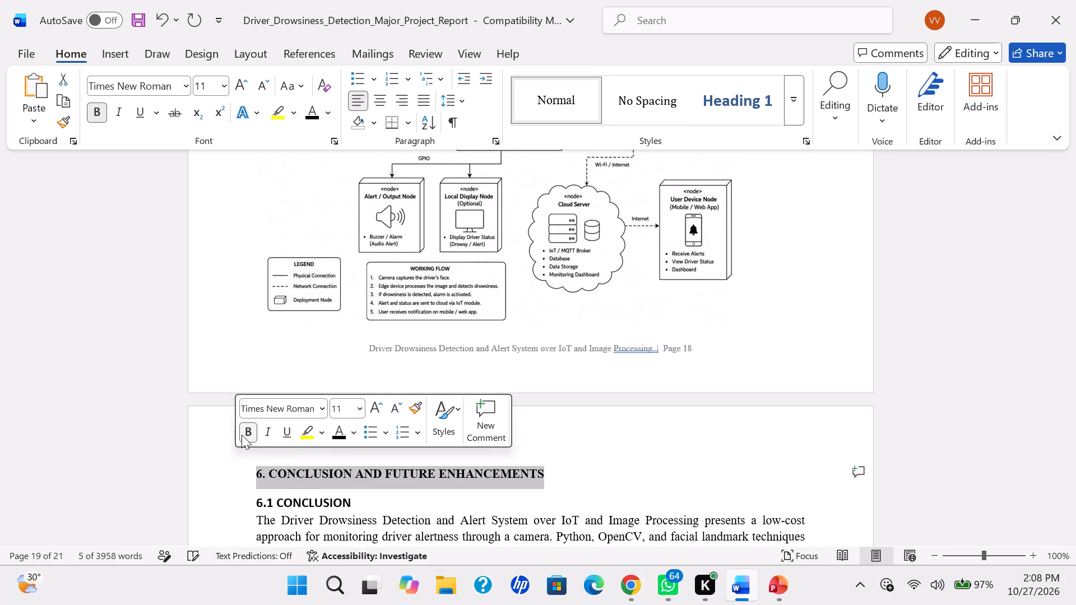
click(611, 488)
Review the report's layout from the conclusion to Appendix A, and back through the earlier pages to the title page.
scroll(611, 488, down, 4)
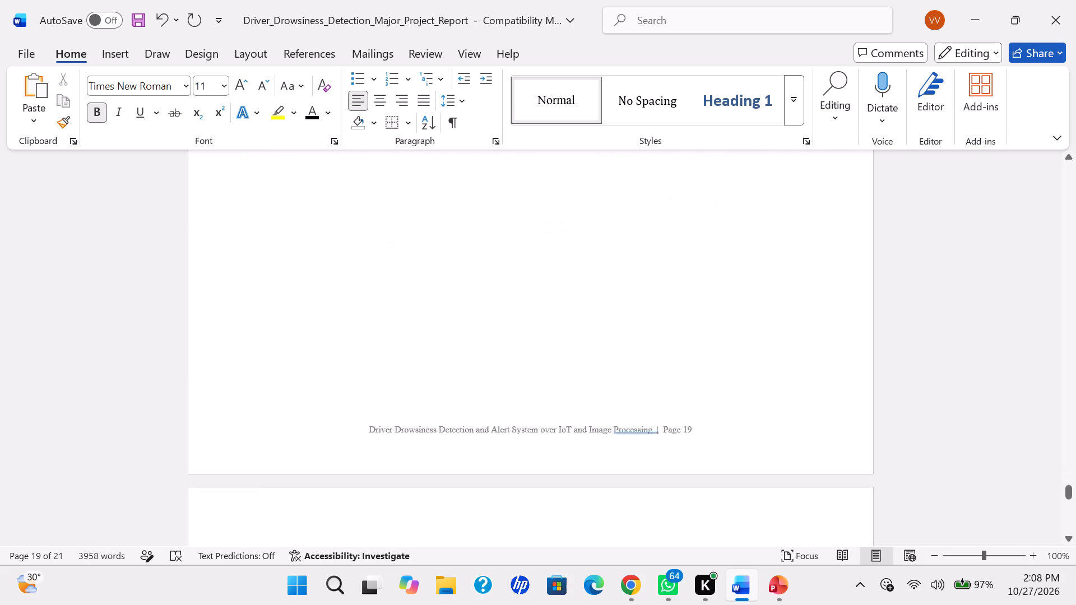
scroll(611, 488, down, 5)
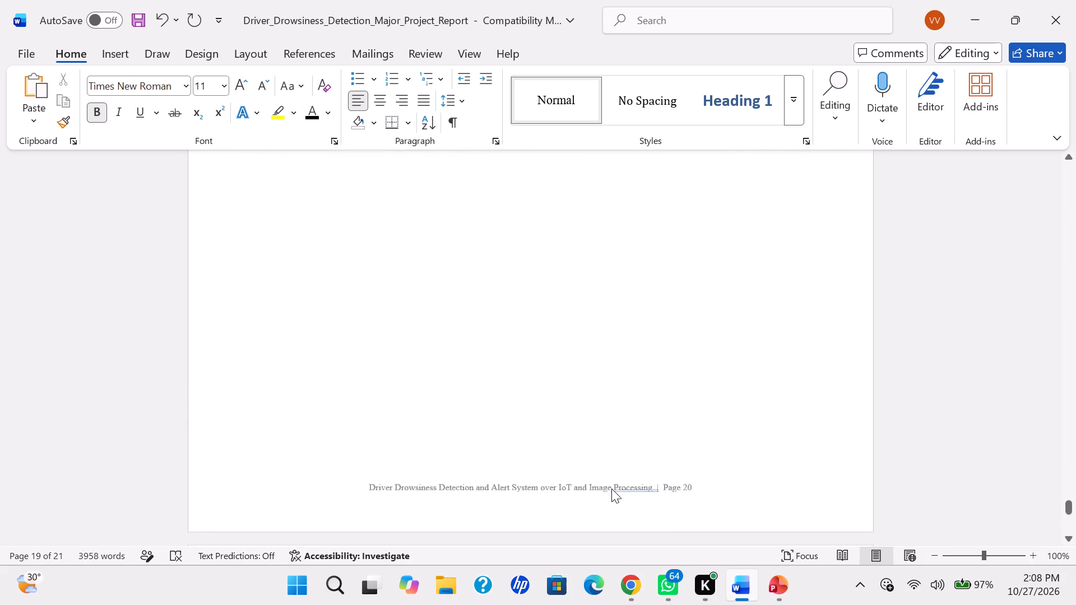
scroll(611, 488, down, 6)
scroll(611, 488, up, 4)
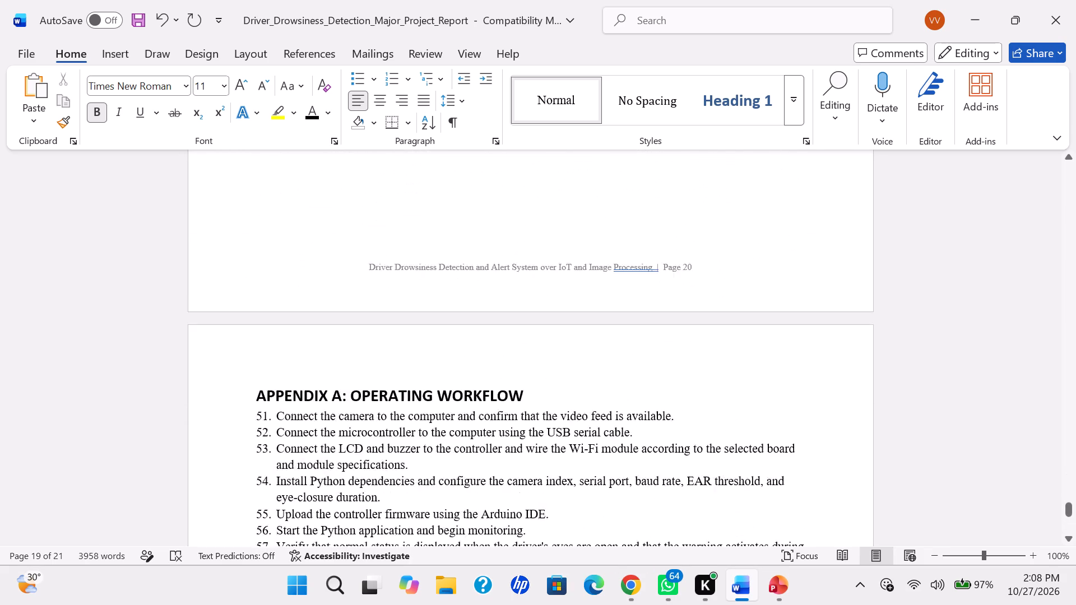
scroll(611, 488, up, 5)
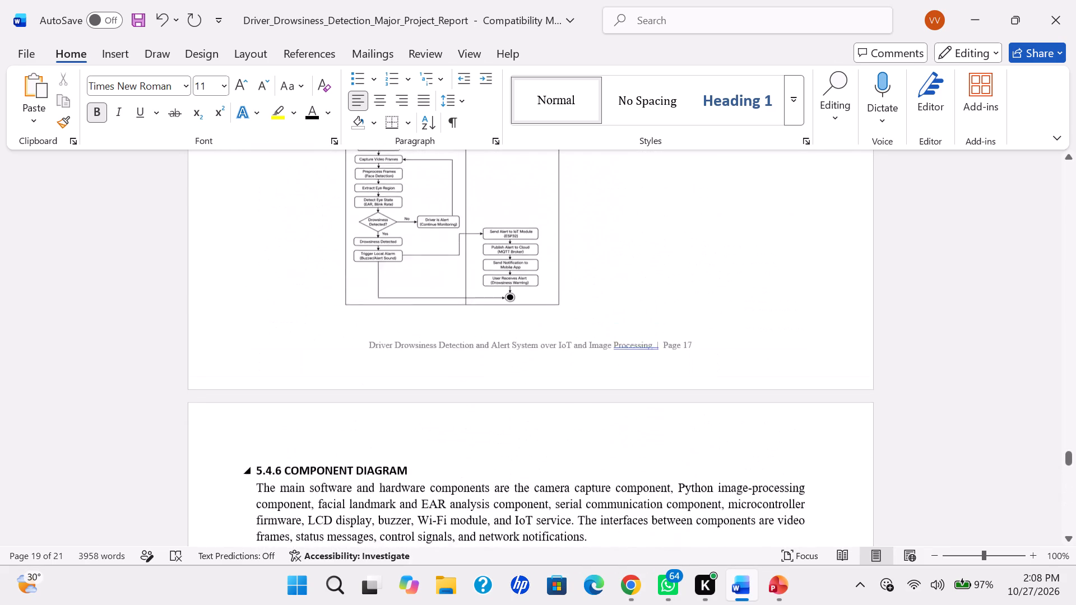
scroll(611, 488, up, 8)
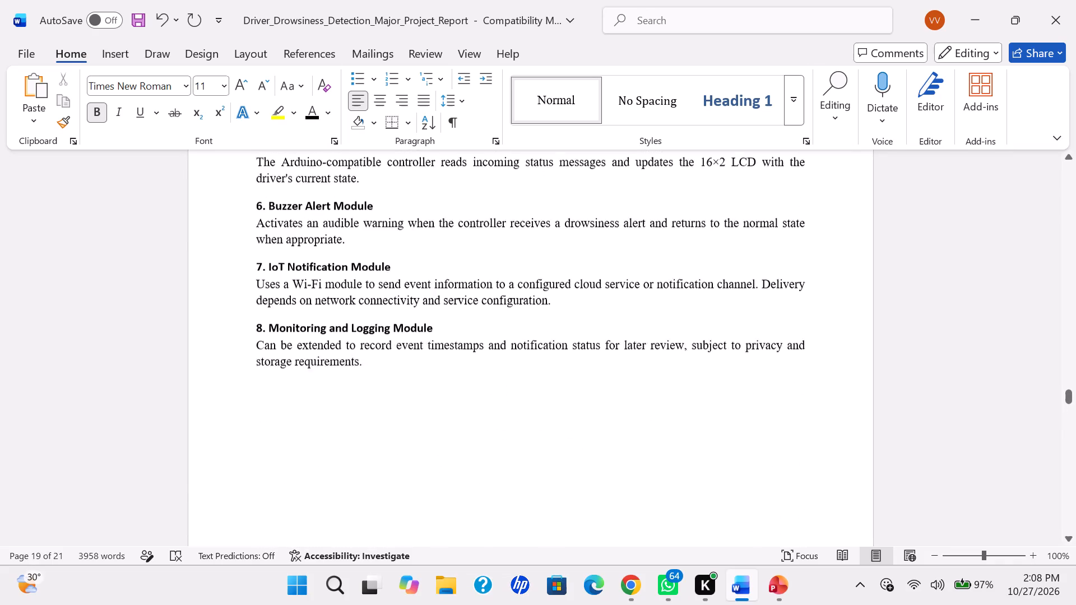
scroll(611, 488, up, 9)
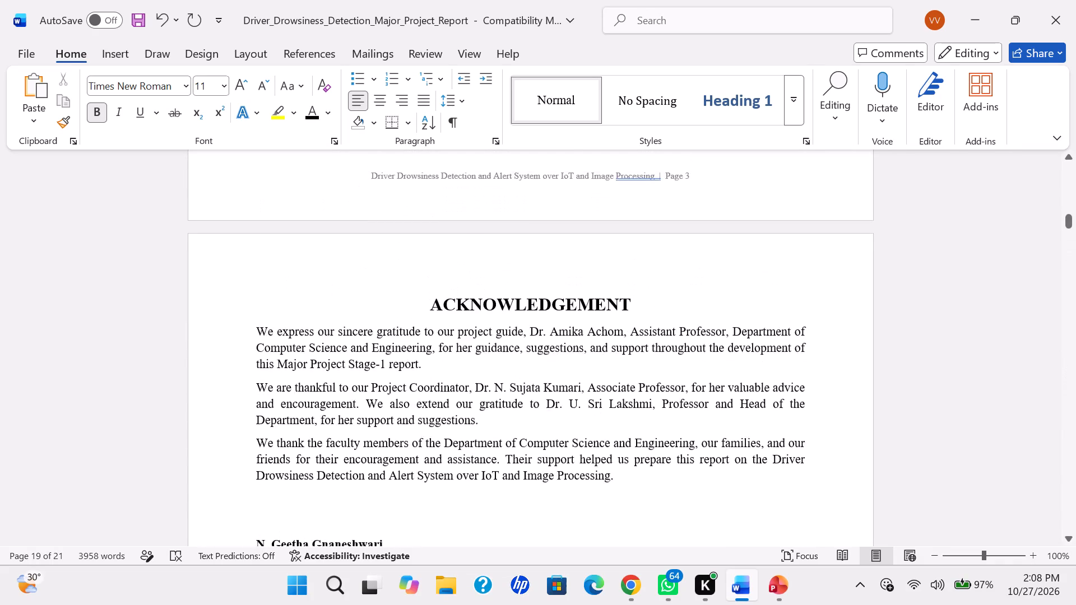
scroll(611, 488, up, 4)
scroll(611, 488, down, 1)
scroll(611, 488, up, 1)
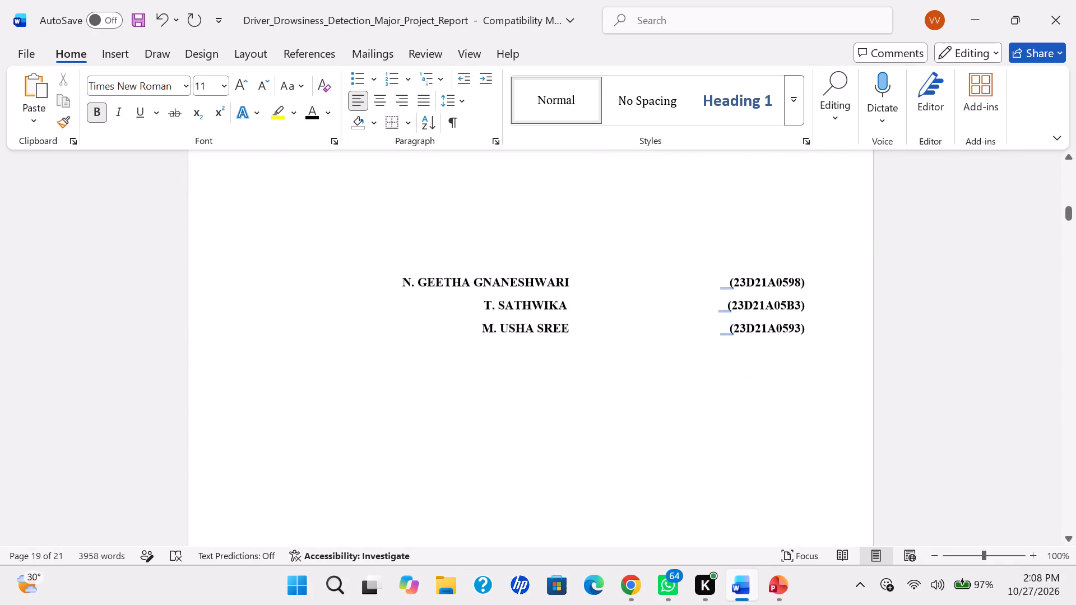
scroll(611, 488, up, 4)
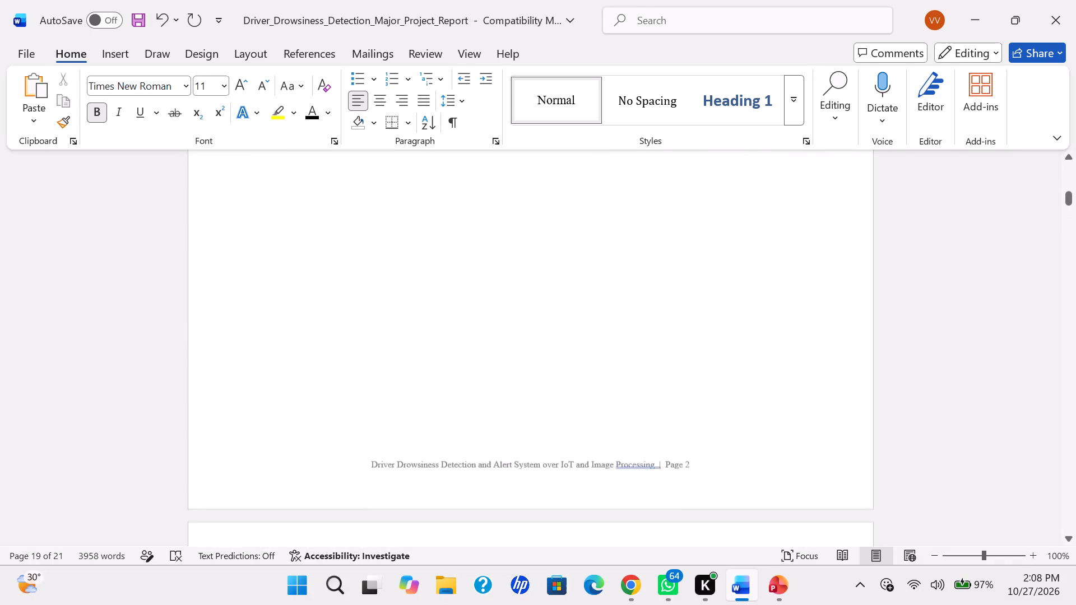
scroll(611, 488, up, 4)
scroll(611, 488, down, 2)
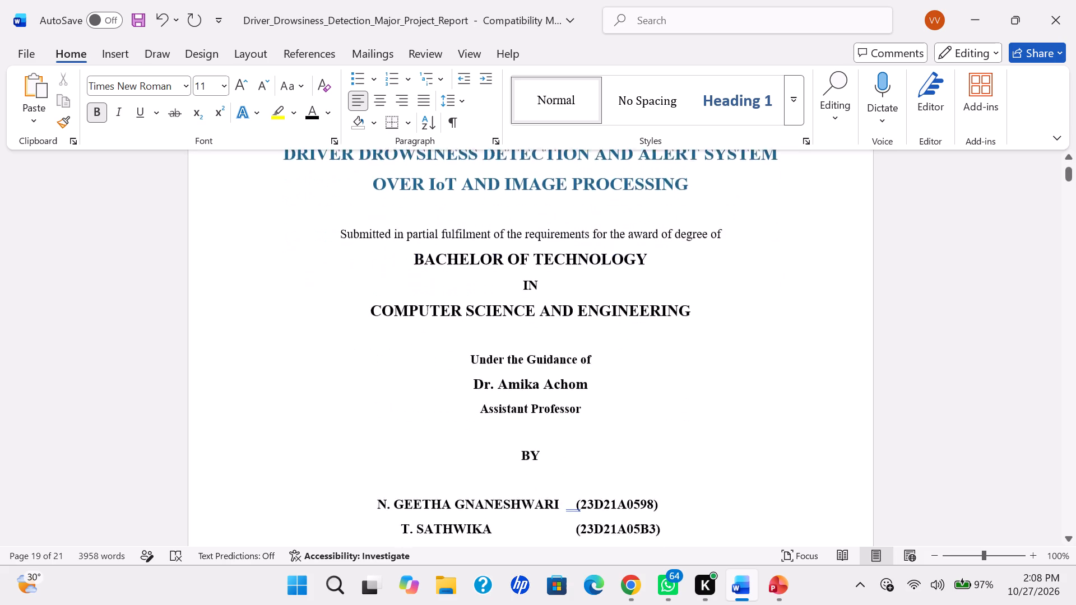
Check the report's title page and certificate page.
scroll(611, 488, down, 5)
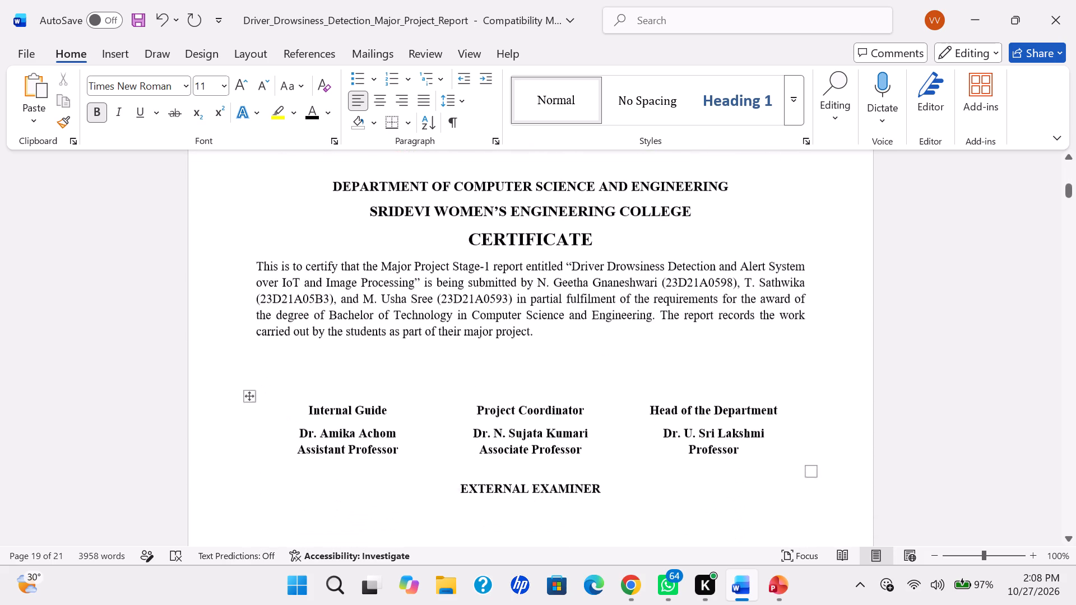
scroll(611, 488, down, 3)
scroll(611, 488, up, 4)
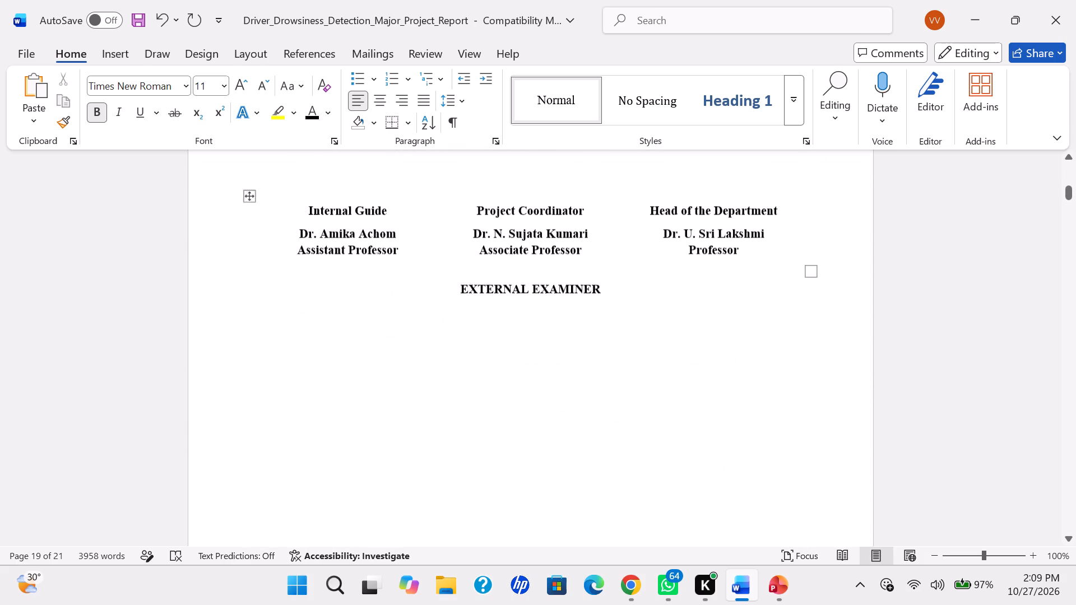
scroll(611, 488, up, 4)
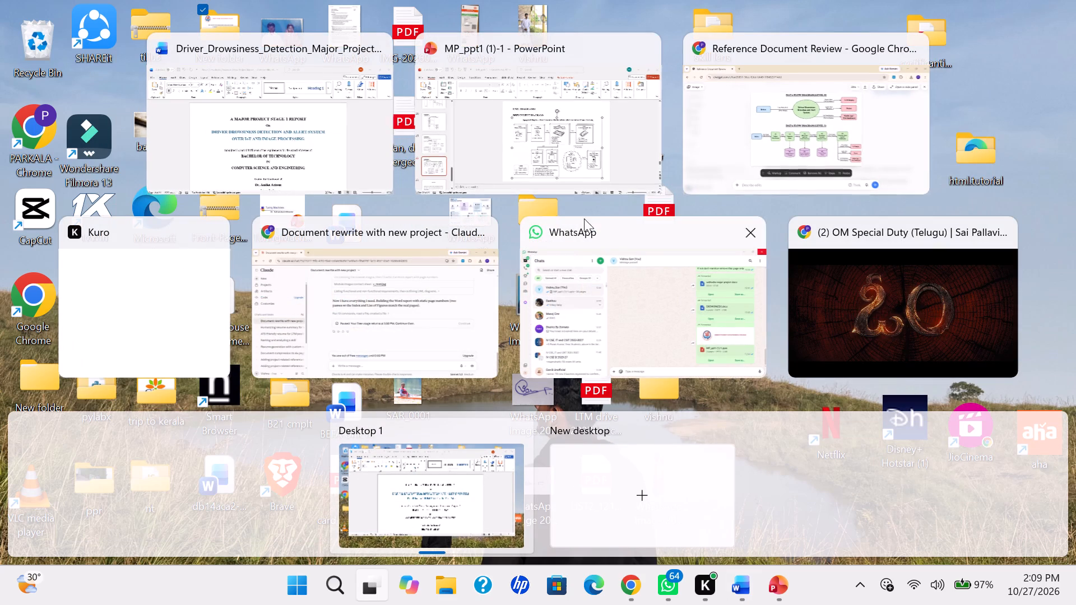
Close the MP_ppt1 (1)-1 presentation without saving its changes, and close the Reference Document Review and Kuro windows.
click(643, 58)
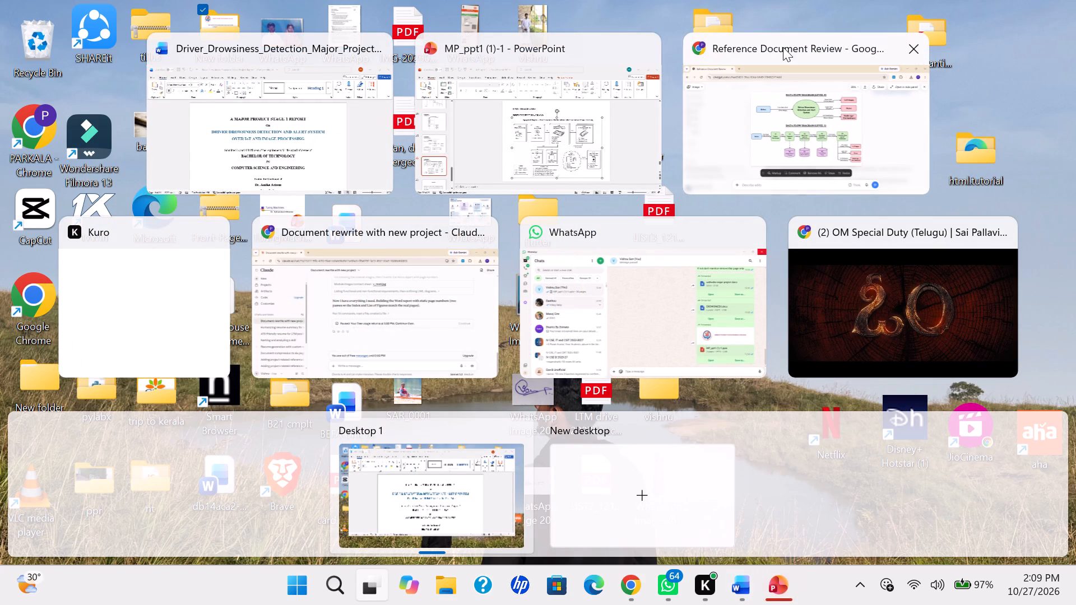
click(921, 34)
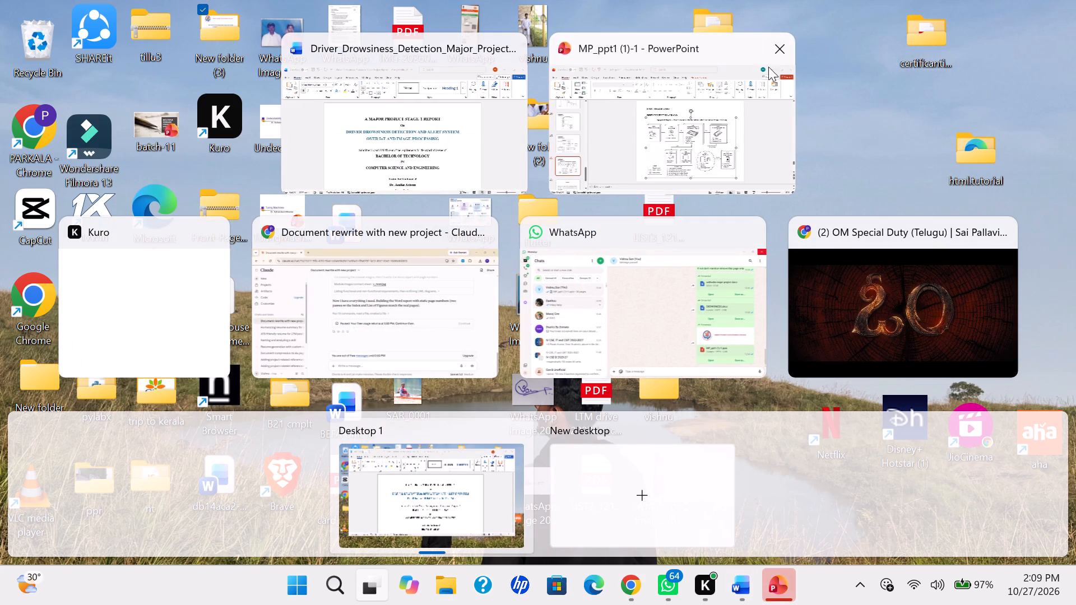
click(788, 44)
click(717, 99)
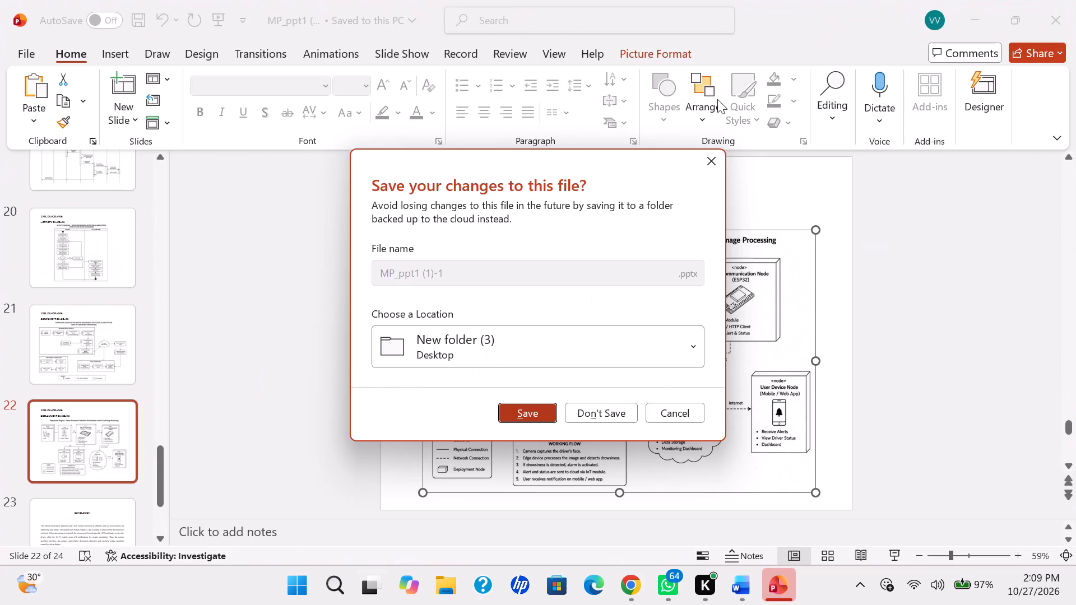
click(601, 409)
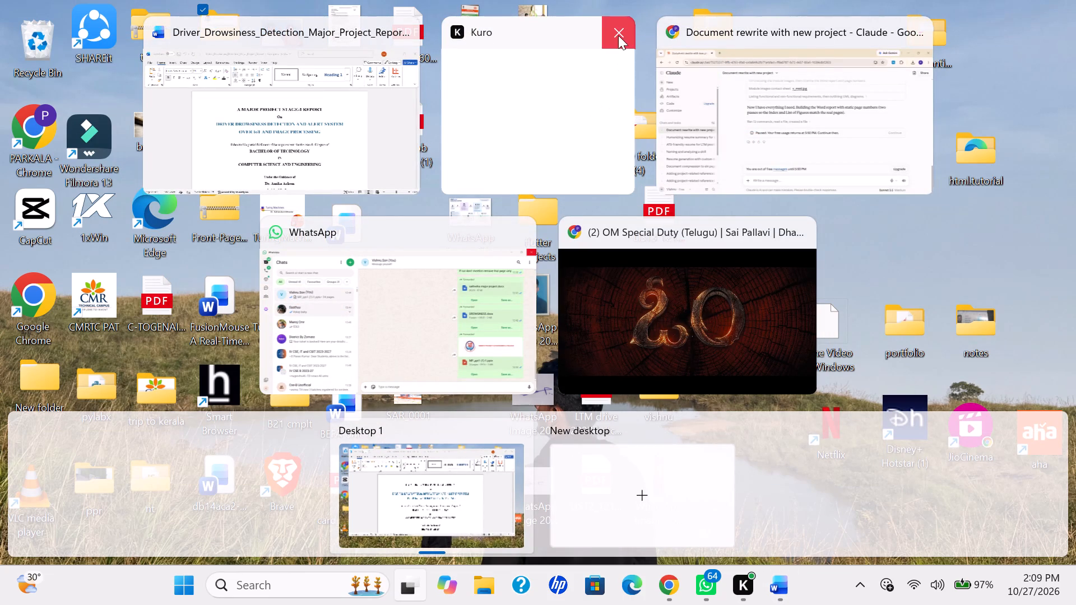
click(618, 35)
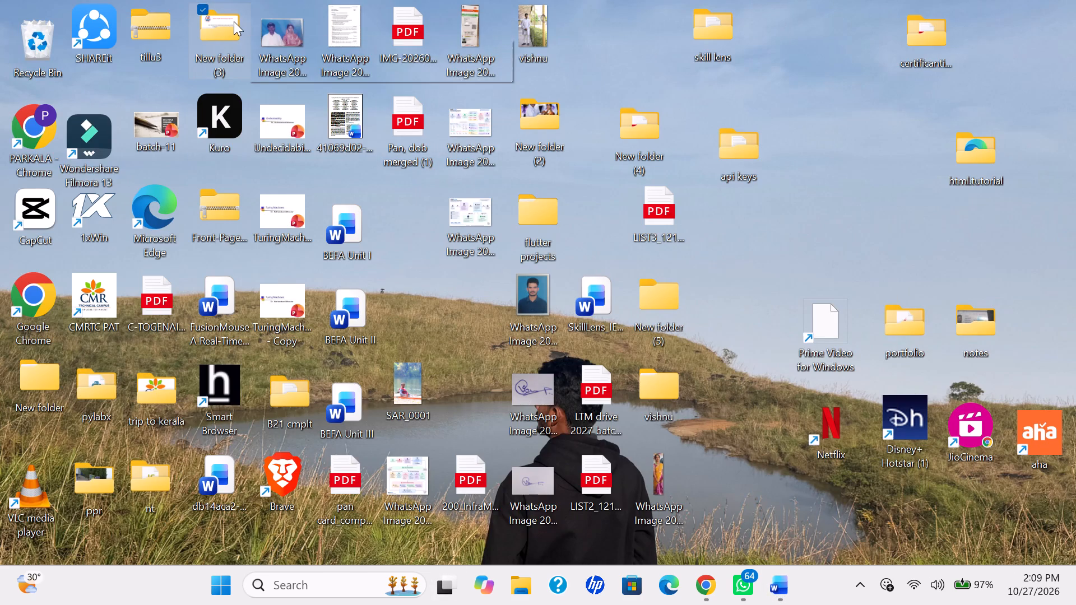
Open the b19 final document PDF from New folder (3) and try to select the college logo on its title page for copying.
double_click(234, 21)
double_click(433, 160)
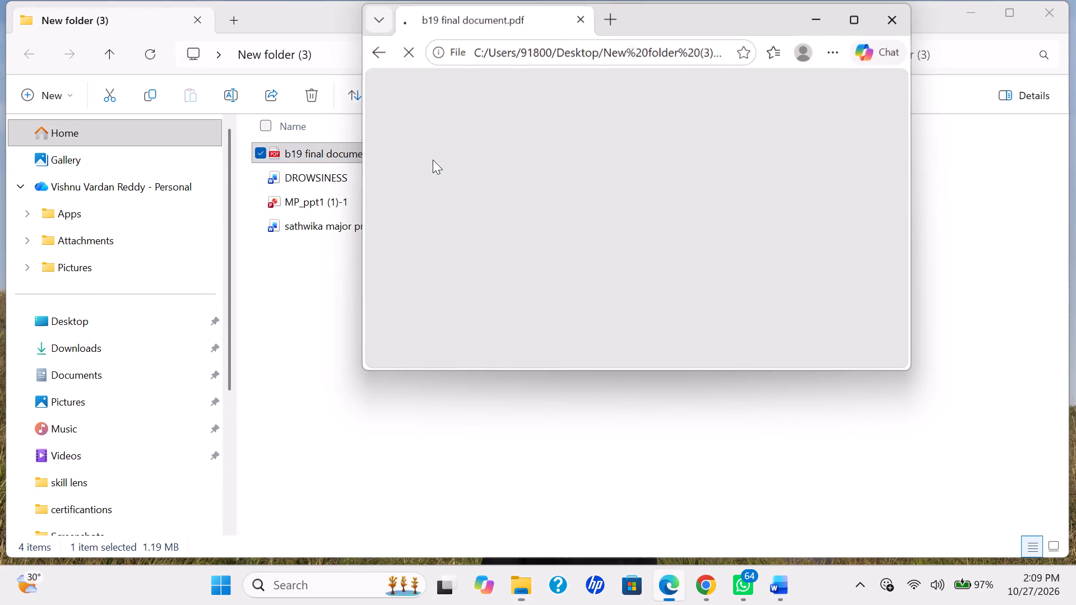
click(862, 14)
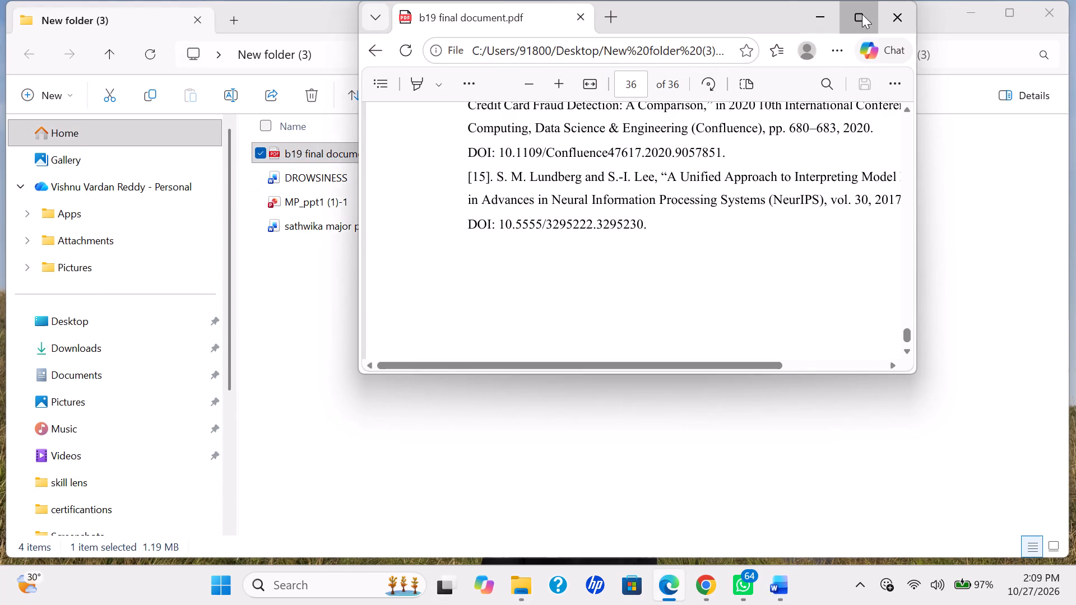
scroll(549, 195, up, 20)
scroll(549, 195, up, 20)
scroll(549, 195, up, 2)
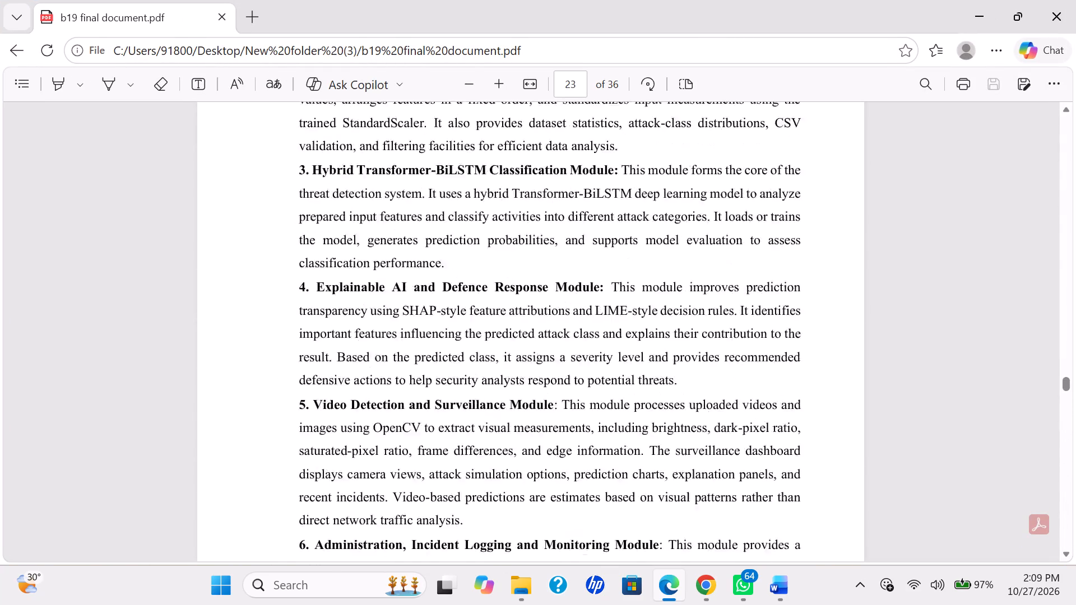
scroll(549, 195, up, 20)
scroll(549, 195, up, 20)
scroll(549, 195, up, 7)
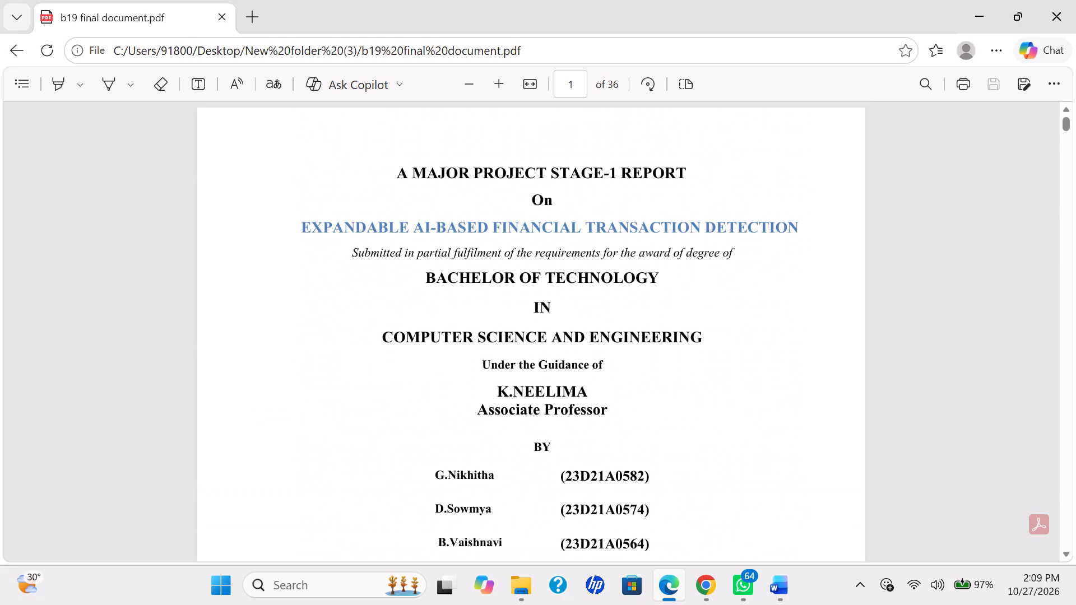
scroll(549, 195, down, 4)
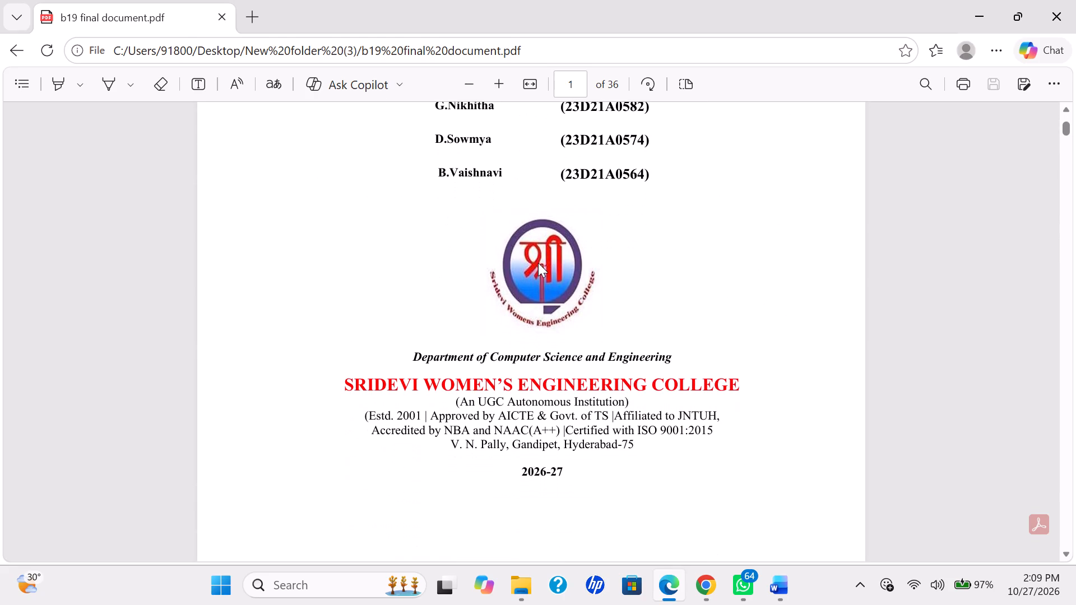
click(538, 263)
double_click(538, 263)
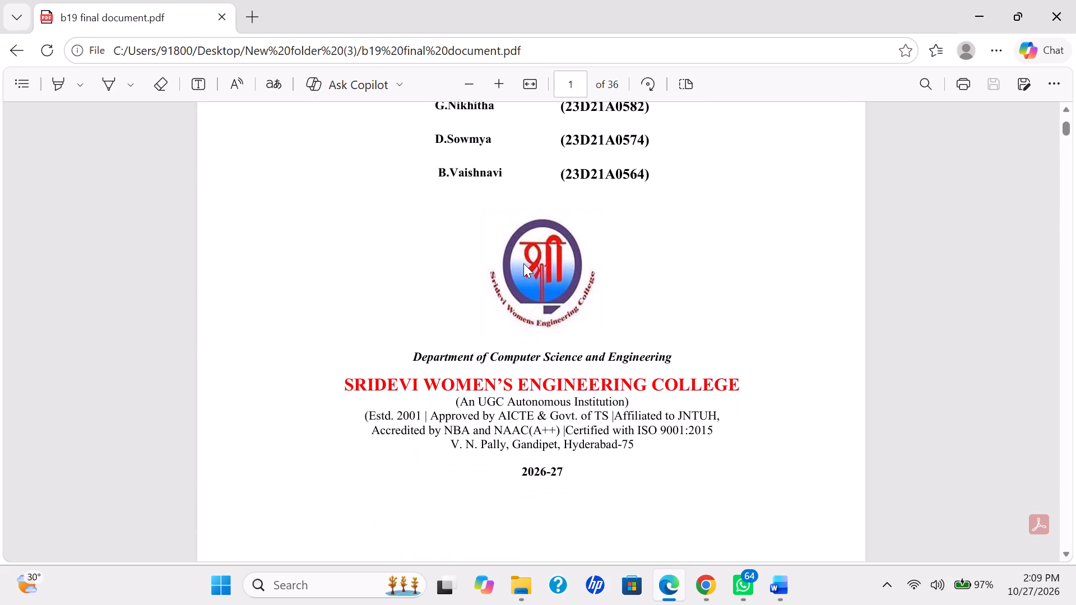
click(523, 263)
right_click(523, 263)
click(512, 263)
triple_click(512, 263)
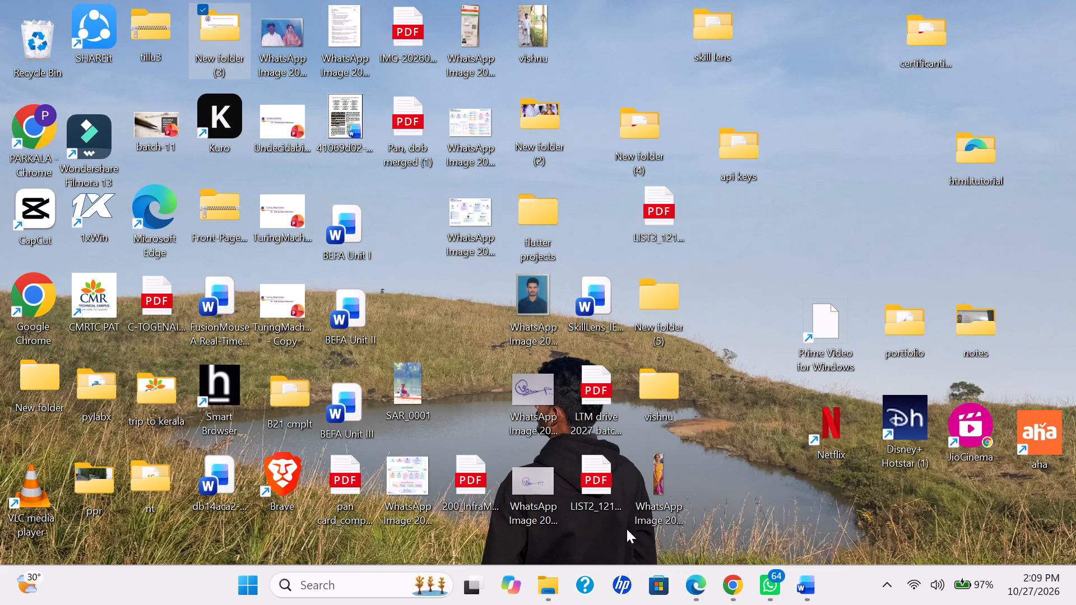
Open the Word version of b19 final document from Downloads and copy the college logo on its title page.
click(544, 587)
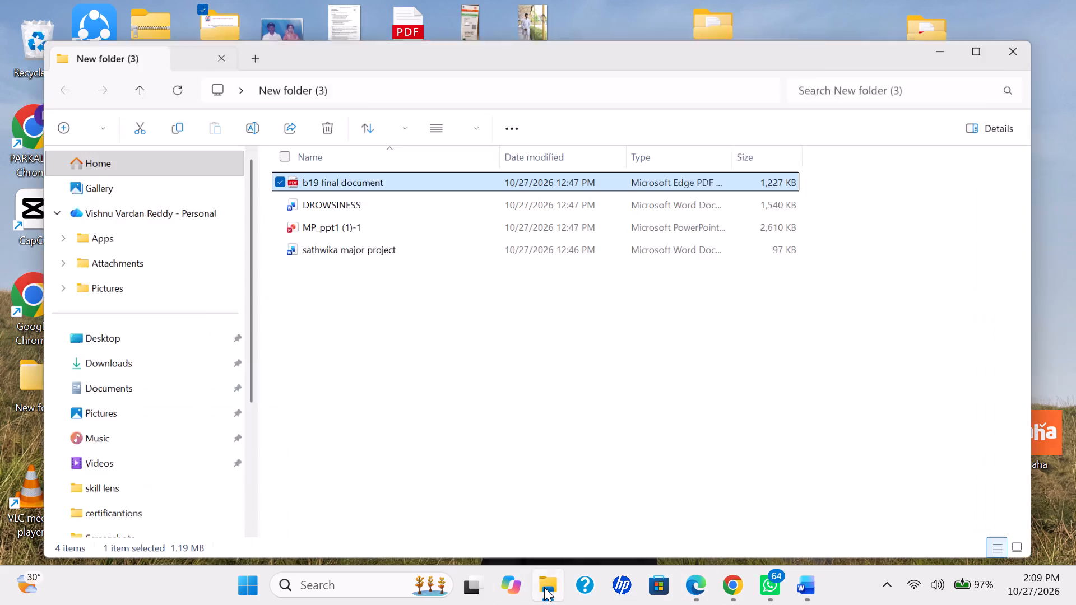
click(95, 337)
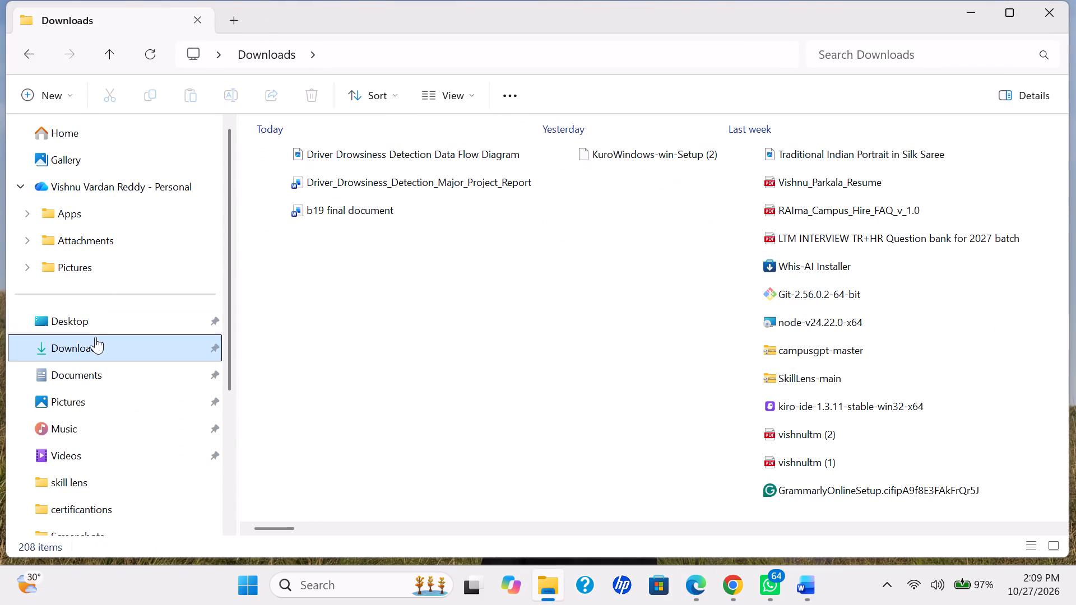
double_click(390, 199)
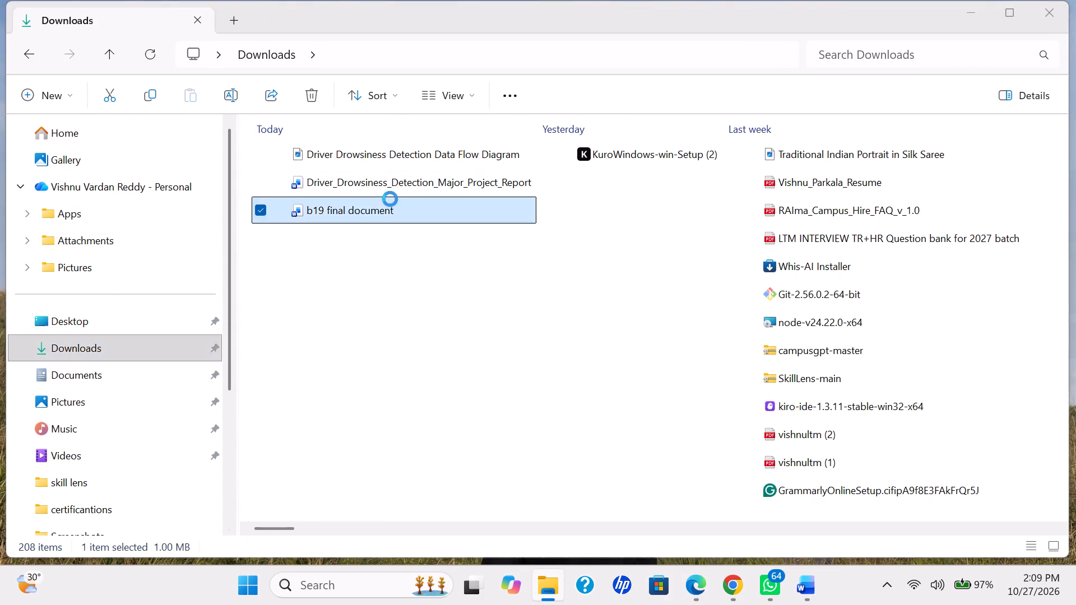
scroll(563, 252, down, 2)
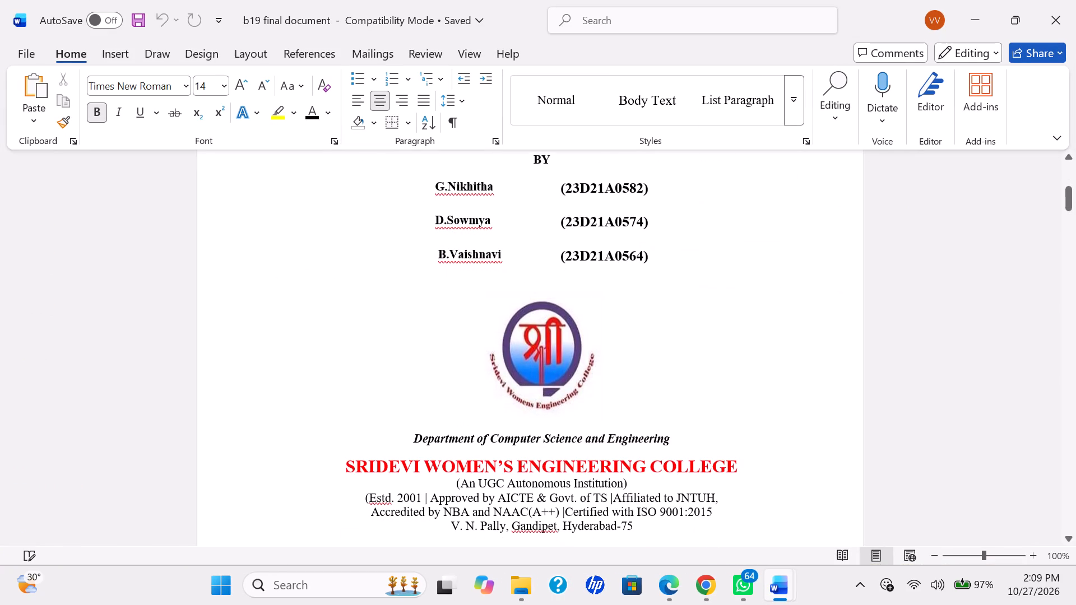
click(556, 320)
right_click(544, 332)
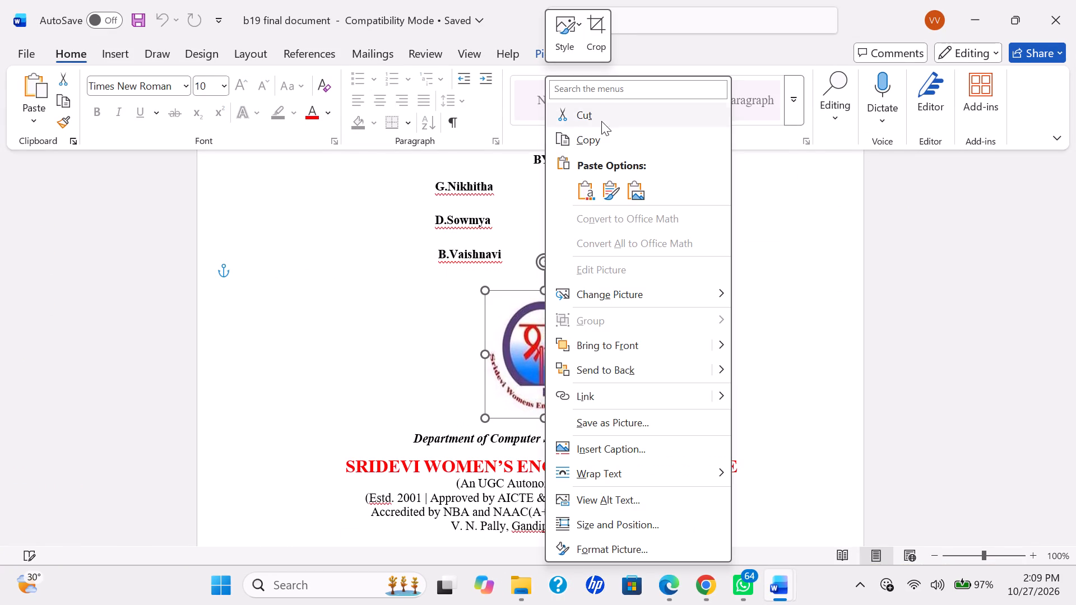
click(601, 137)
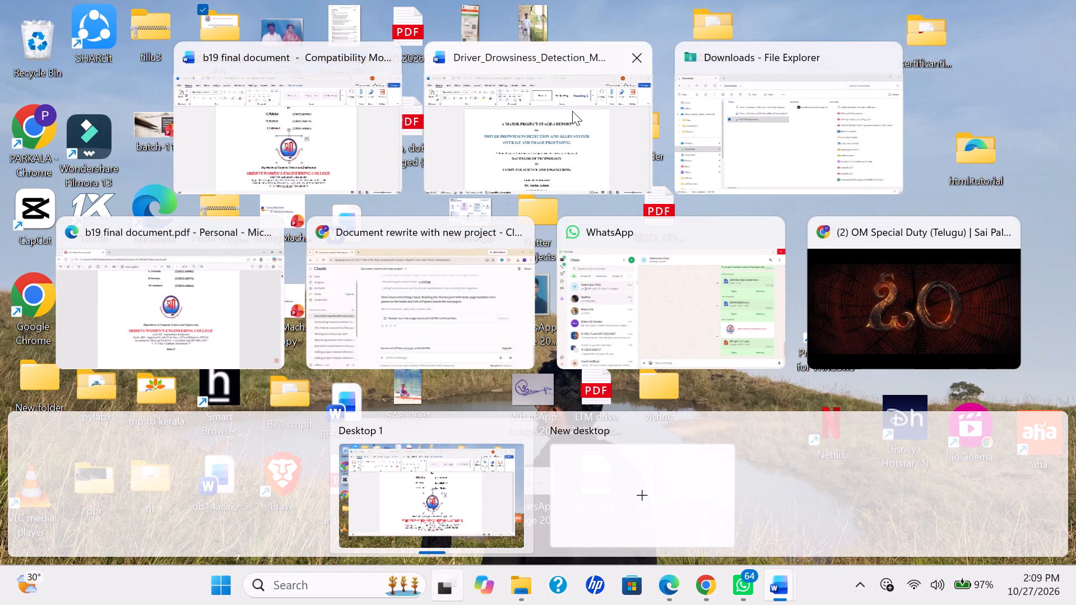
In the Driver_Drowsiness_Detection_Major_Project_Report title page, add a new line after the last student's entry and paste the college logo there.
click(572, 111)
scroll(569, 310, down, 1)
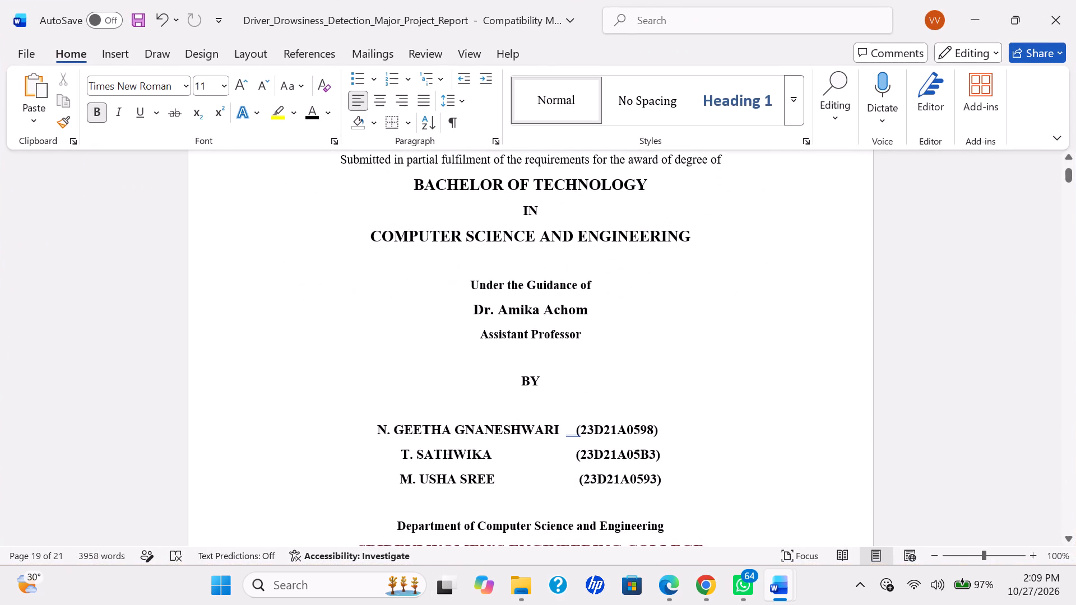
scroll(569, 310, down, 1)
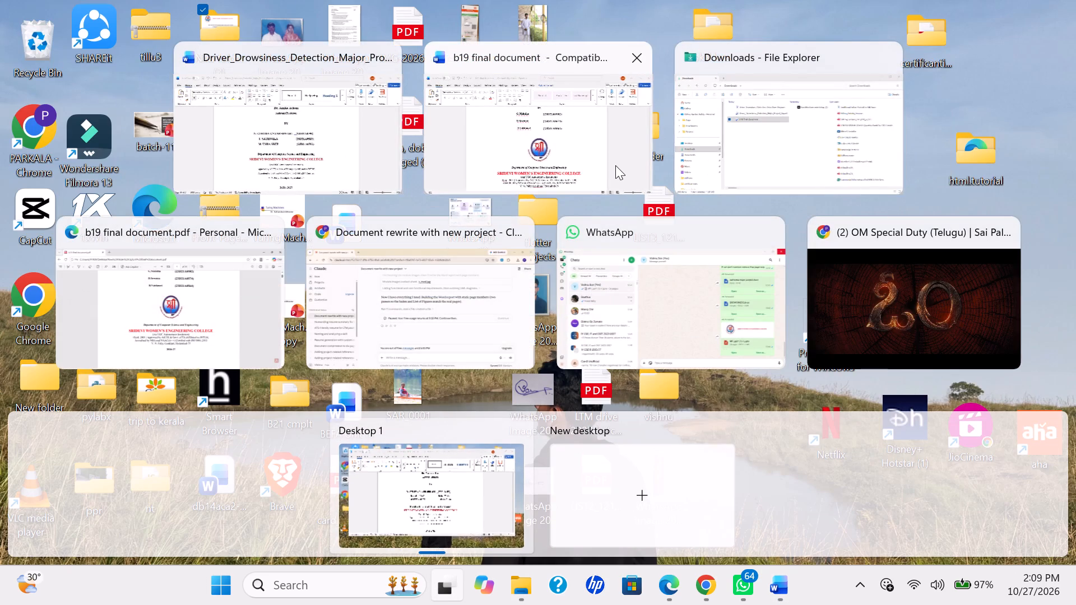
click(615, 165)
click(597, 138)
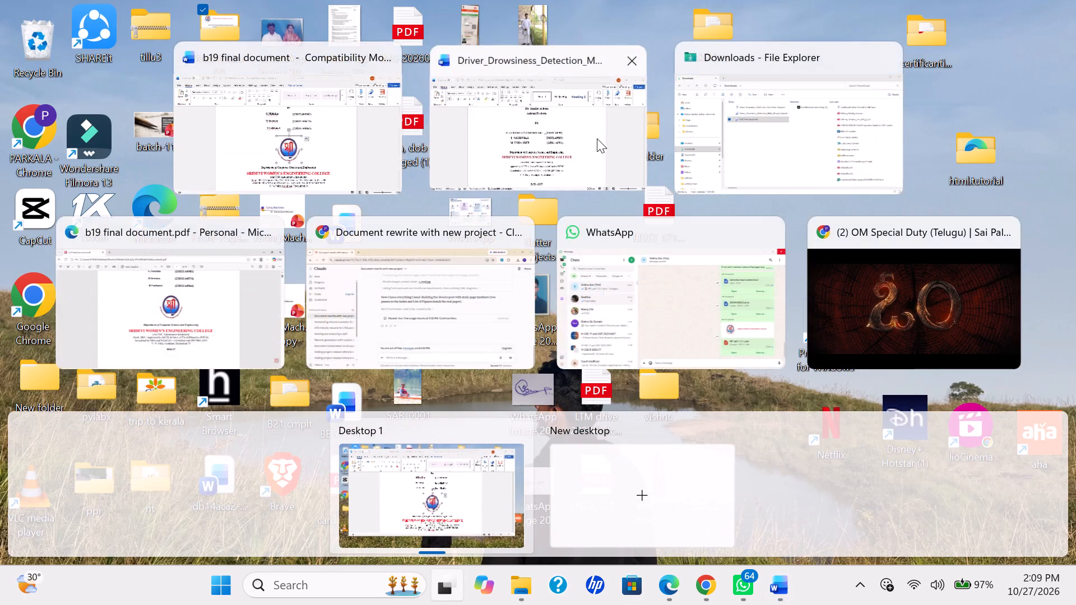
click(666, 333)
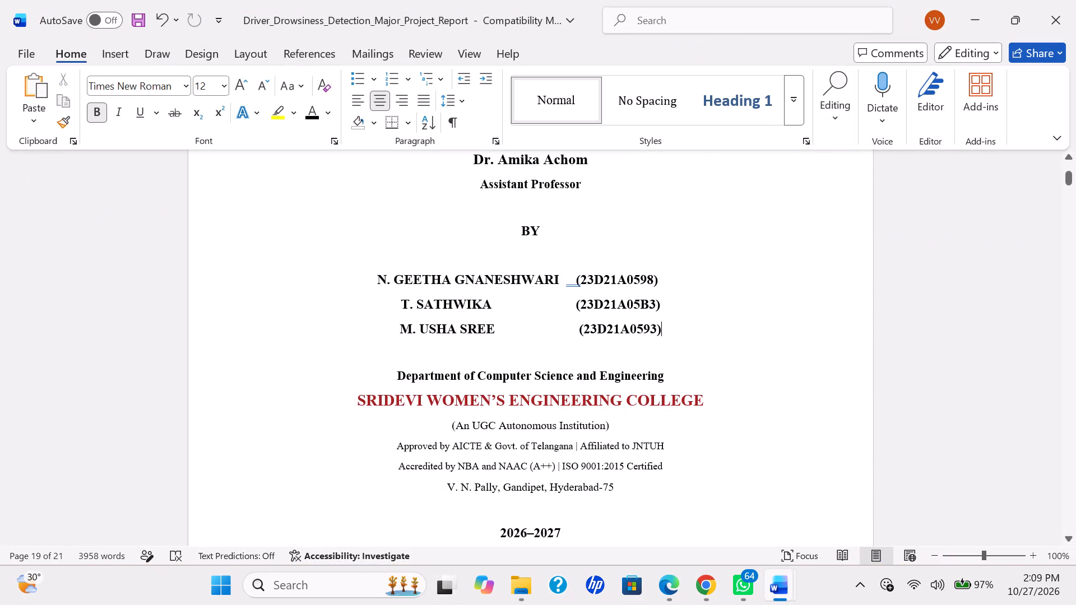
key(Return)
key(ctrl+v)
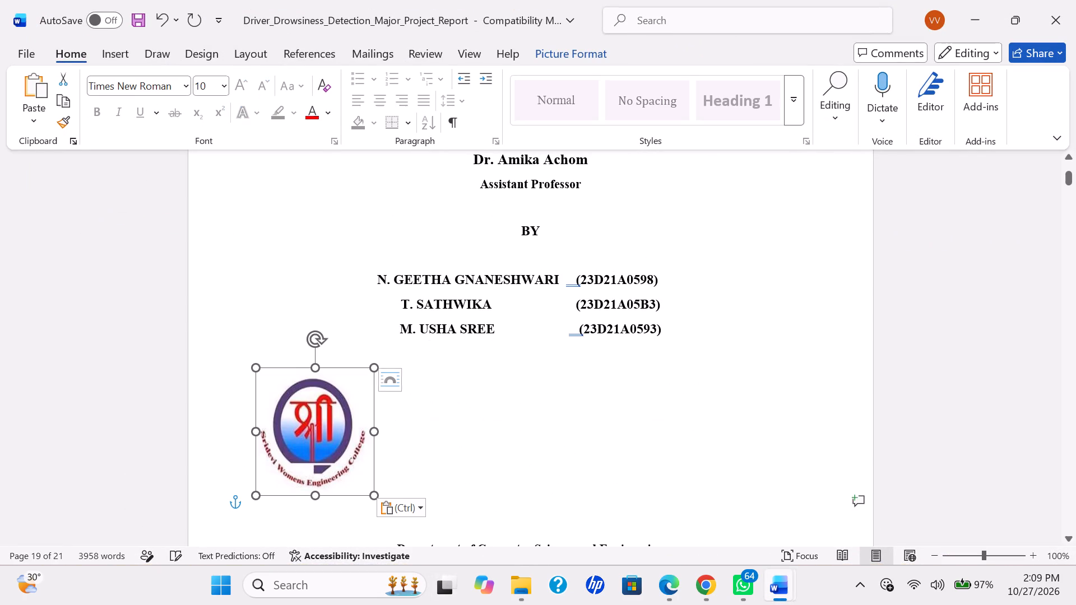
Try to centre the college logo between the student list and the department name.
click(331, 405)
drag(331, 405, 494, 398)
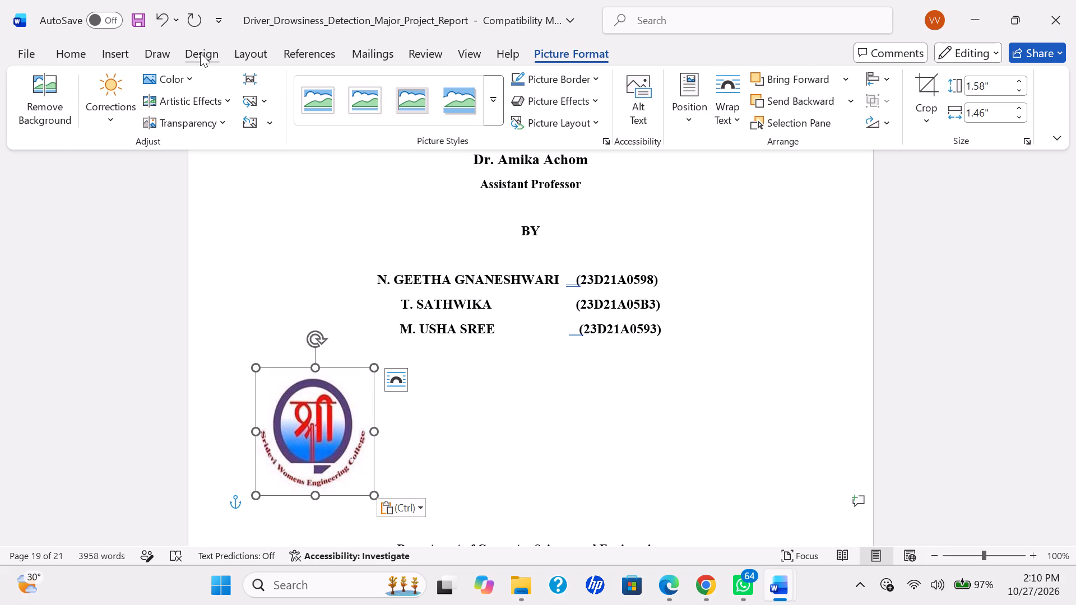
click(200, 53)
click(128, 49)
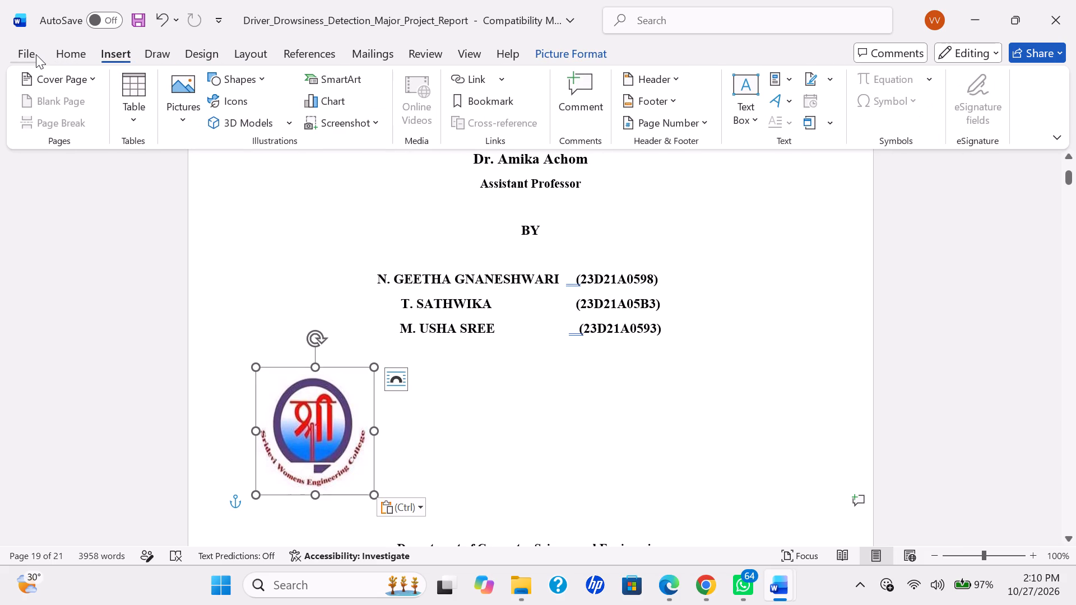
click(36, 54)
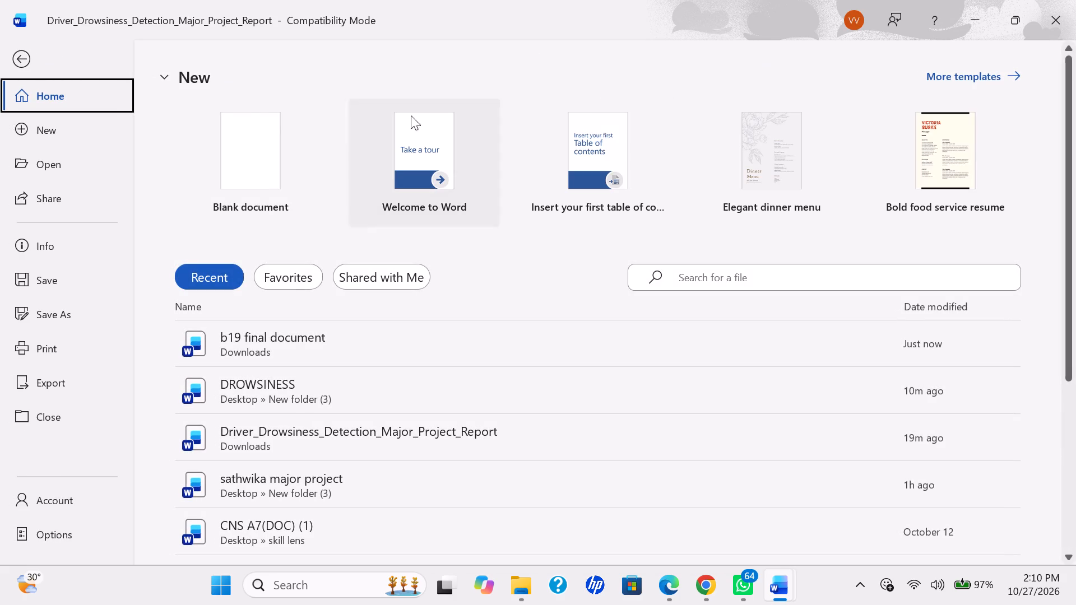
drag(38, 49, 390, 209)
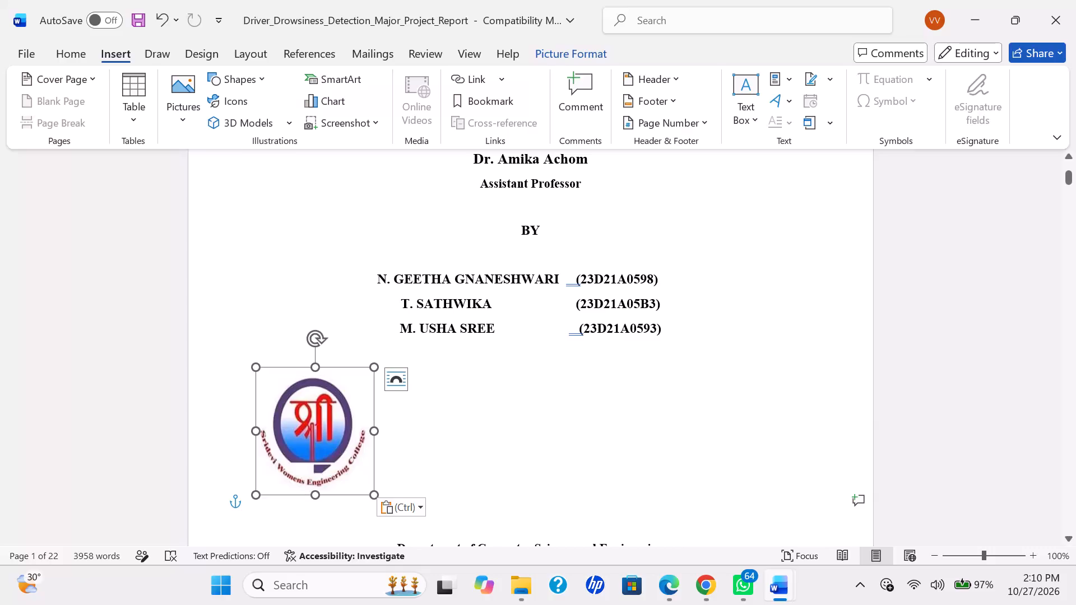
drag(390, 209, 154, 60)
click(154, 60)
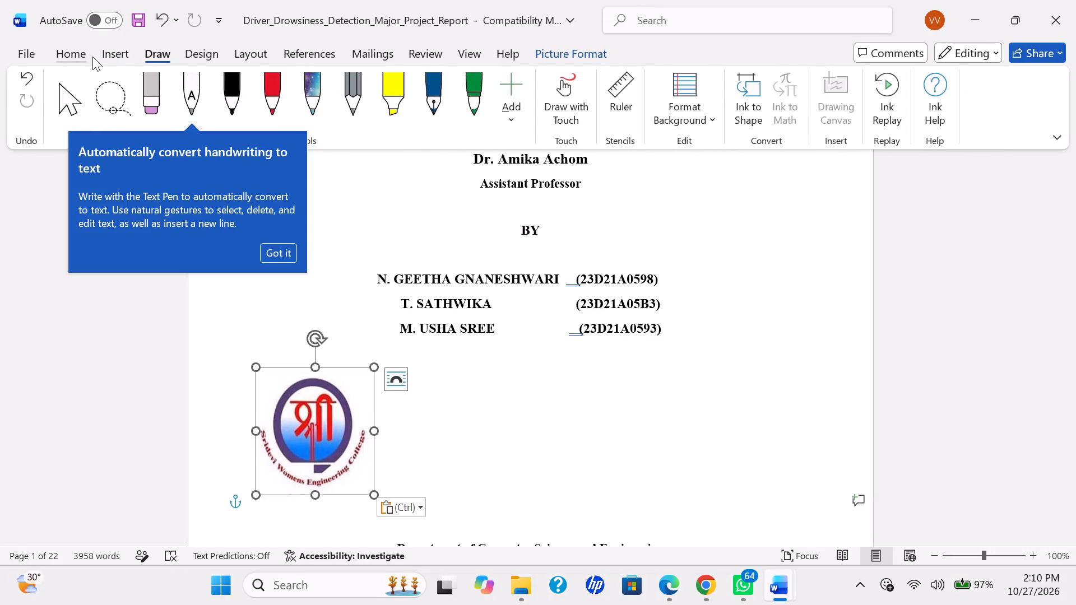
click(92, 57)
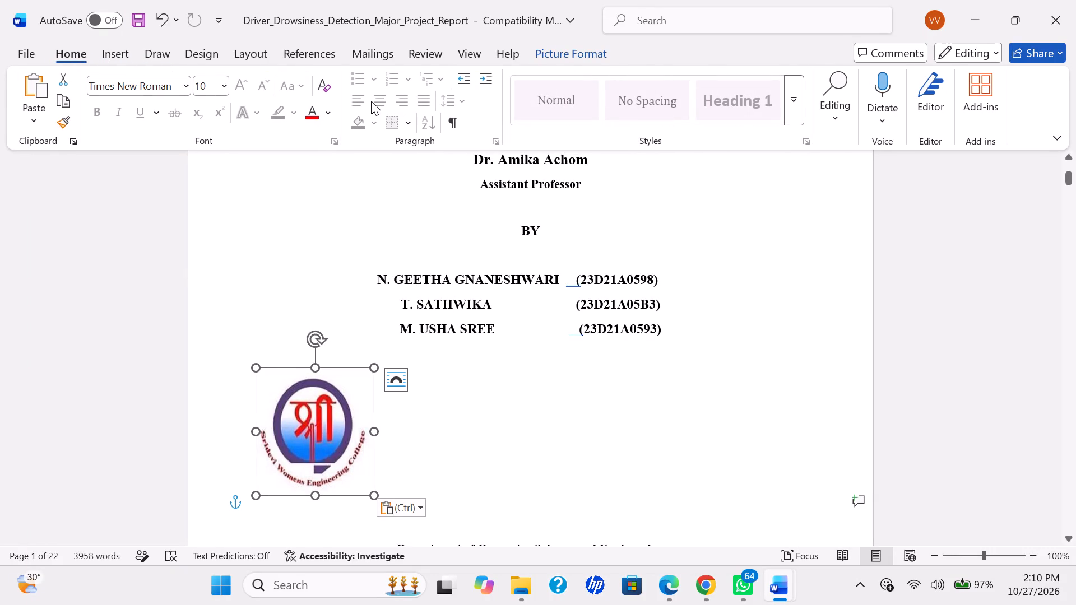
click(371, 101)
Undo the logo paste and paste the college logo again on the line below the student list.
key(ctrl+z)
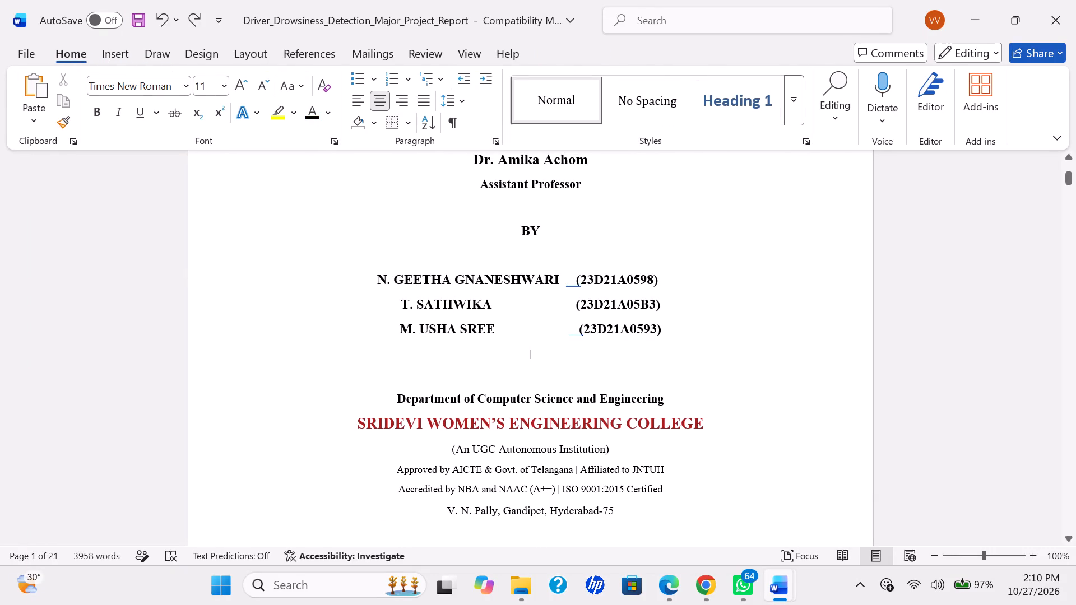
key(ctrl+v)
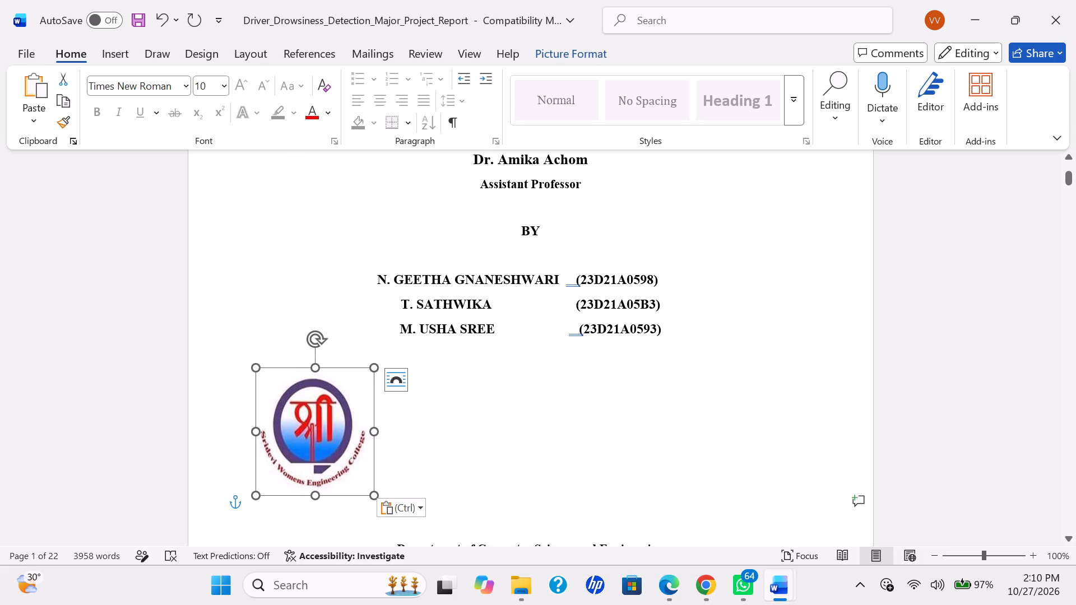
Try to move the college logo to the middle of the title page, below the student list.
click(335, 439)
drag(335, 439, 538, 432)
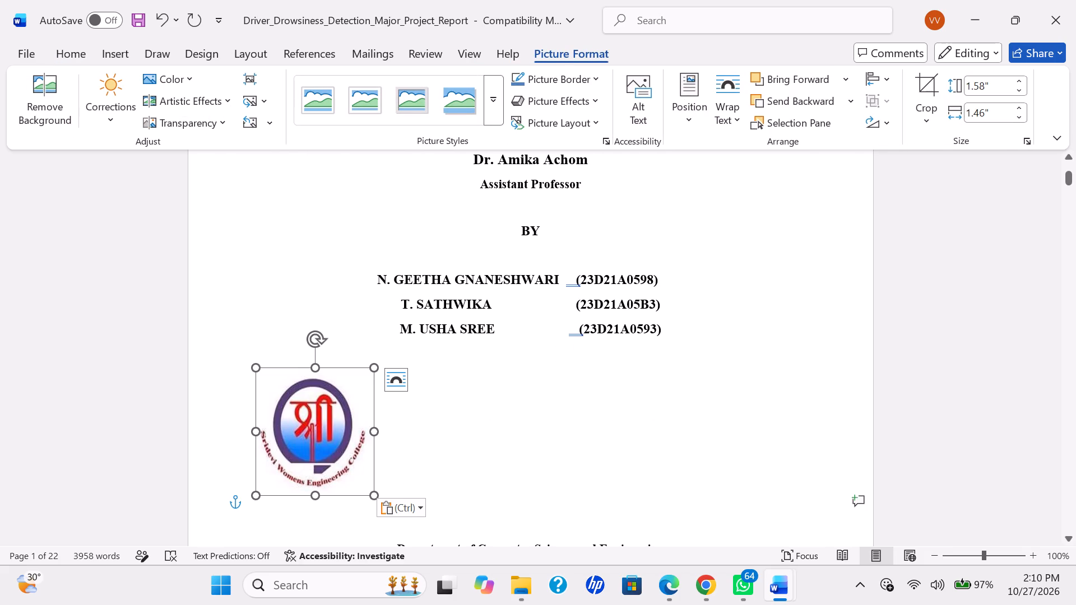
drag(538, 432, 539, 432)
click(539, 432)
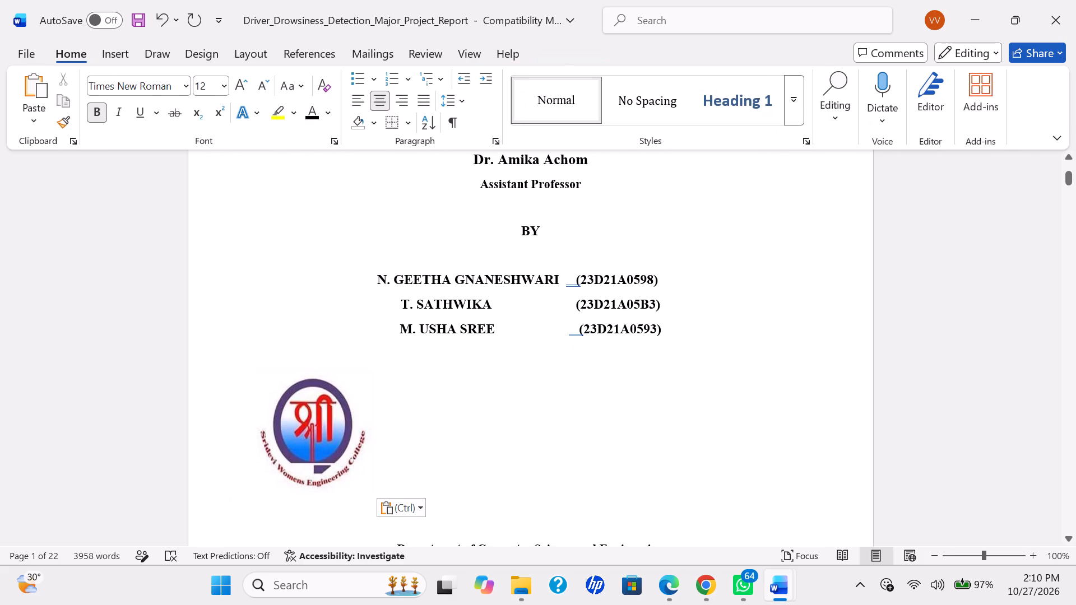
Remove the blank lines above and below "BY" on the title page.
scroll(377, 432, down, 1)
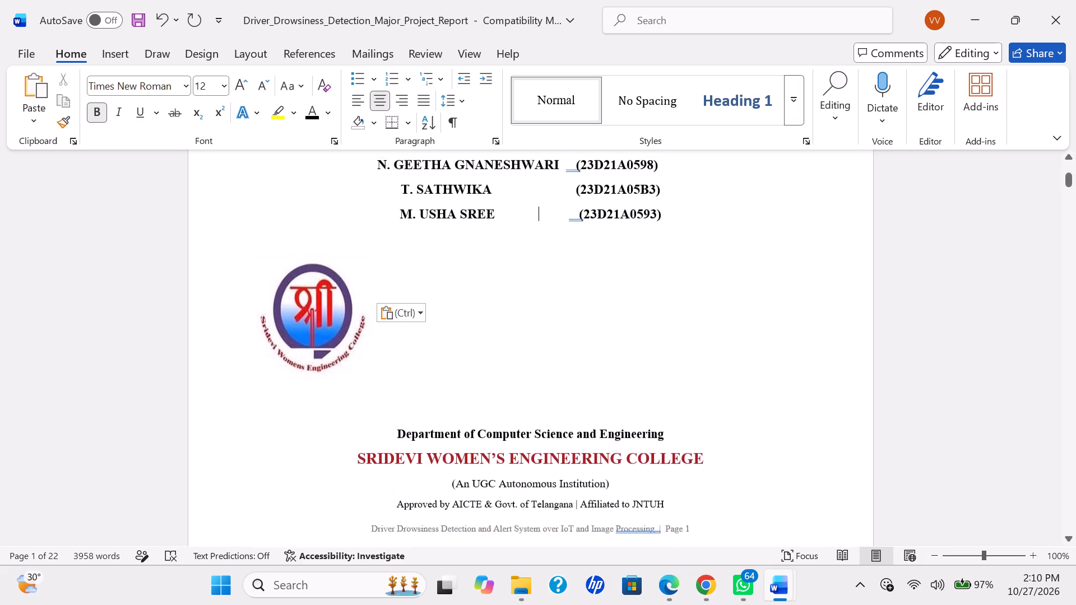
scroll(377, 432, down, 3)
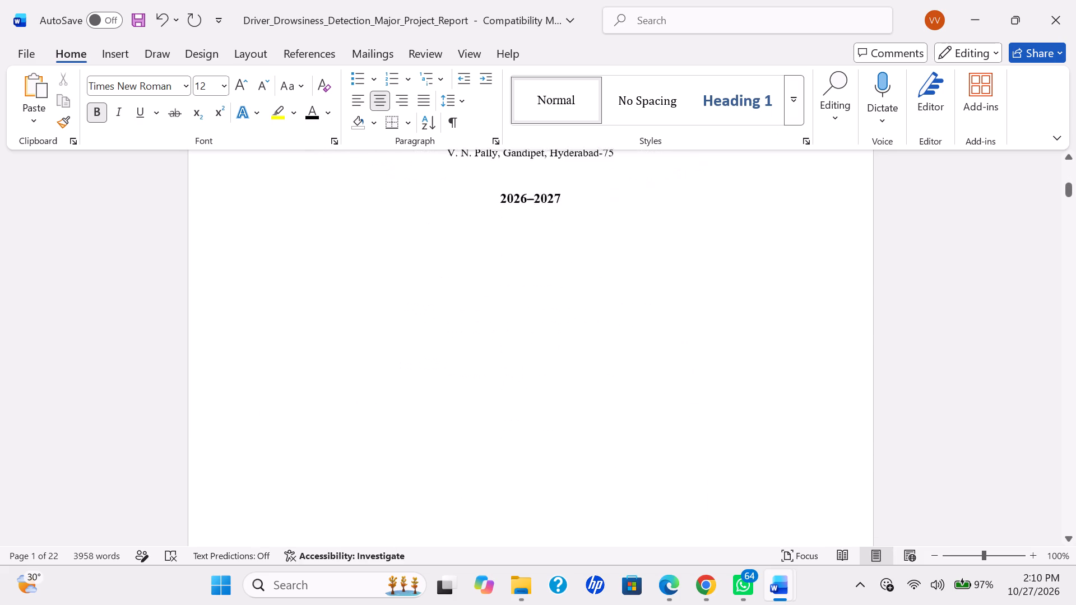
scroll(377, 432, down, 1)
scroll(377, 432, up, 1)
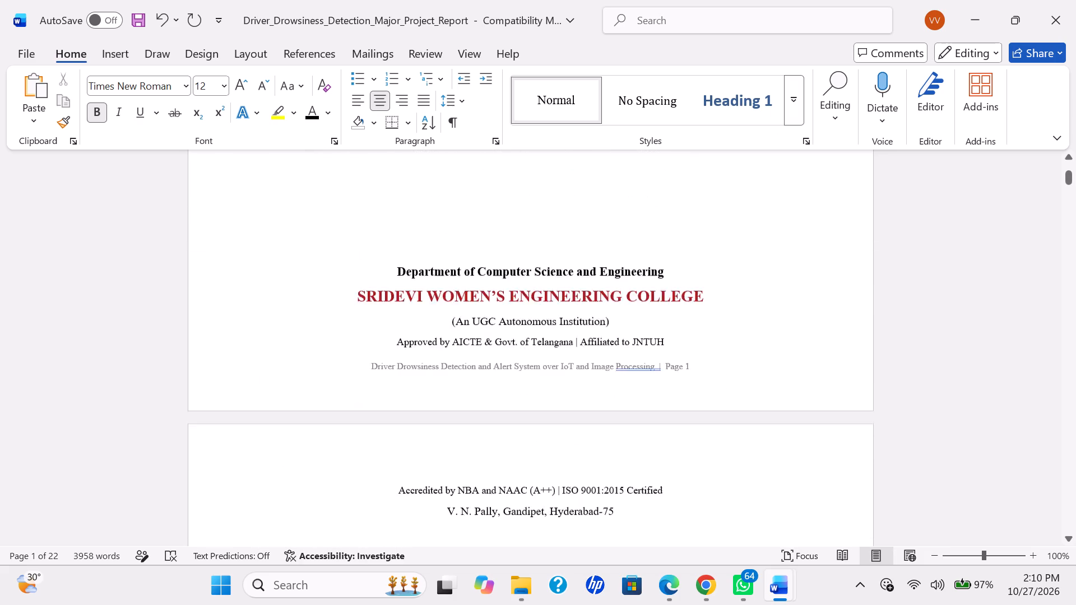
scroll(377, 432, up, 1)
scroll(377, 432, down, 1)
scroll(377, 432, up, 1)
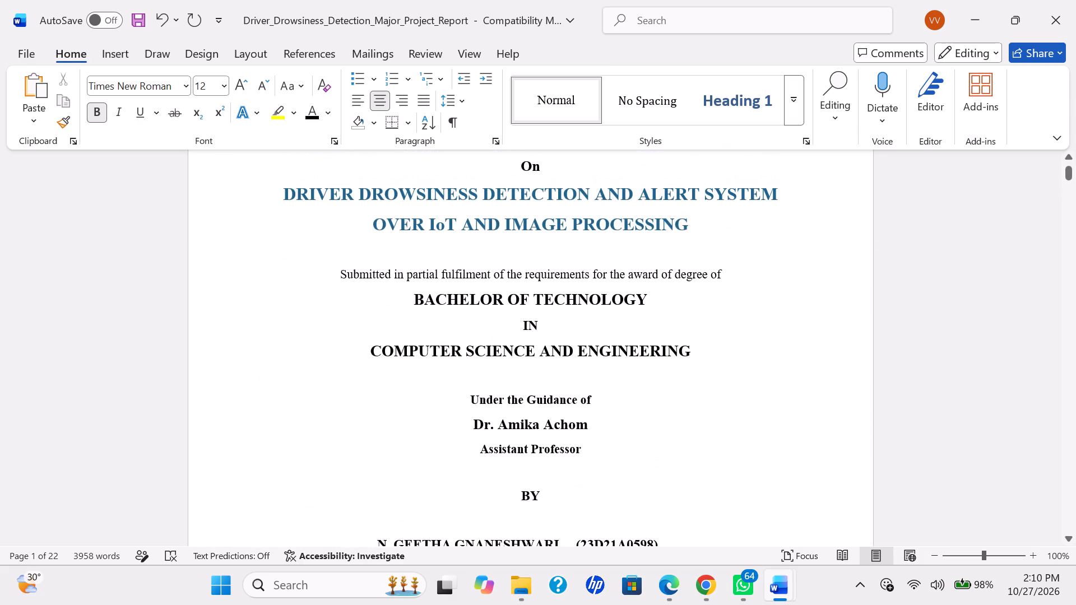
scroll(497, 512, down, 1)
click(498, 455)
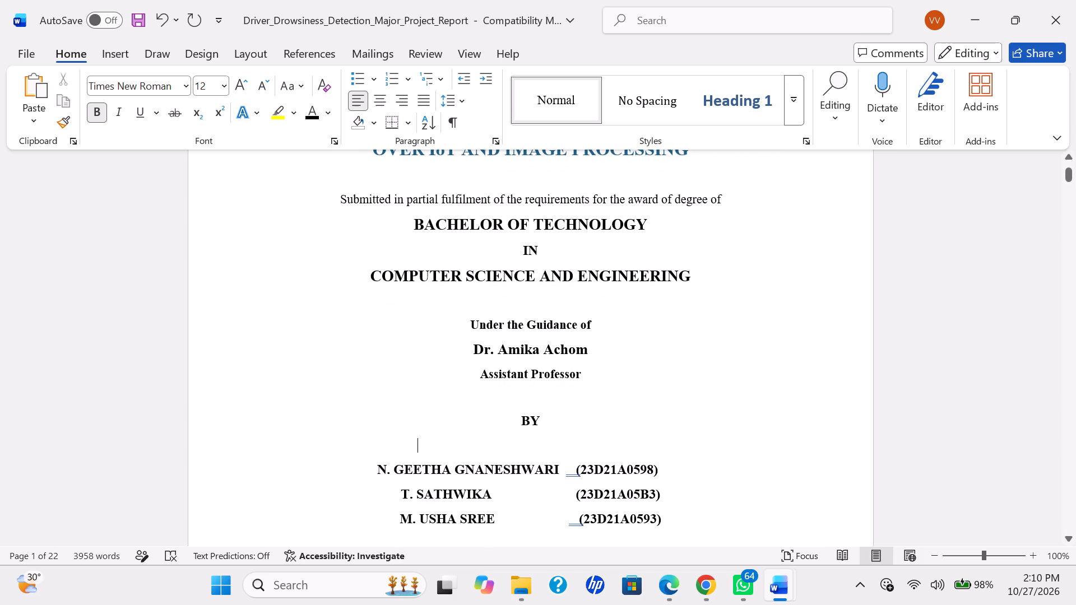
key(BackSpace)
key(BackSpace)
key(BackSpace)
key(BackSpace)
key(BackSpace)
key(BackSpace)
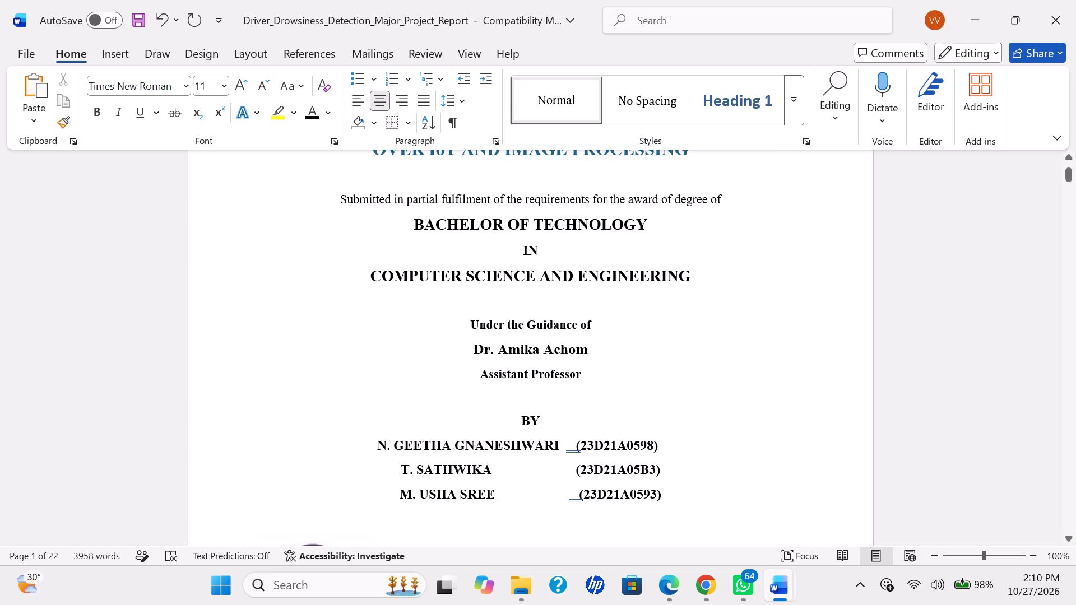
click(525, 397)
key(BackSpace)
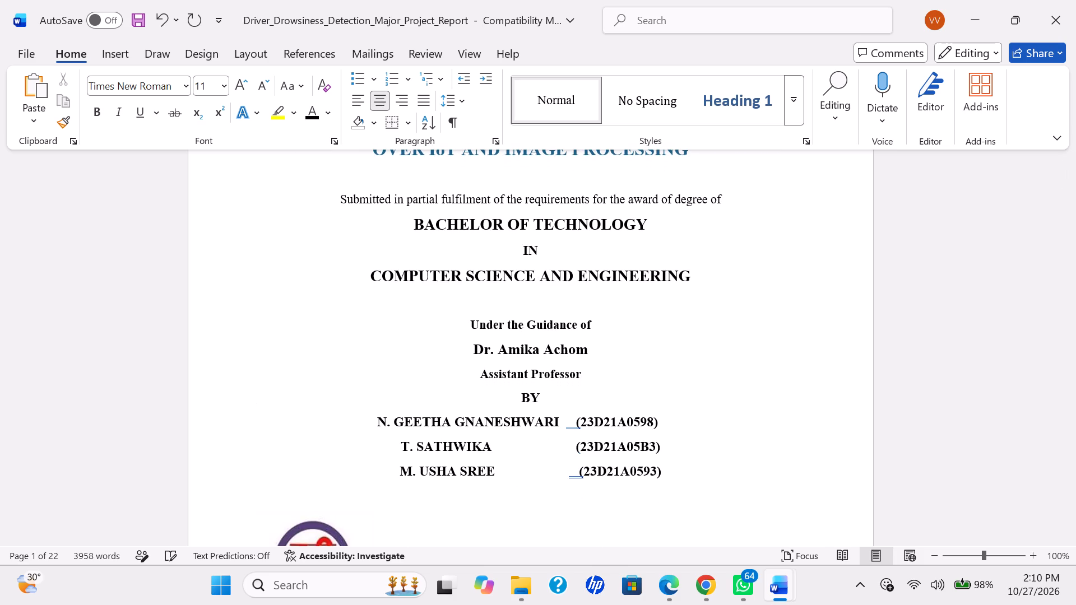
Delete the surplus blank lines between the college logo and the department name, keeping one line below the last student's entry.
scroll(525, 397, down, 3)
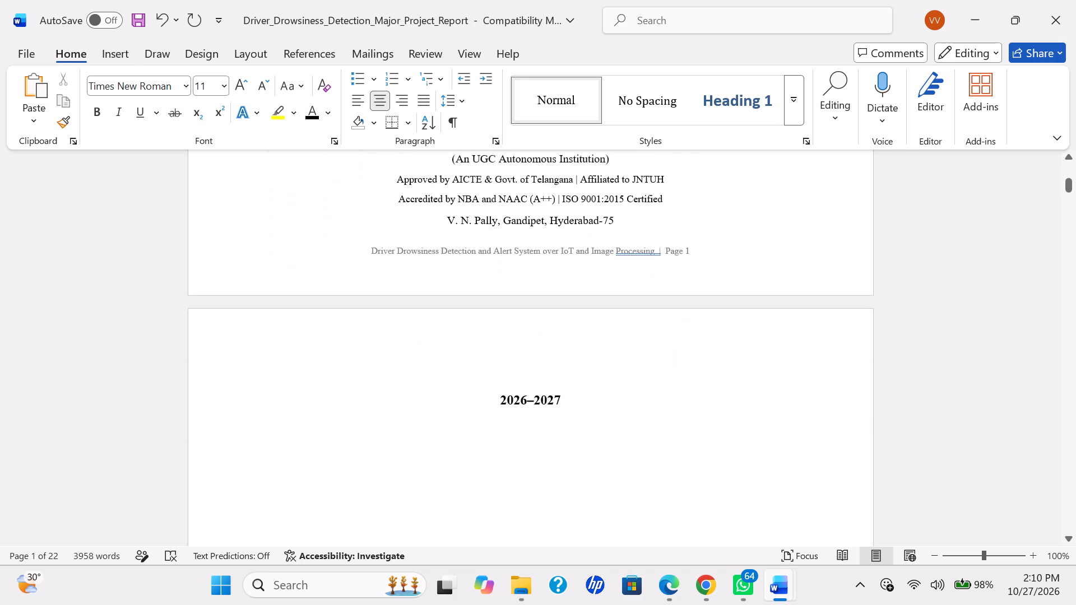
scroll(525, 397, up, 2)
scroll(525, 397, down, 1)
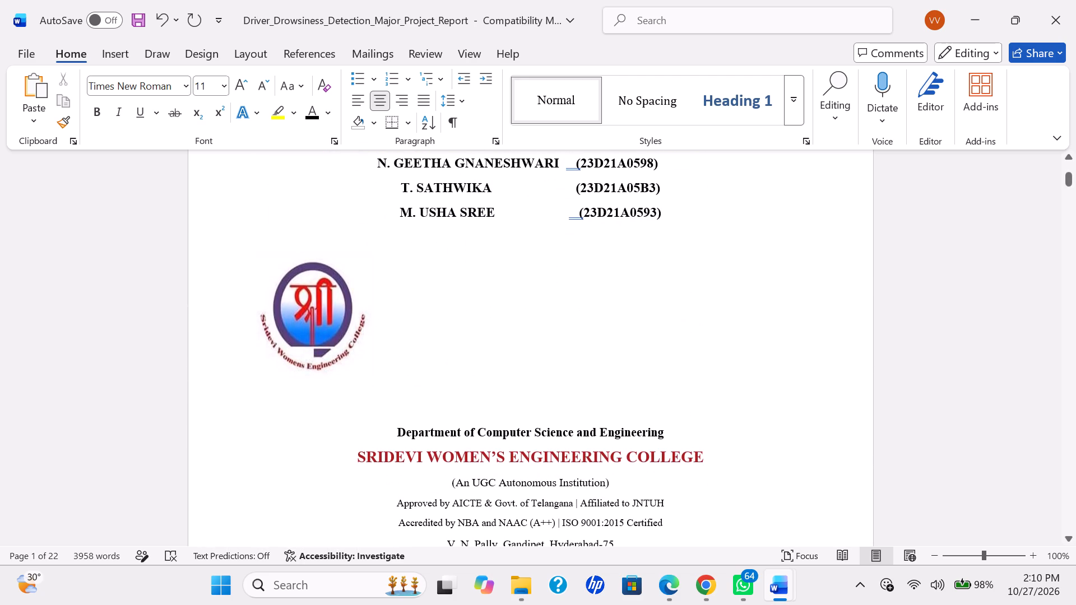
click(441, 416)
key(BackSpace)
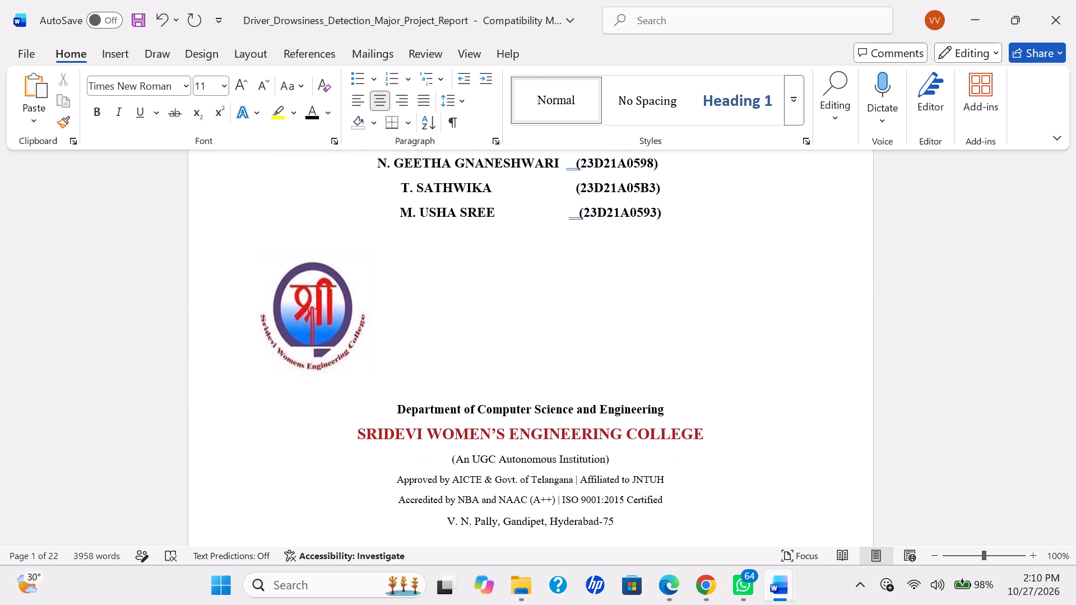
scroll(441, 416, down, 1)
key(BackSpace)
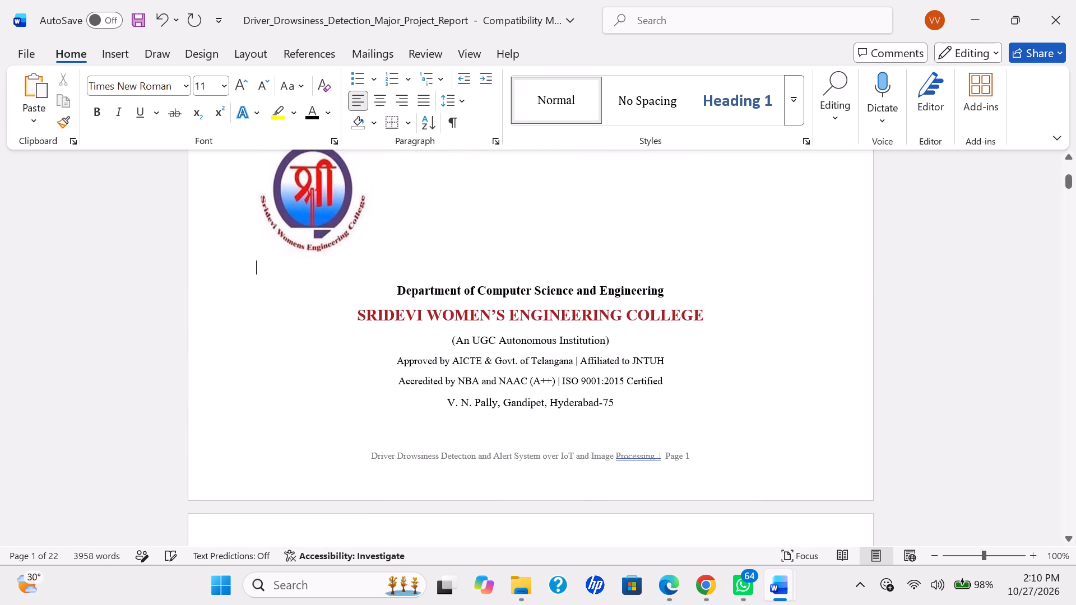
key(BackSpace)
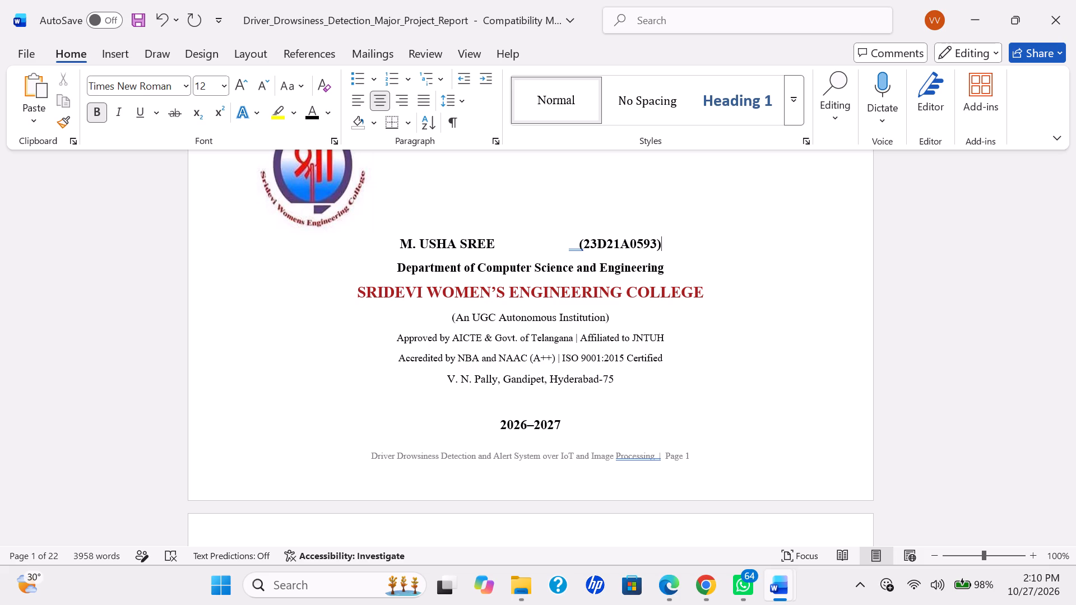
key(Return)
Remove the blank line between "COMPUTER SCIENCE AND ENGINEERING" and "Under the Guidance of" on the title page.
scroll(537, 405, up, 1)
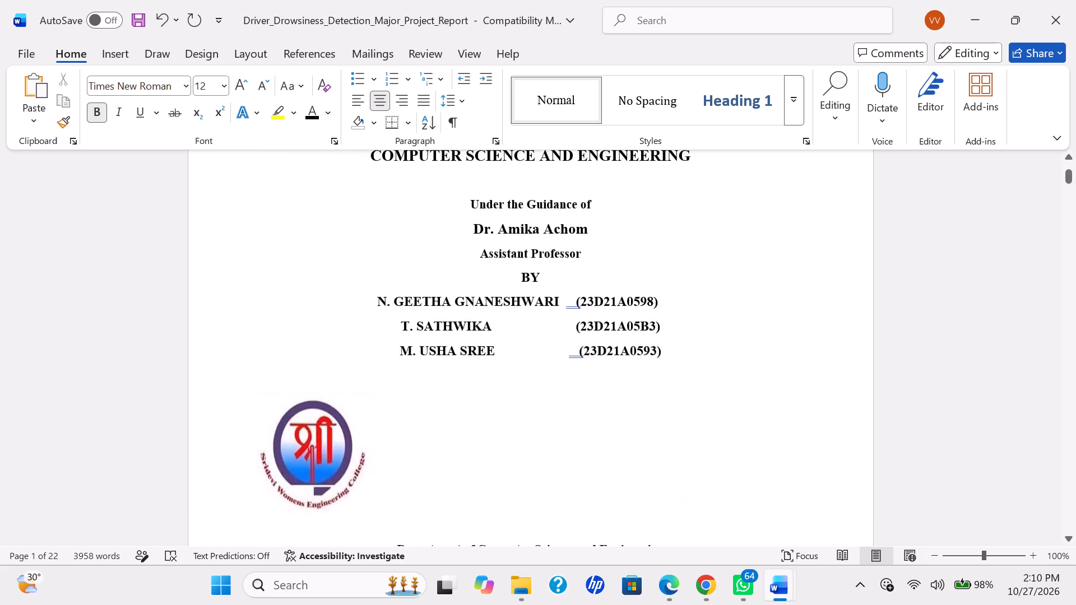
scroll(537, 405, up, 1)
click(518, 374)
key(BackSpace)
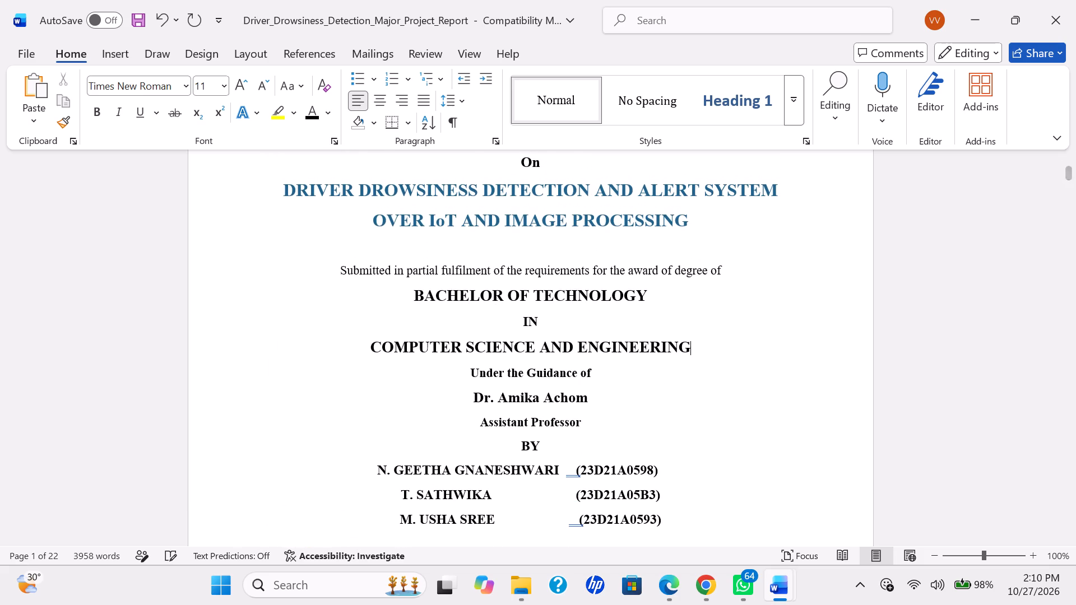
Remove the empty page between the title page and the certificate page.
scroll(518, 374, down, 2)
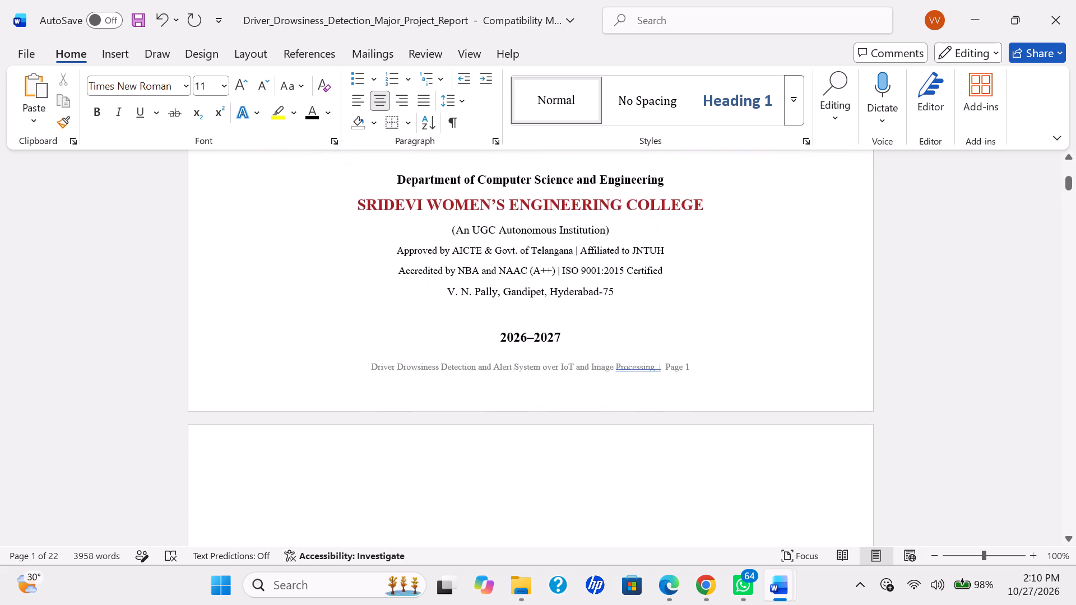
scroll(518, 374, down, 3)
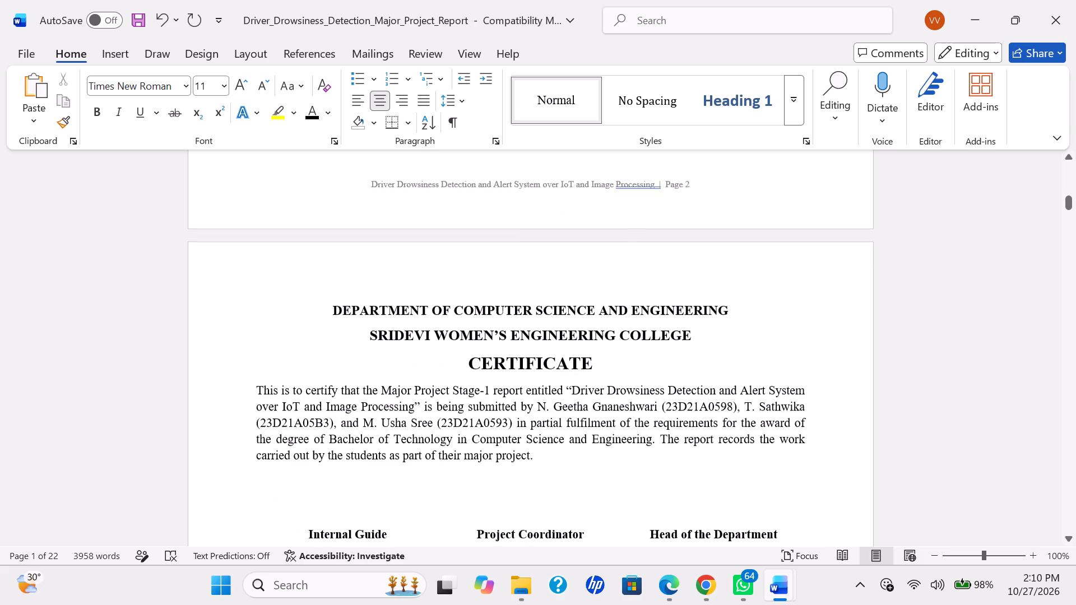
click(359, 290)
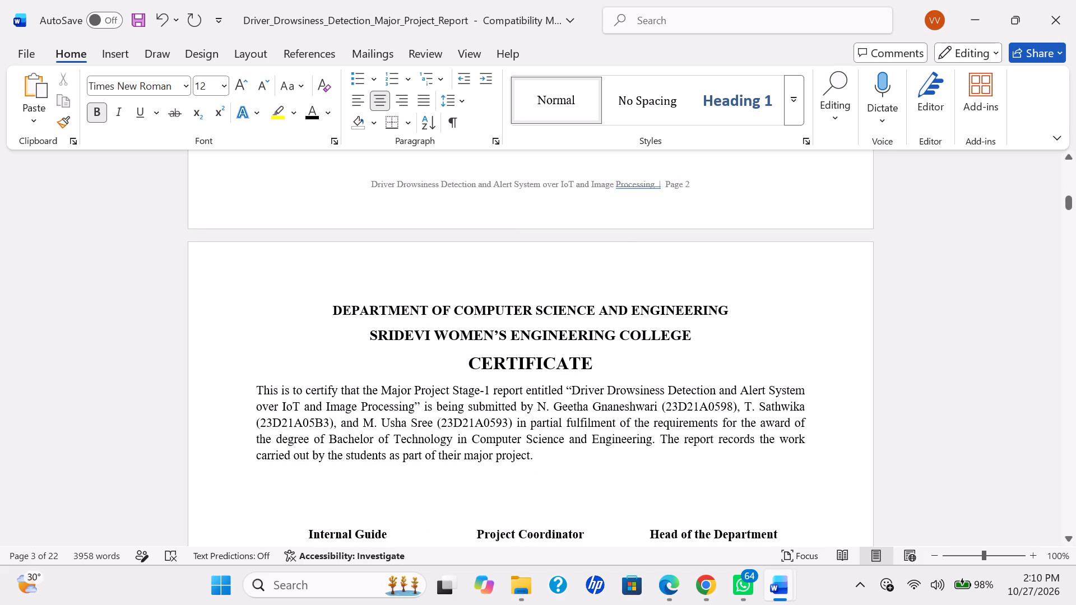
click(345, 290)
key(Left)
key(BackSpace)
key(BackSpace)
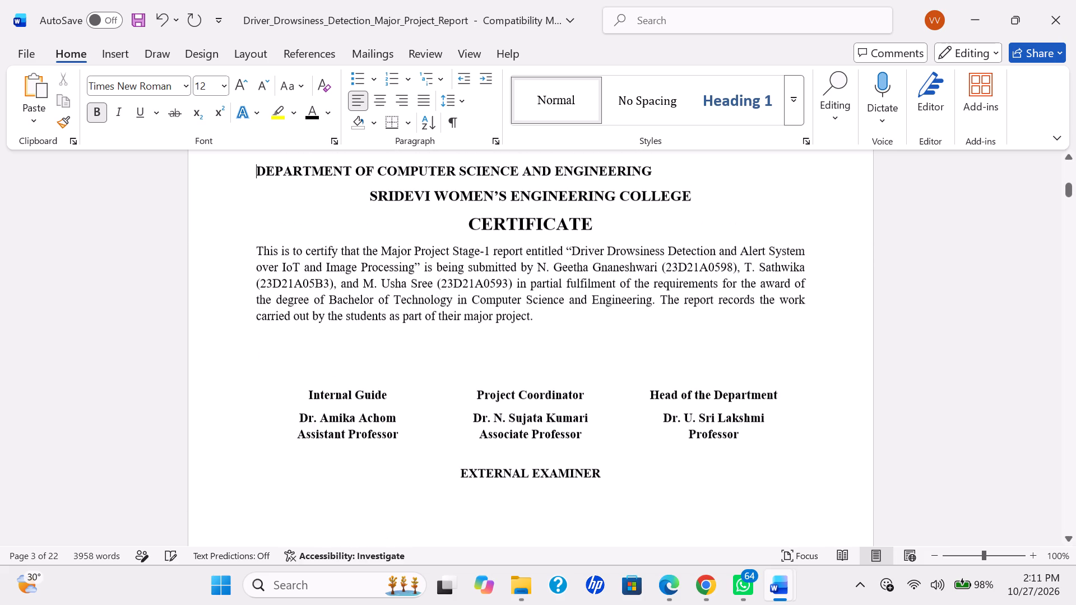
Look through the rest of the report from the certificate to the references to check its page layout.
scroll(345, 290, down, 4)
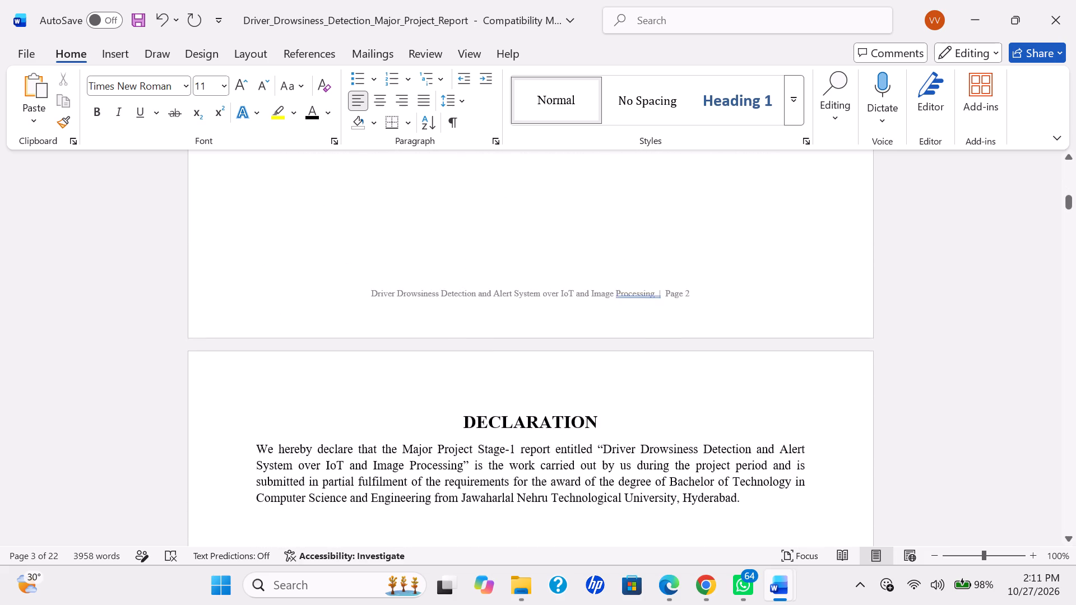
scroll(345, 290, down, 6)
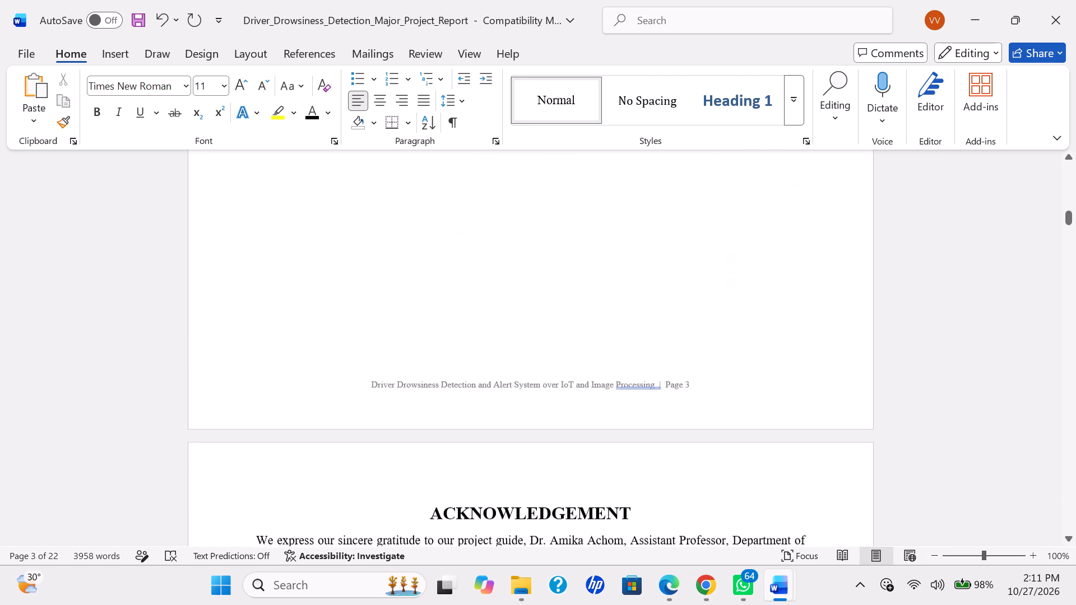
scroll(345, 290, down, 5)
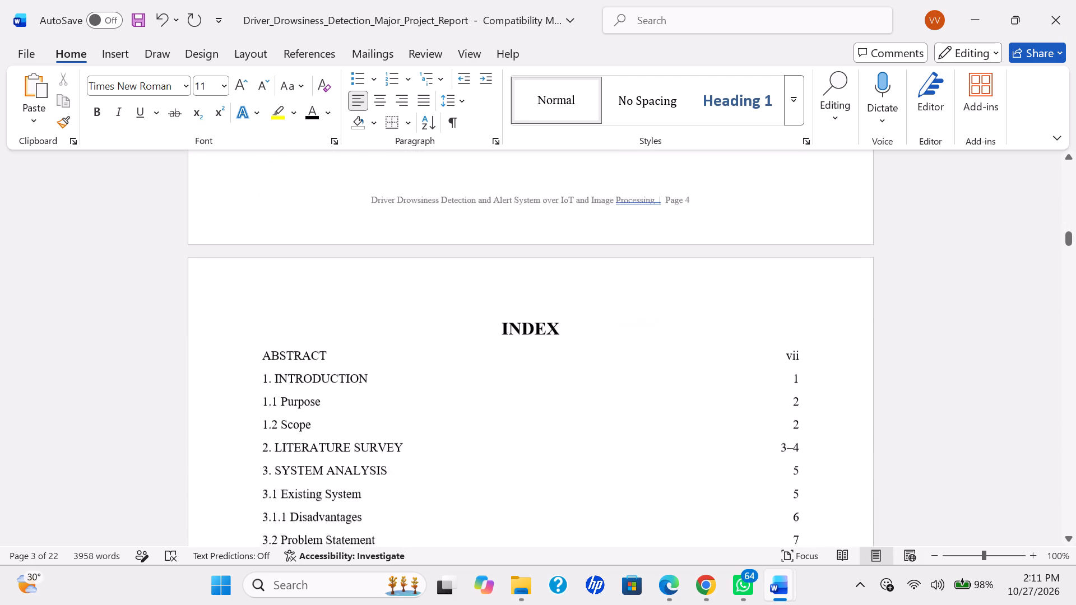
scroll(345, 290, up, 4)
scroll(345, 290, down, 1)
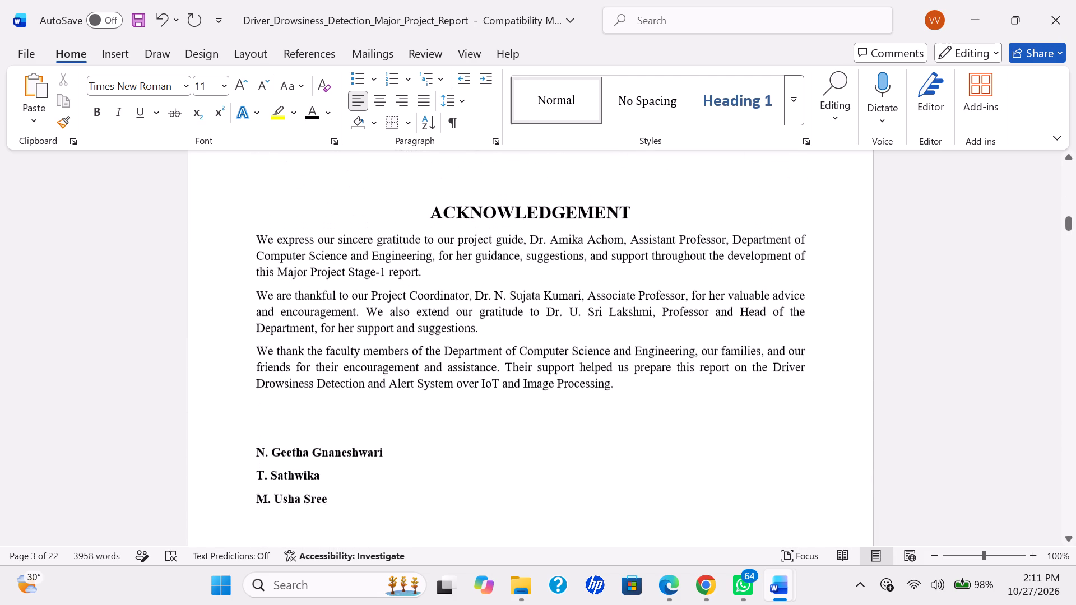
scroll(345, 290, down, 5)
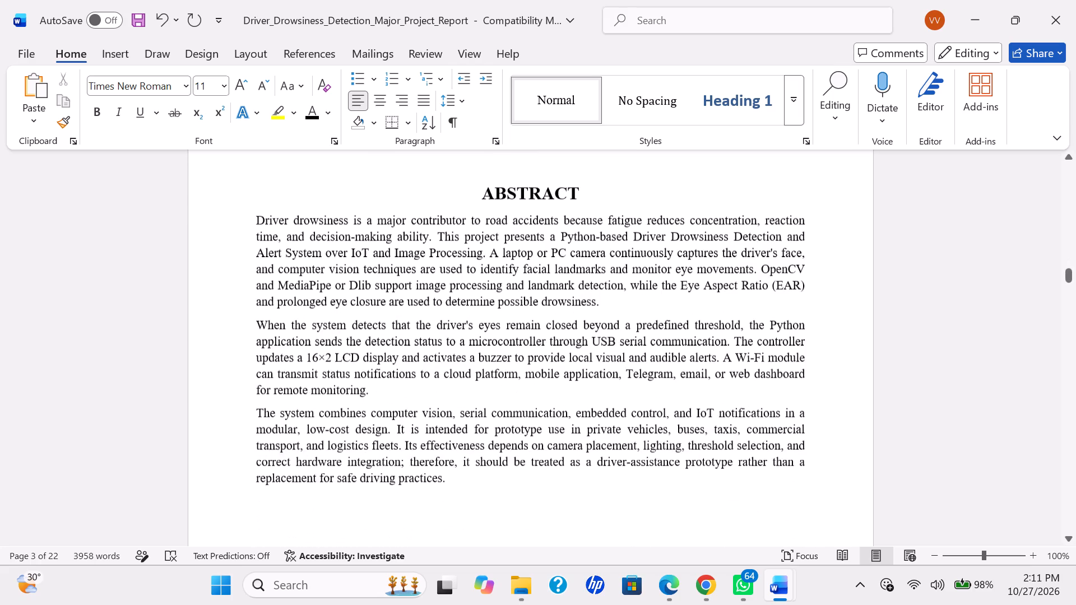
scroll(345, 290, down, 7)
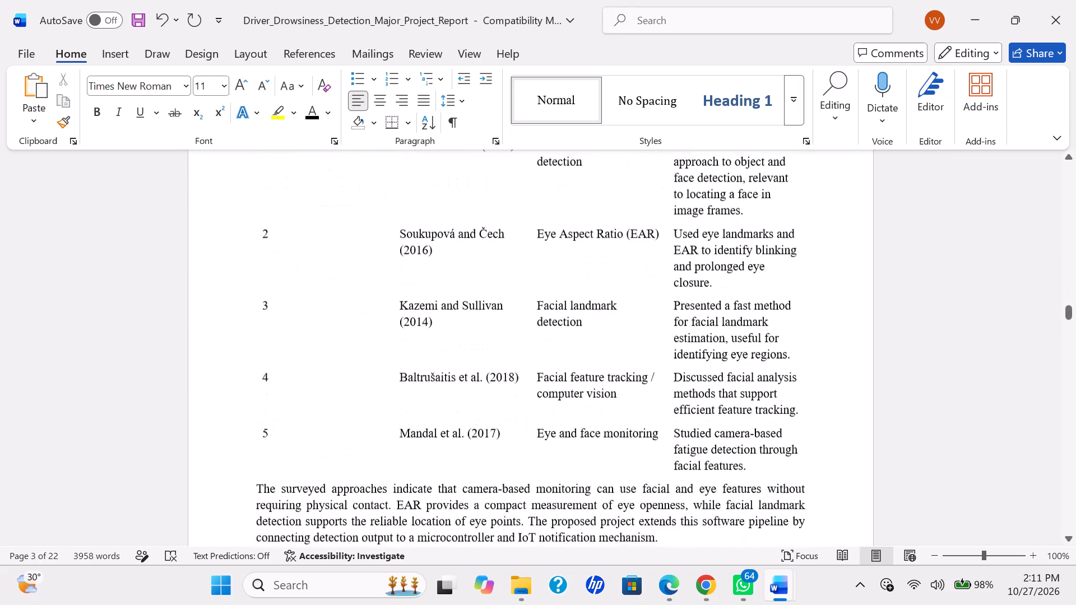
scroll(345, 290, down, 9)
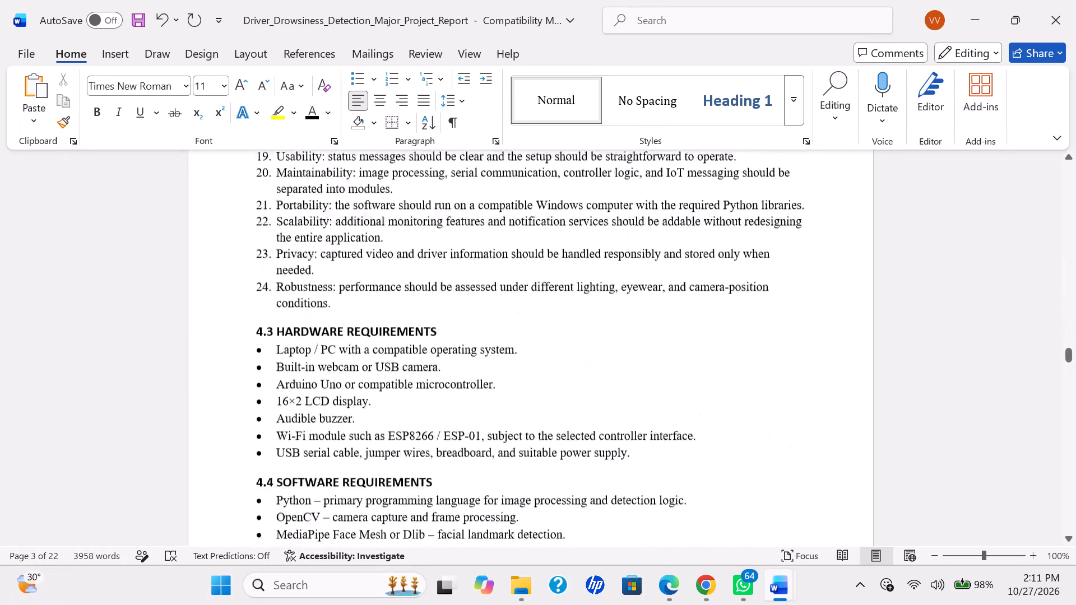
scroll(345, 290, down, 7)
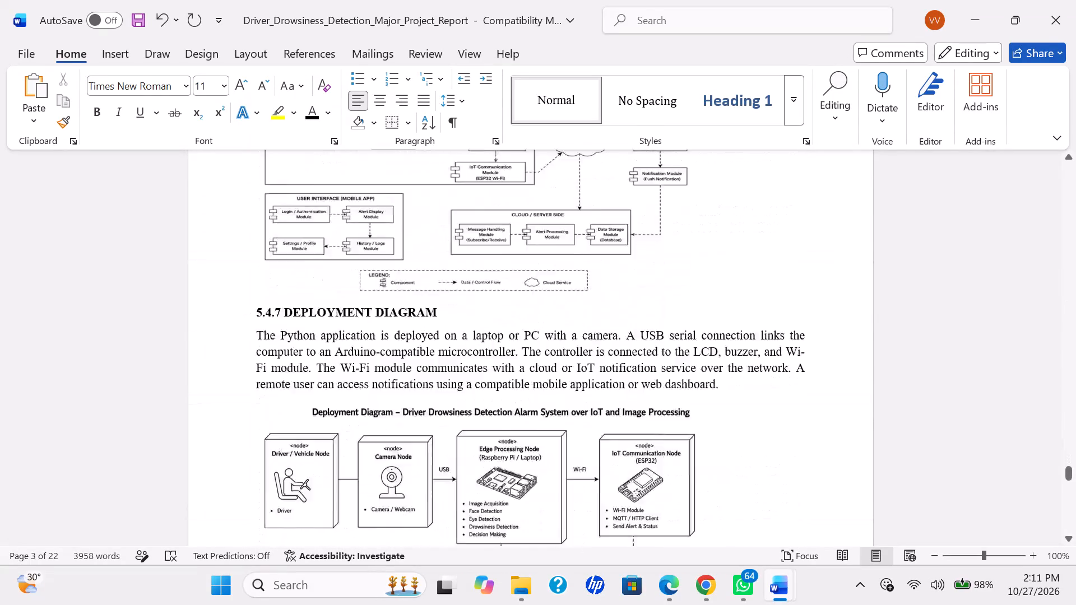
scroll(345, 290, down, 9)
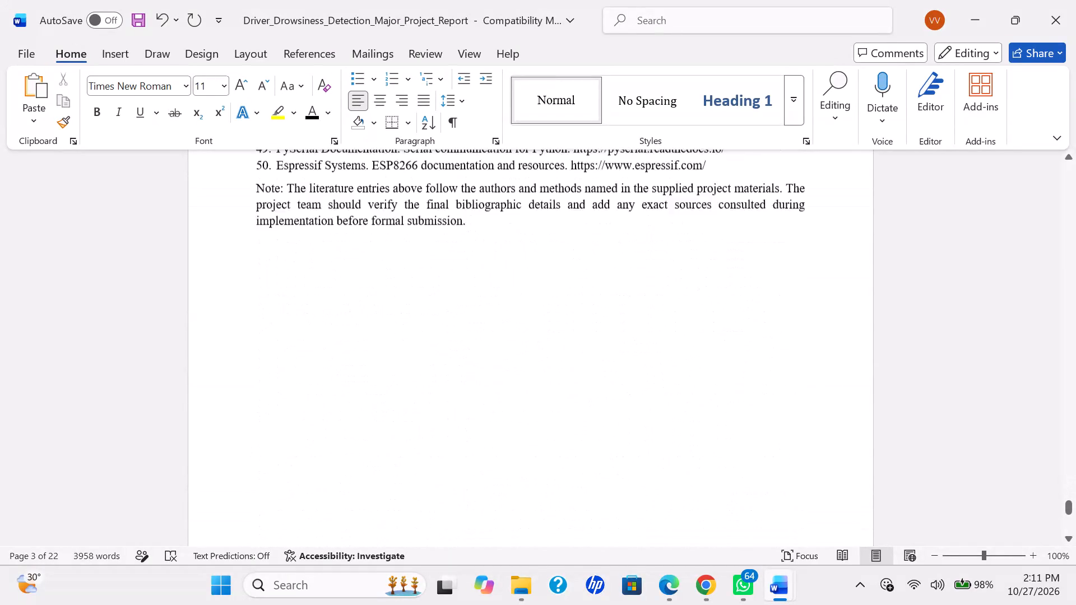
scroll(345, 290, down, 9)
Set the title page's college logo to a fixed position on the page in its layout options.
scroll(345, 290, up, 16)
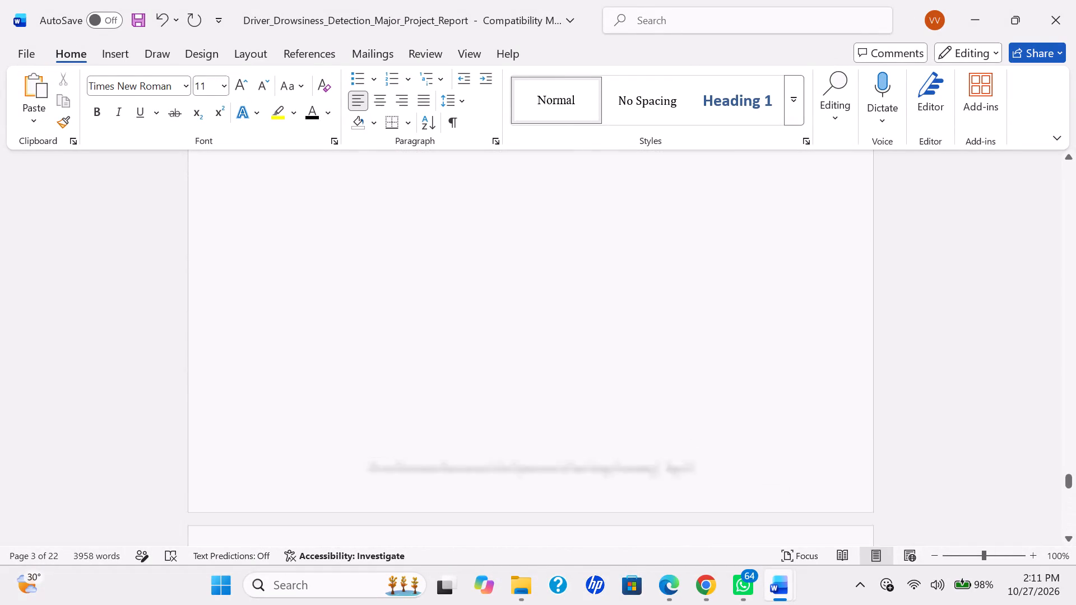
scroll(345, 290, up, 20)
scroll(345, 290, up, 18)
scroll(345, 290, down, 2)
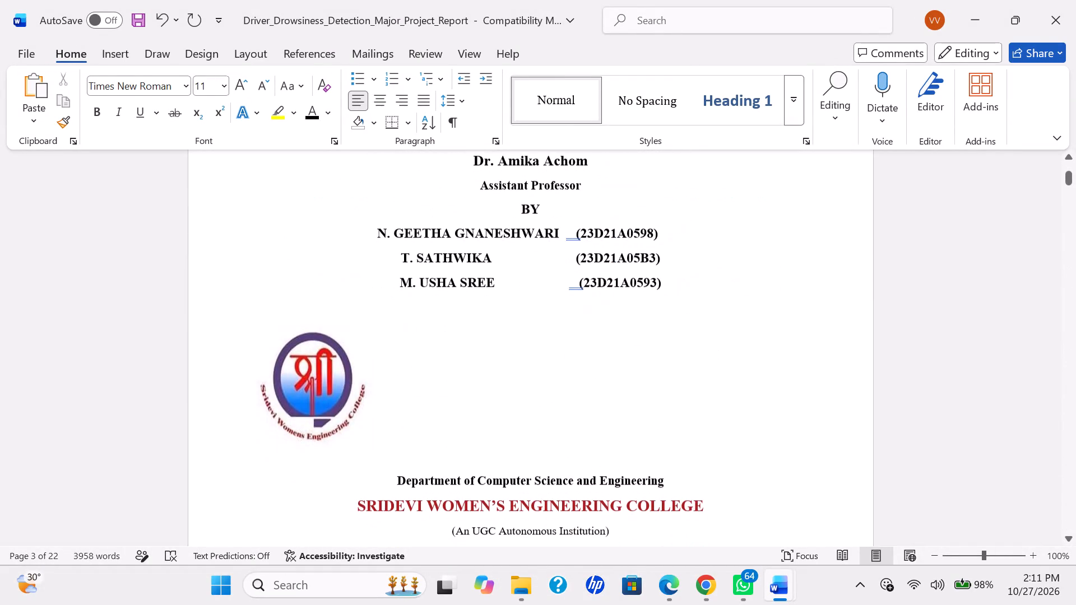
scroll(345, 290, down, 1)
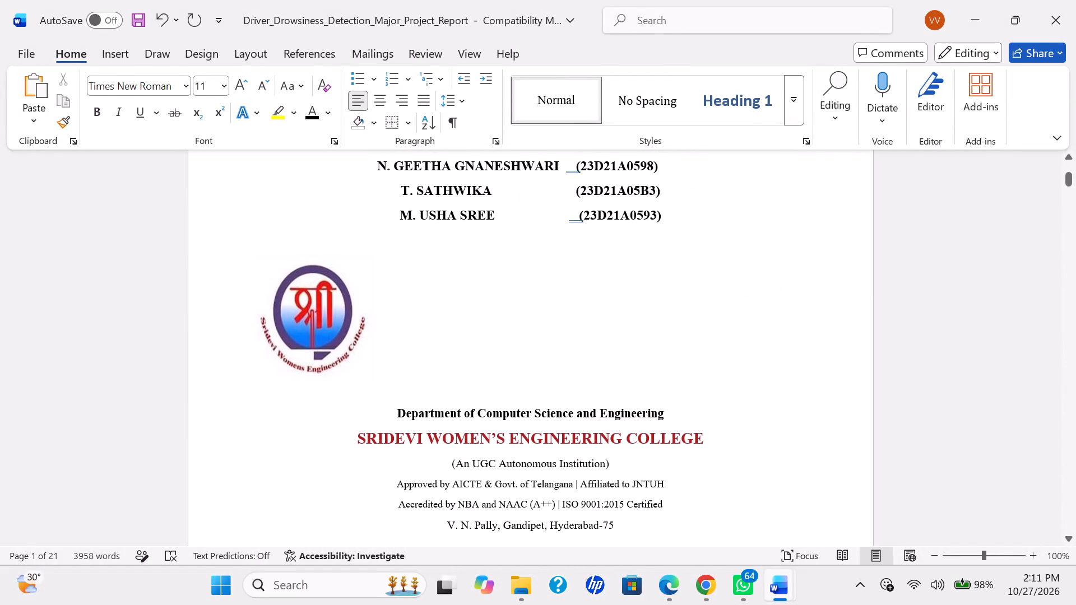
click(323, 296)
drag(397, 264, 433, 264)
click(401, 264)
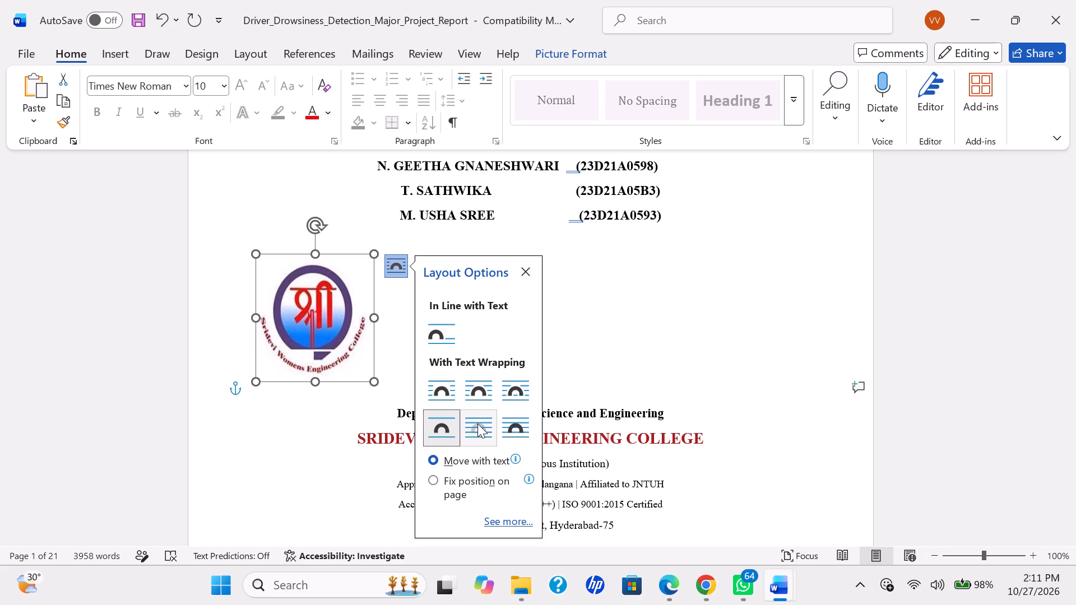
click(441, 480)
click(568, 291)
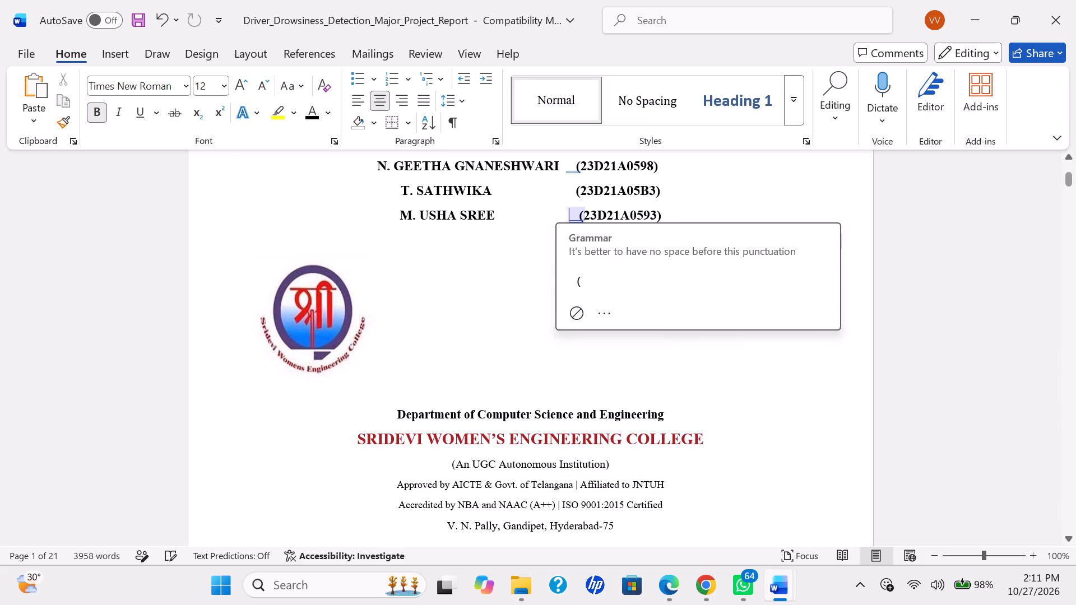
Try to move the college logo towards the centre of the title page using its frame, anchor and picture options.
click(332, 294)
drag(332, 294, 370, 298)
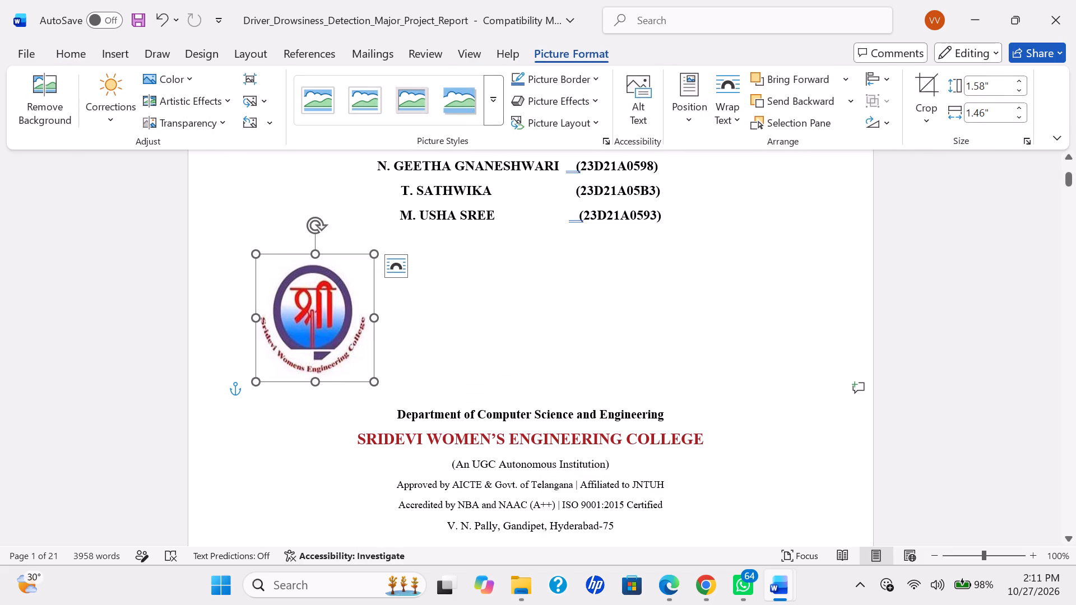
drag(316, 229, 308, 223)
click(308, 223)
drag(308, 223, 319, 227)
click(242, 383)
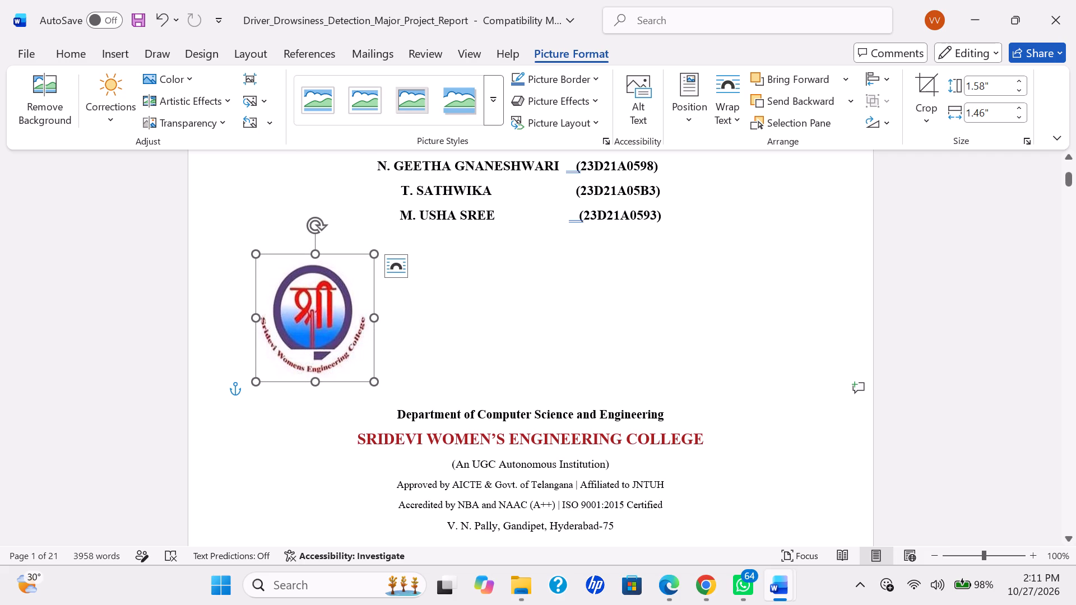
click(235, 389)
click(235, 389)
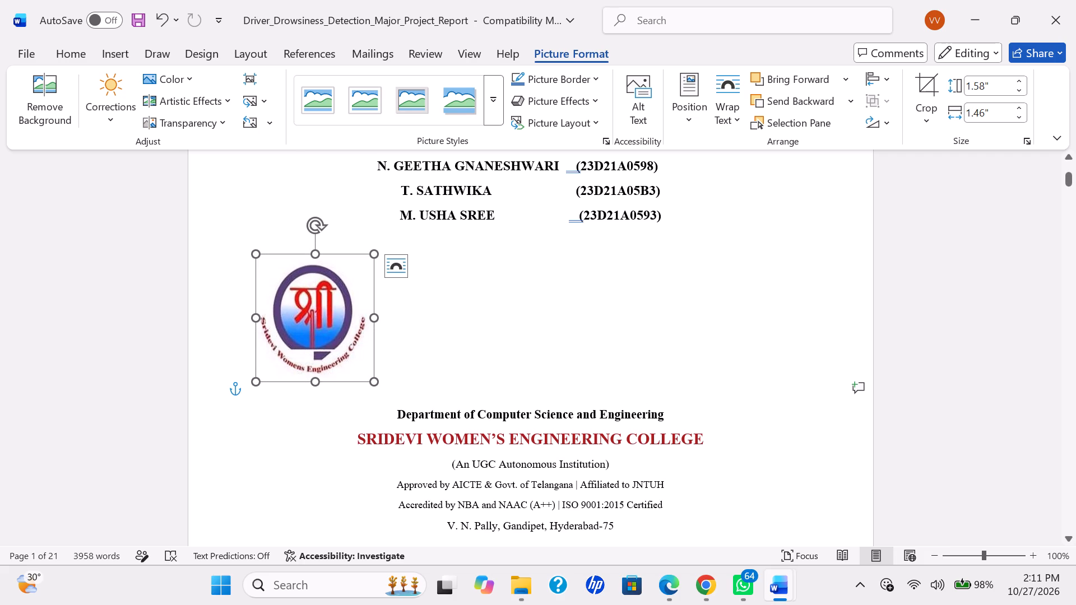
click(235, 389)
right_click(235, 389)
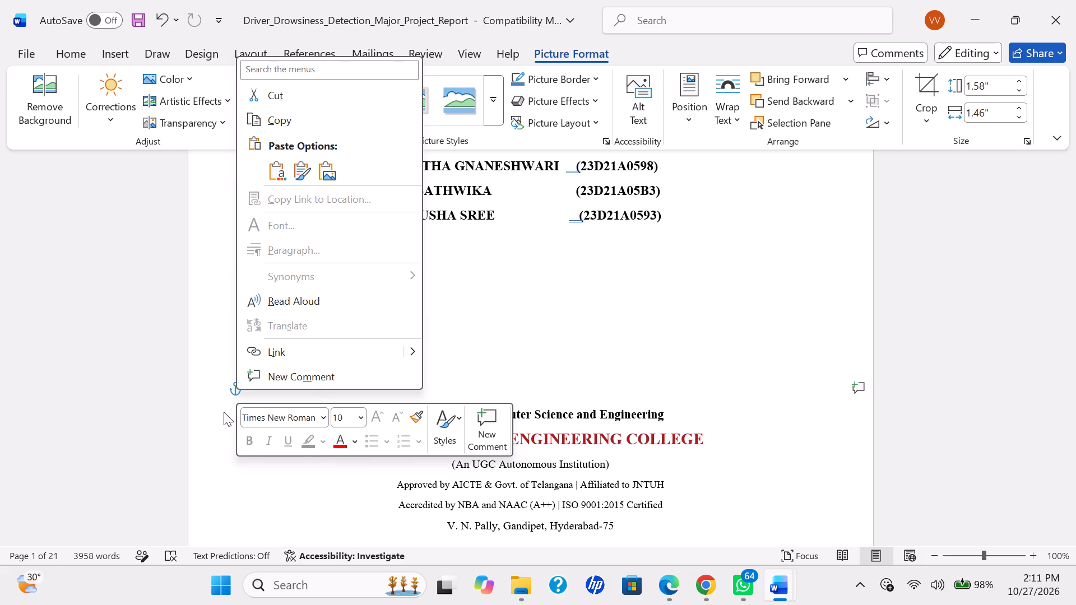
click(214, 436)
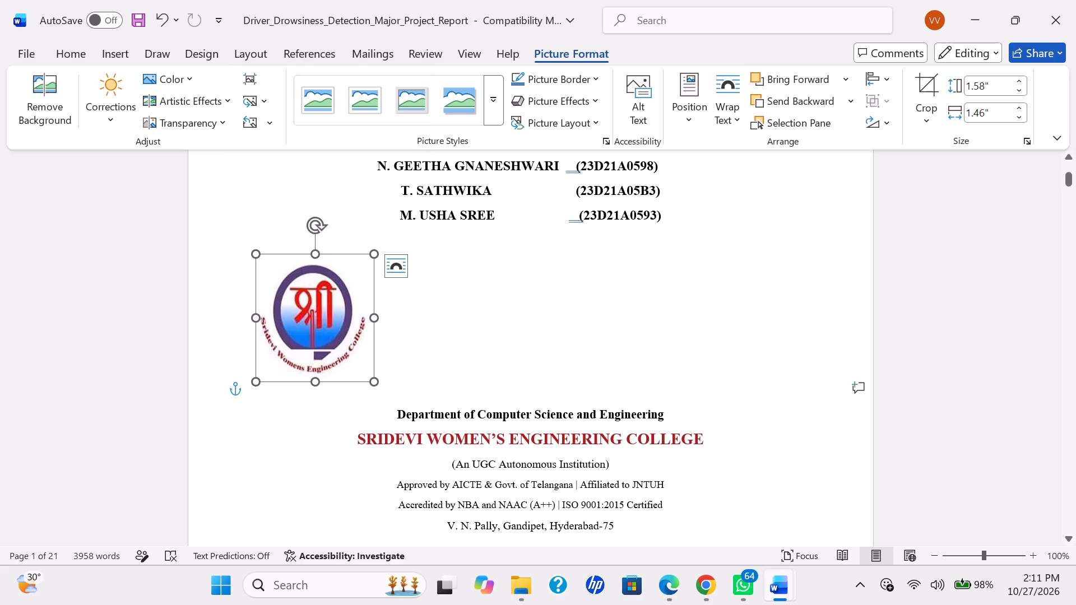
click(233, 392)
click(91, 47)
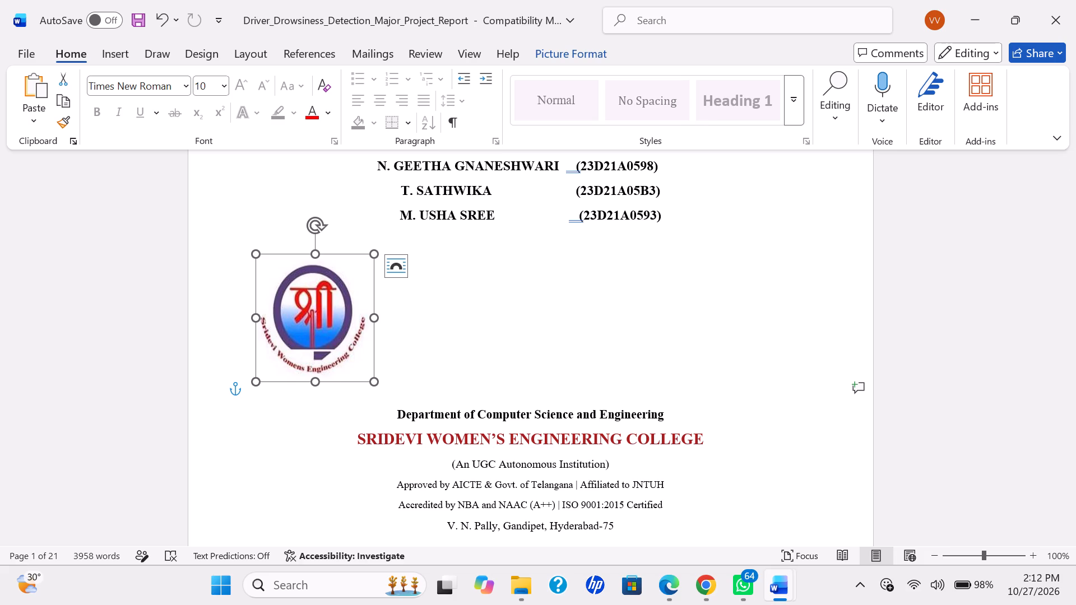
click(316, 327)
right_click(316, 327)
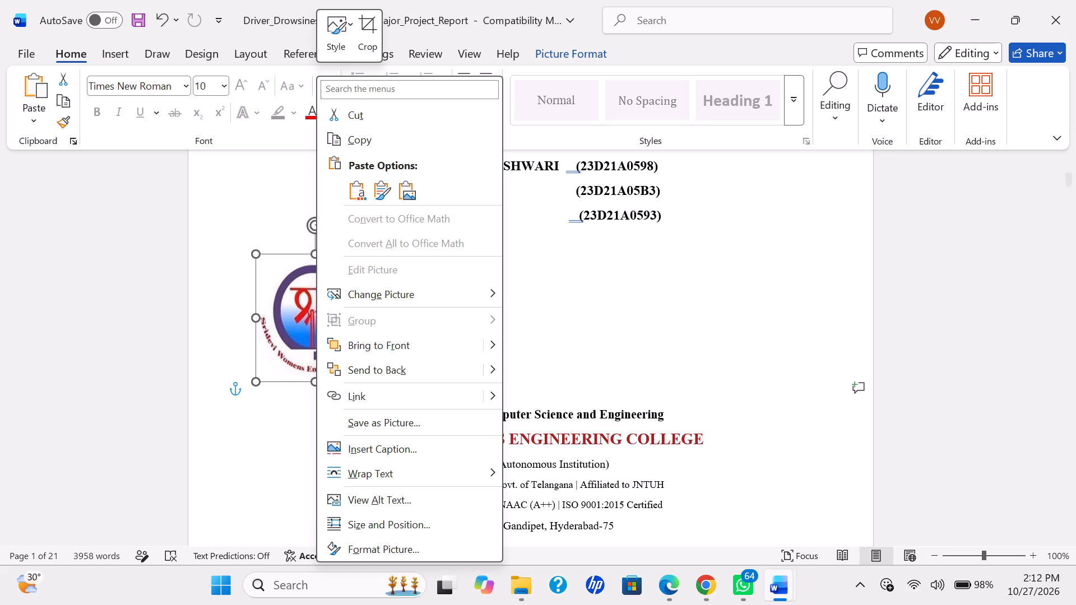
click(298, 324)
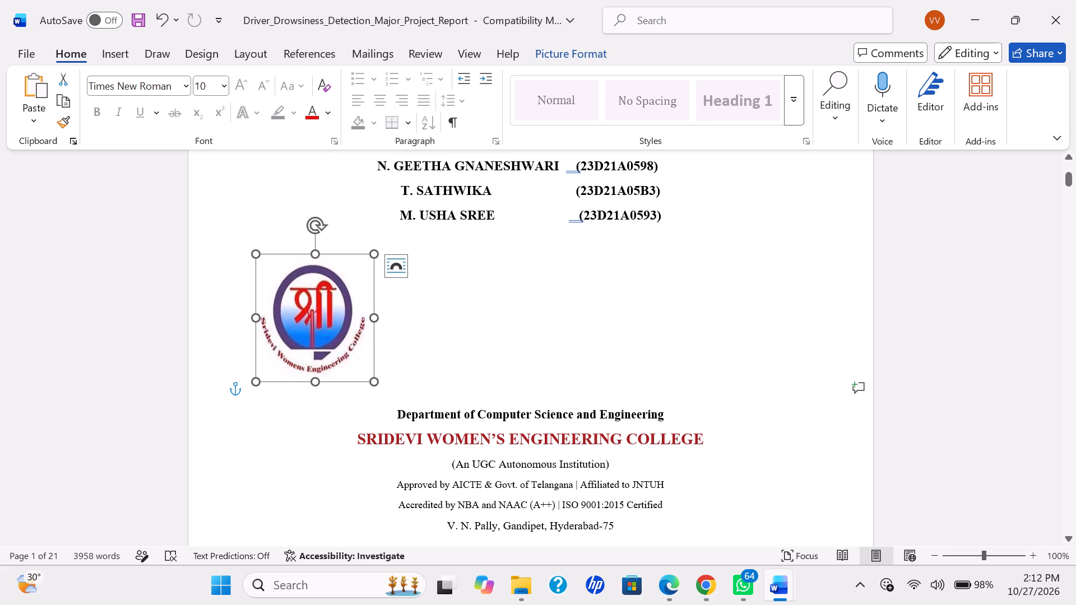
Resize the college logo horizontally from both sides so it sits centred above the department name on the title page.
drag(375, 317, 672, 291)
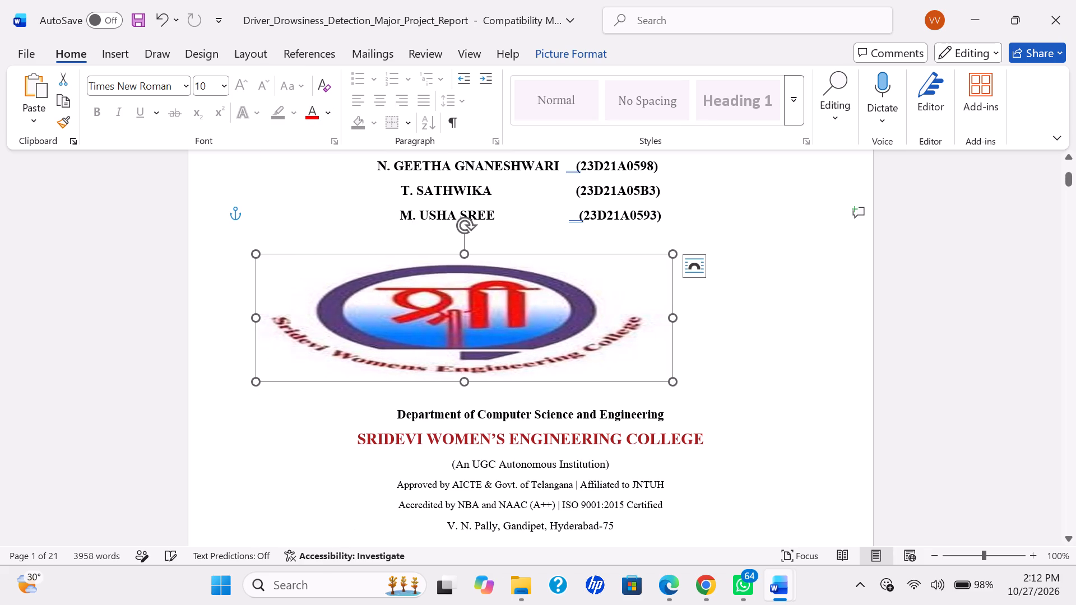
drag(253, 320, 410, 322)
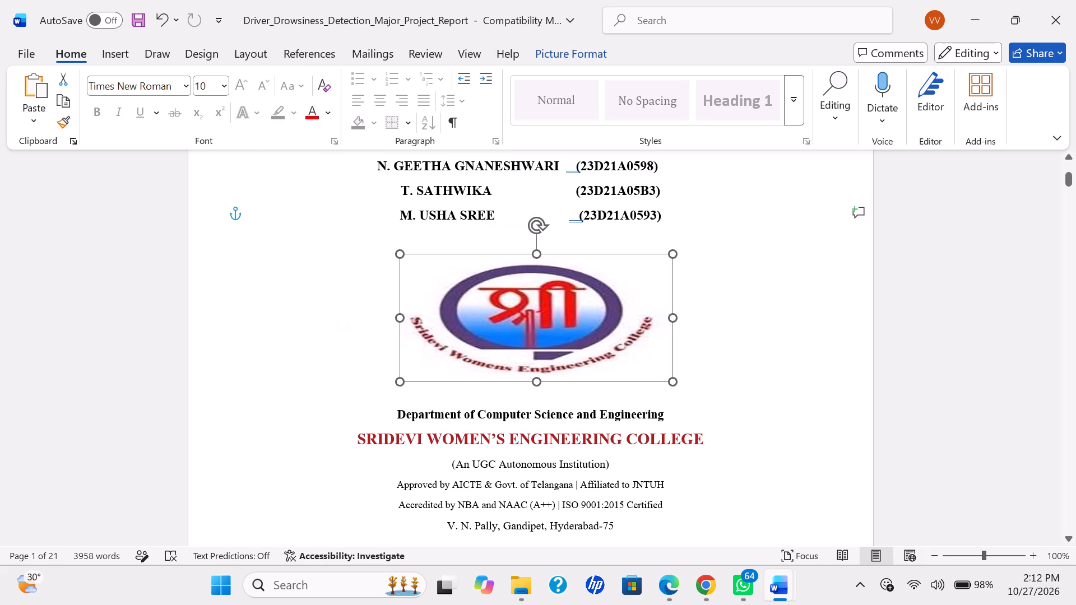
drag(410, 322, 463, 327)
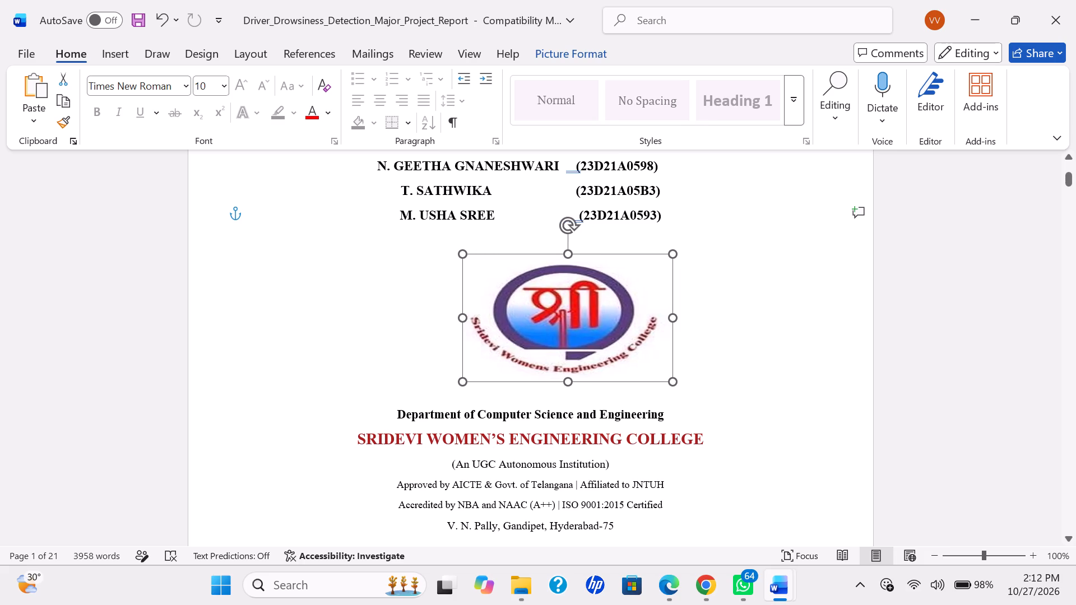
drag(463, 327, 423, 327)
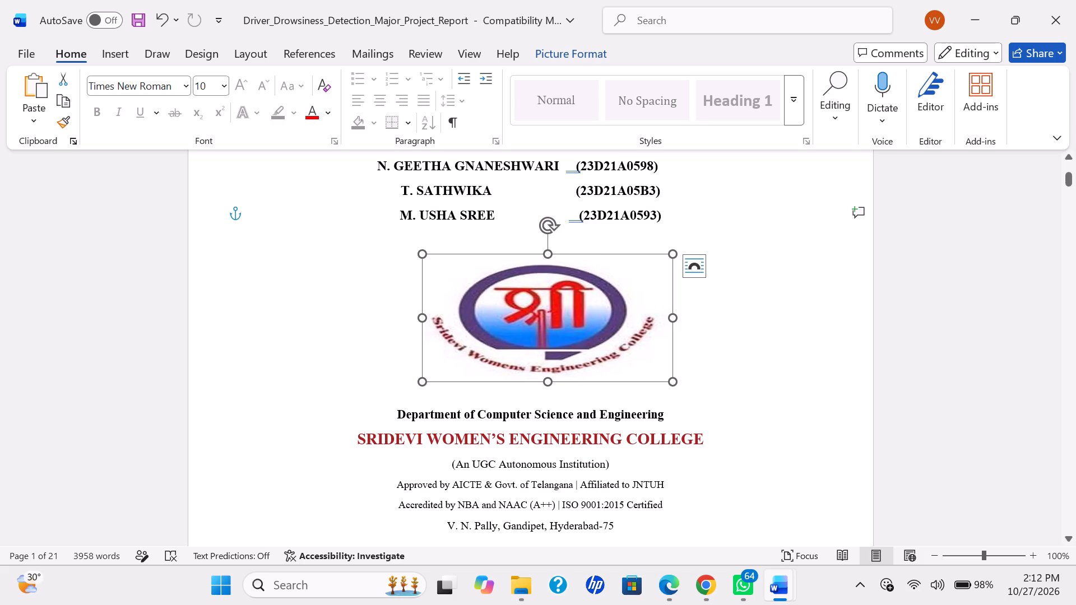
click(680, 315)
click(604, 321)
drag(671, 319, 618, 319)
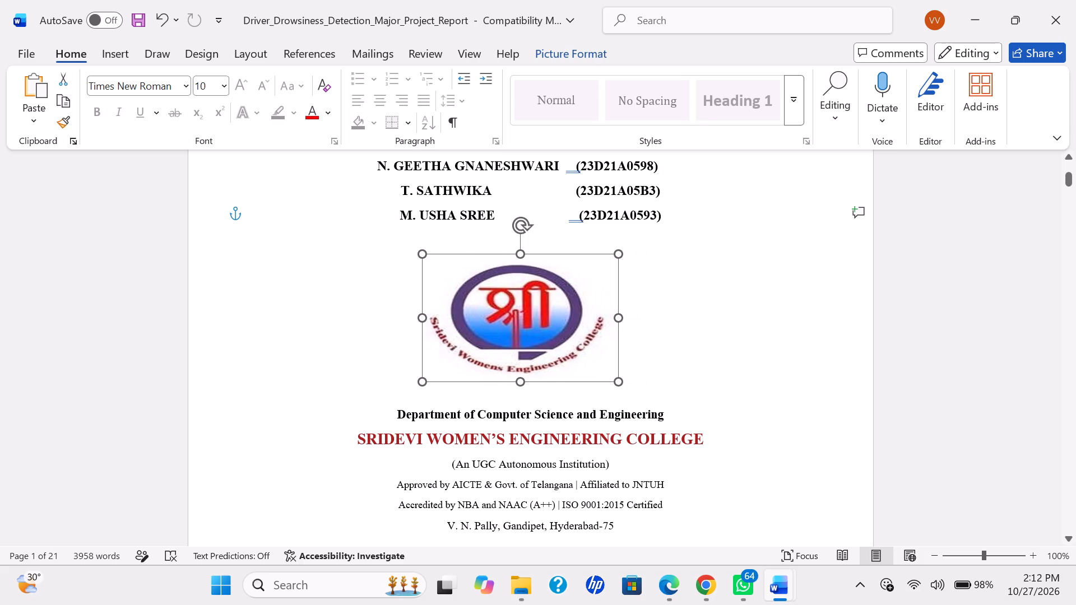
drag(618, 319, 594, 319)
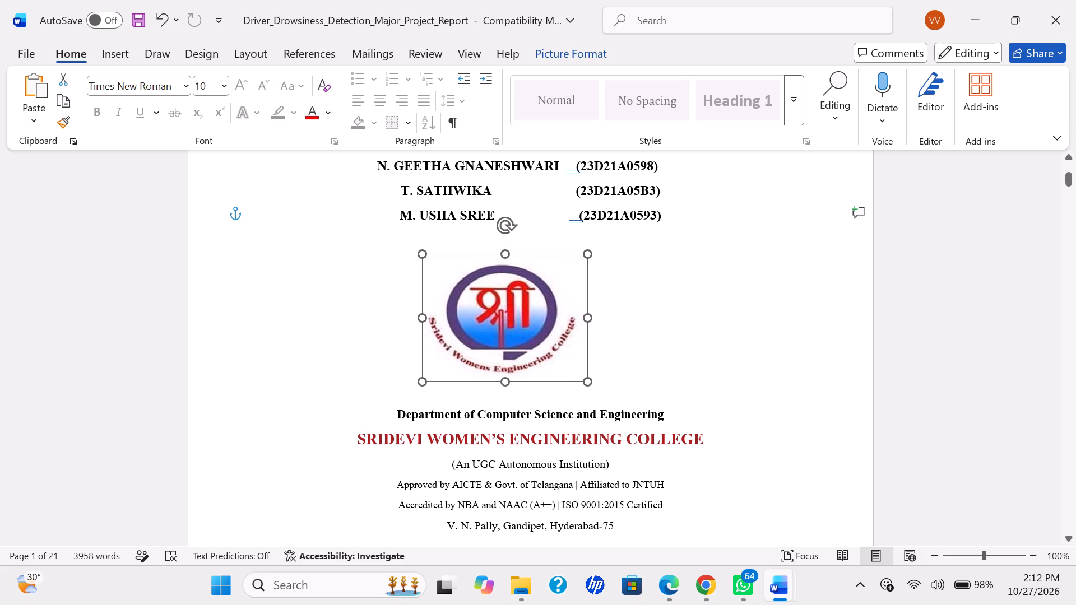
drag(594, 319, 616, 319)
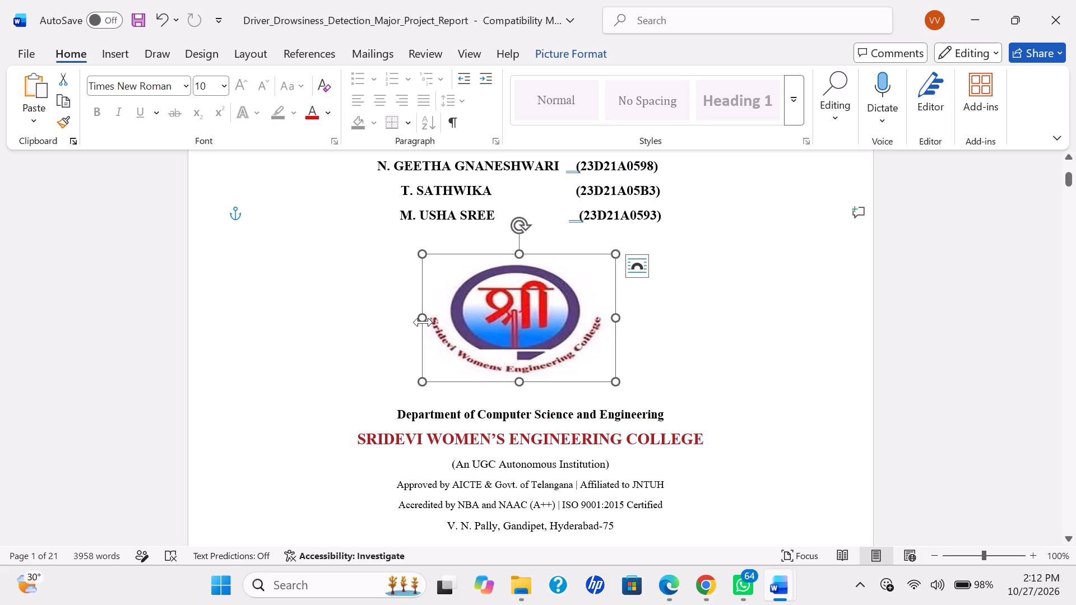
drag(423, 322, 446, 320)
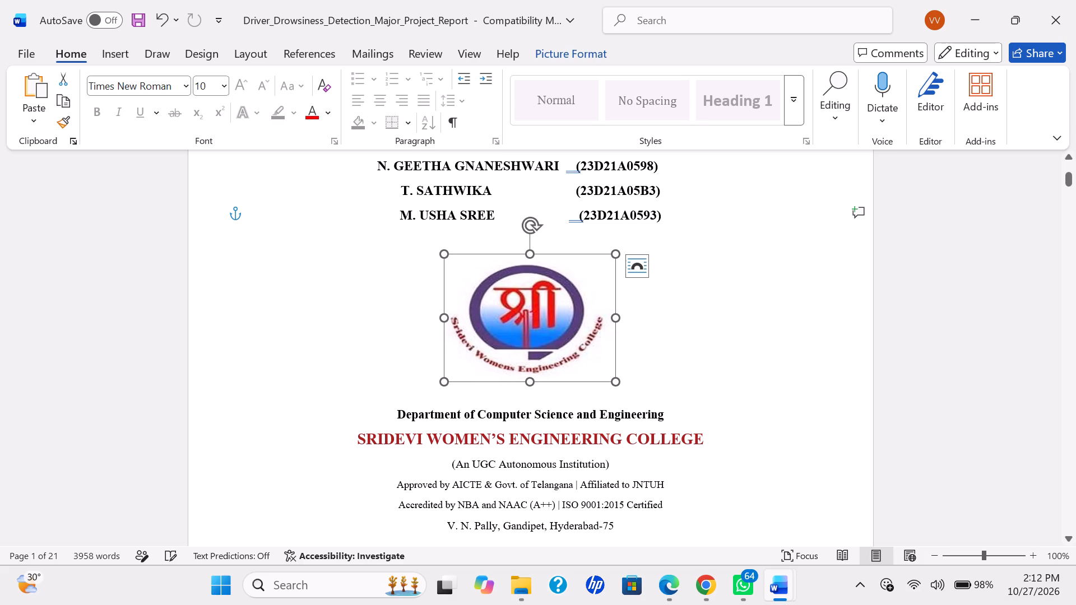
drag(619, 319, 604, 320)
click(654, 322)
Check the title page, switch to the "b19 final document" and examine its front pages from the certificate to the list of figures.
scroll(654, 322, up, 2)
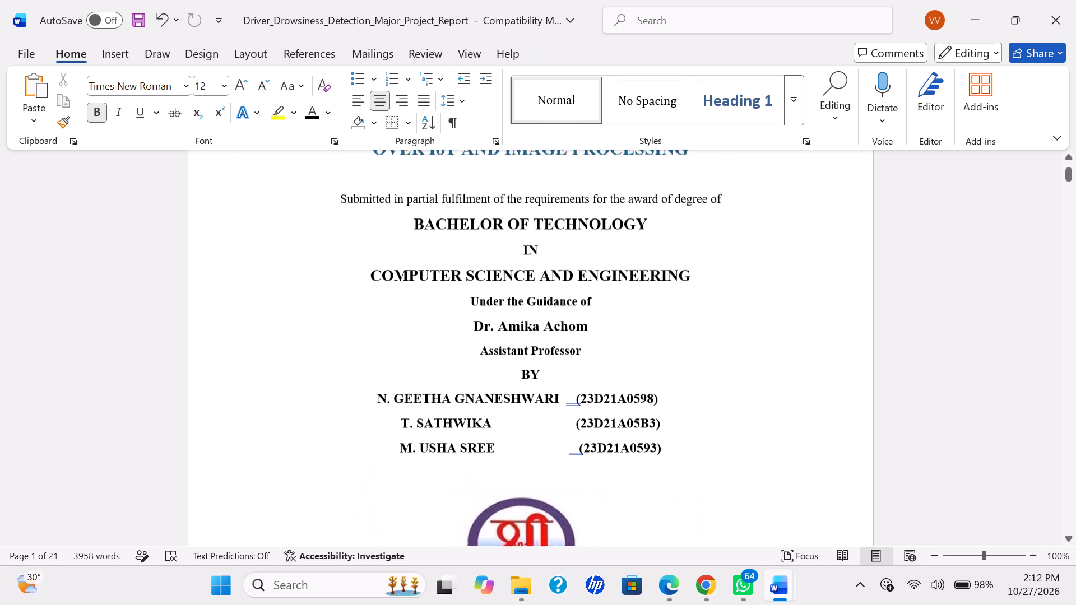
scroll(654, 322, up, 2)
scroll(654, 322, down, 4)
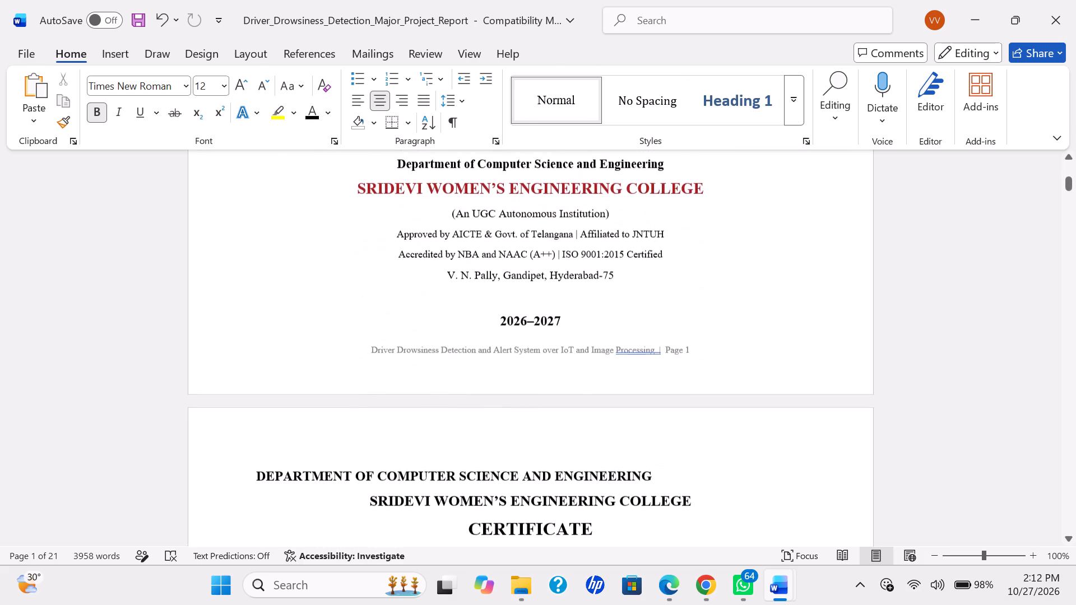
click(578, 163)
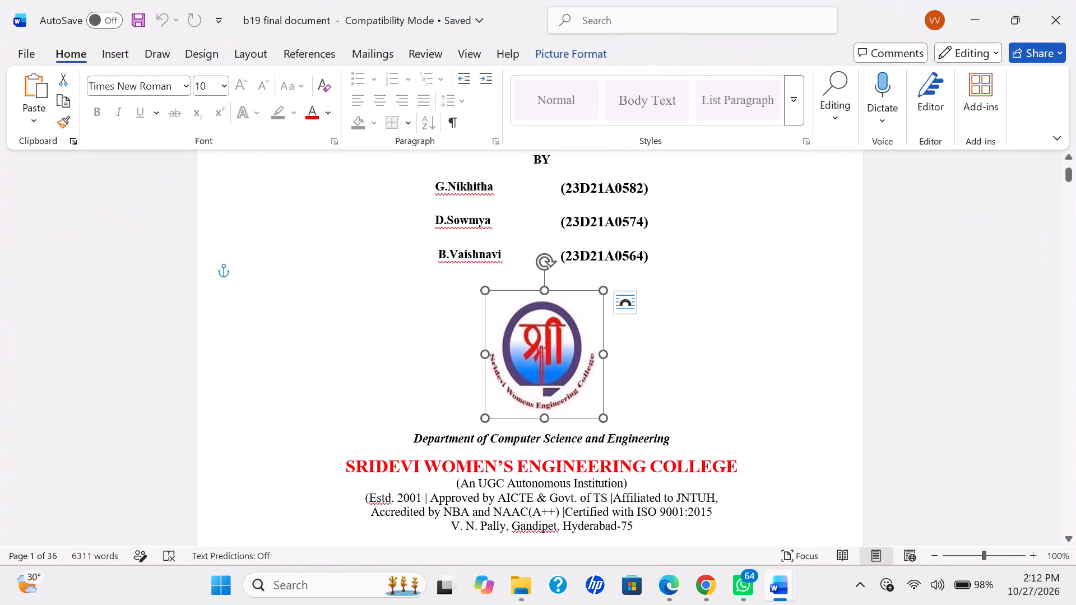
scroll(585, 308, down, 4)
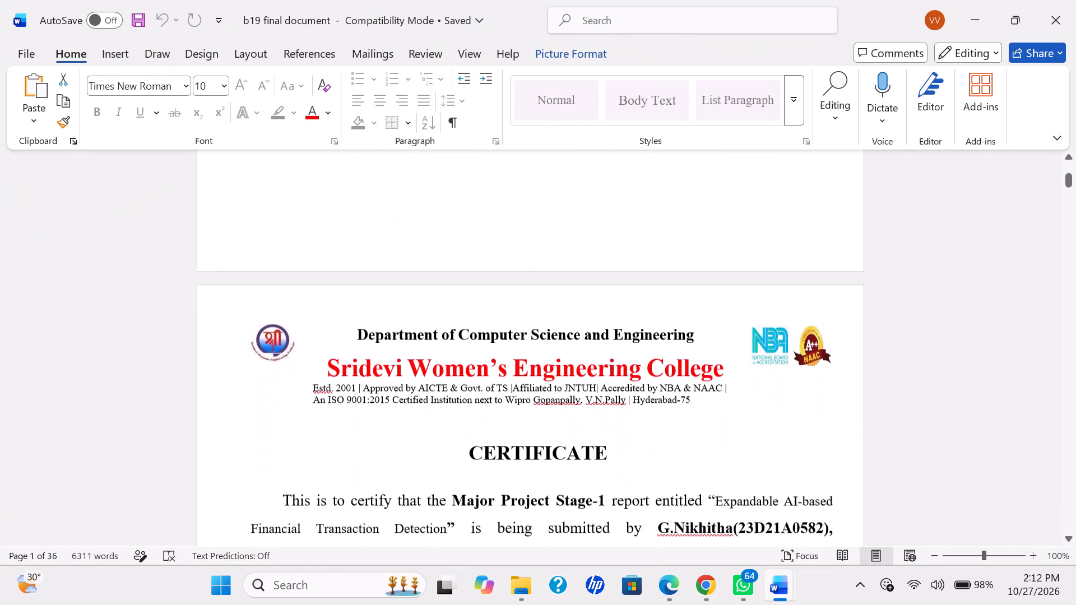
scroll(585, 308, down, 2)
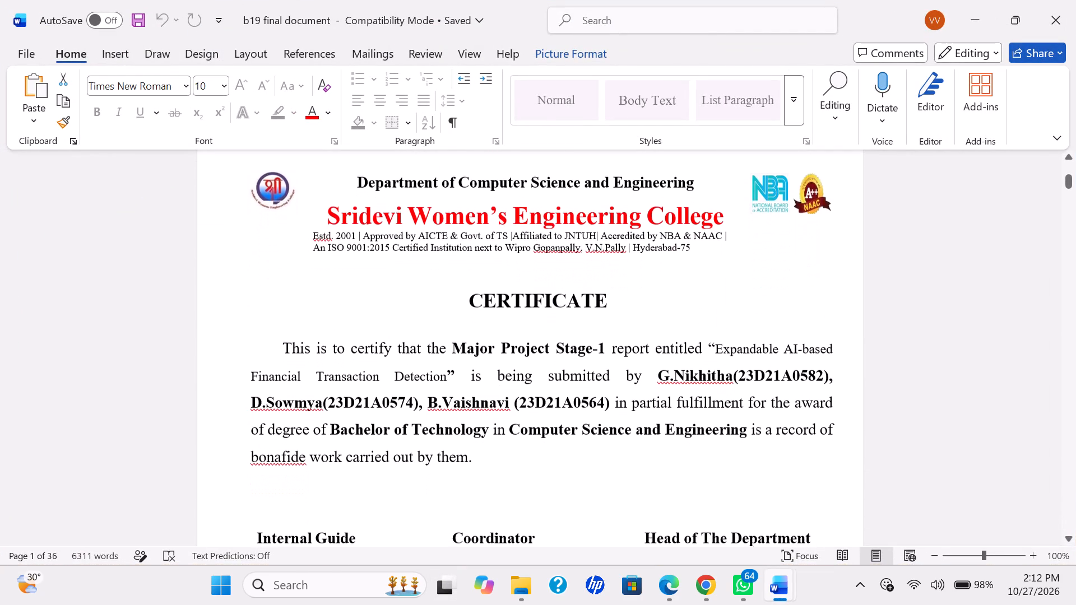
scroll(585, 308, down, 5)
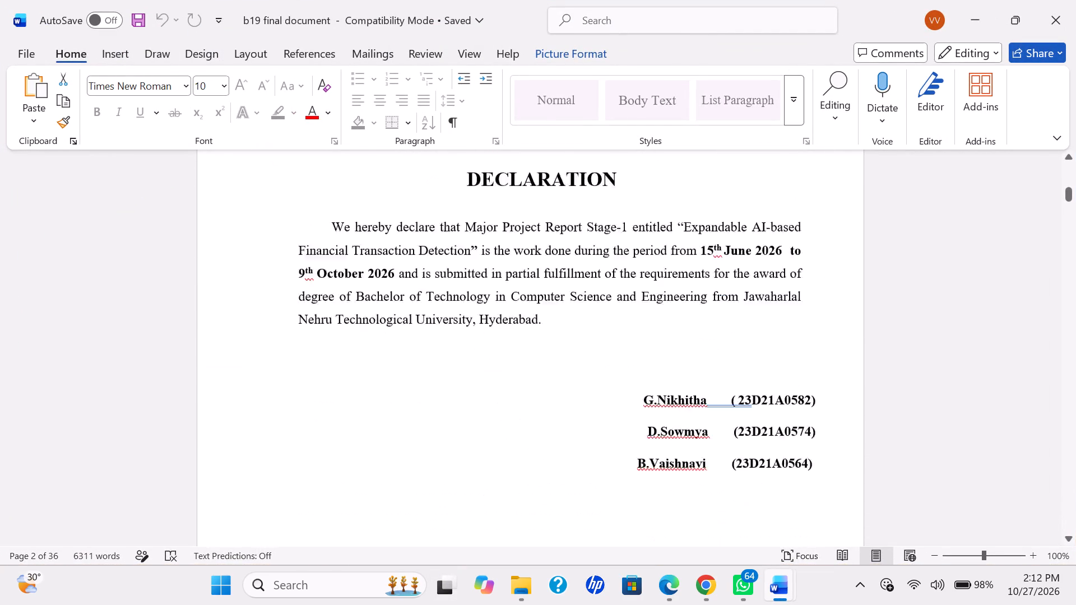
scroll(585, 308, down, 5)
scroll(585, 308, up, 7)
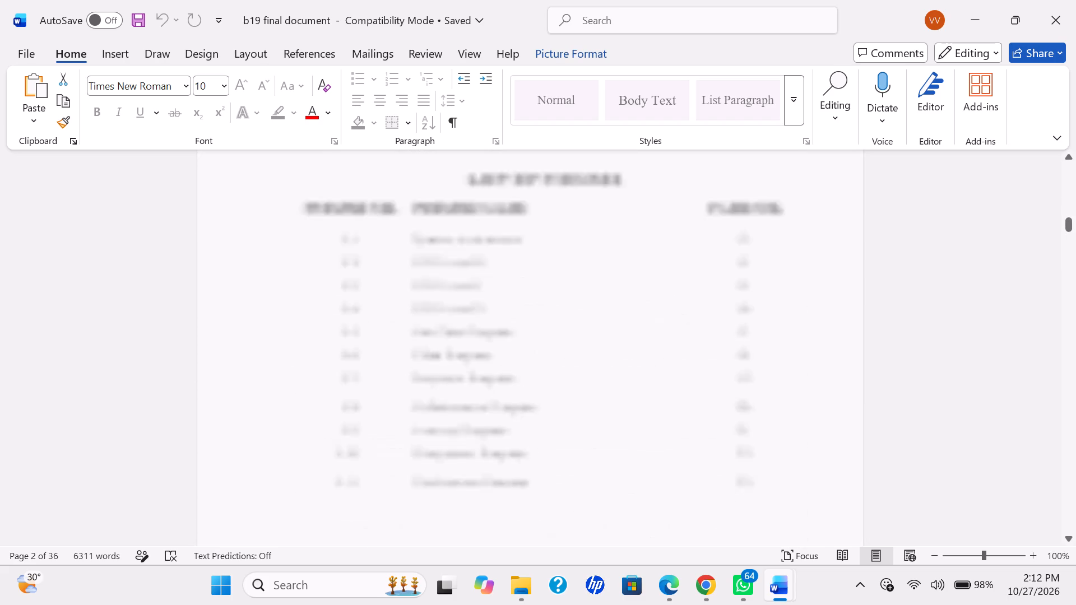
scroll(585, 308, up, 4)
scroll(585, 308, down, 5)
Copy the college logo from the certificate page header in the "b19 final document".
scroll(585, 308, up, 5)
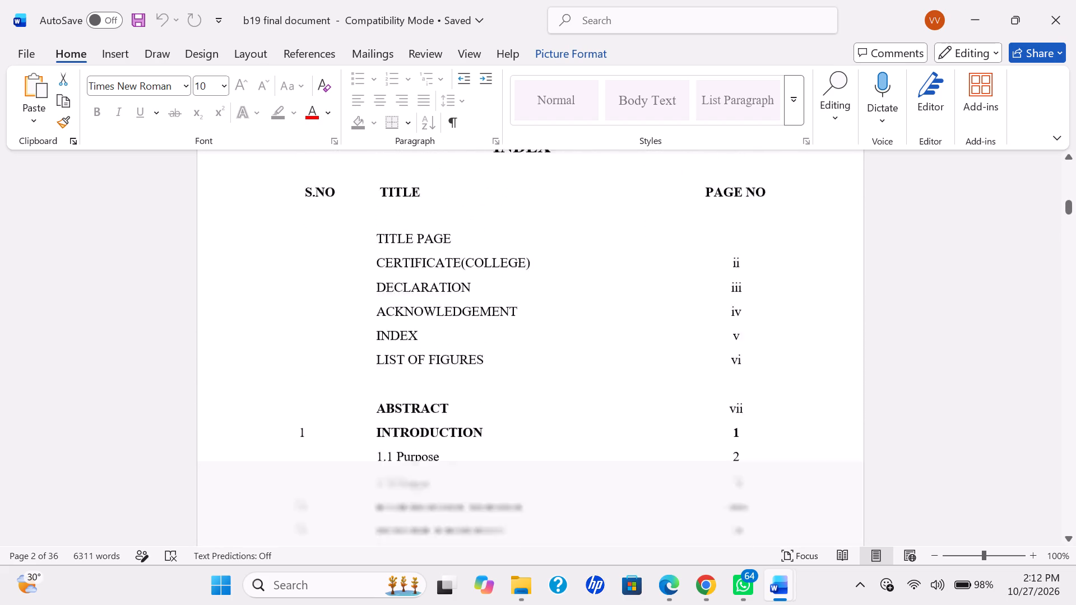
scroll(585, 308, up, 5)
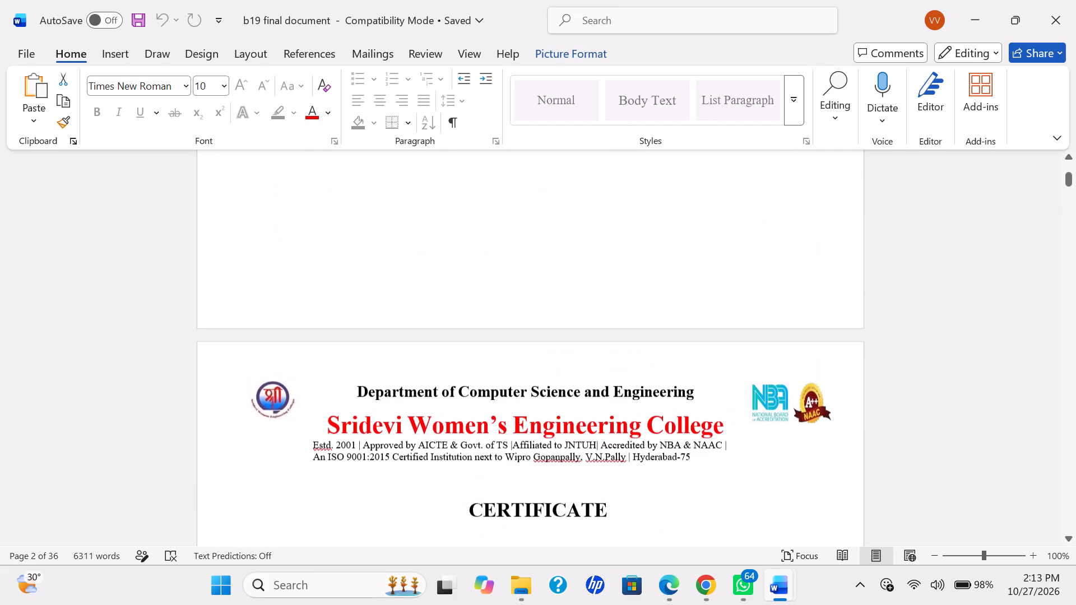
scroll(585, 308, down, 1)
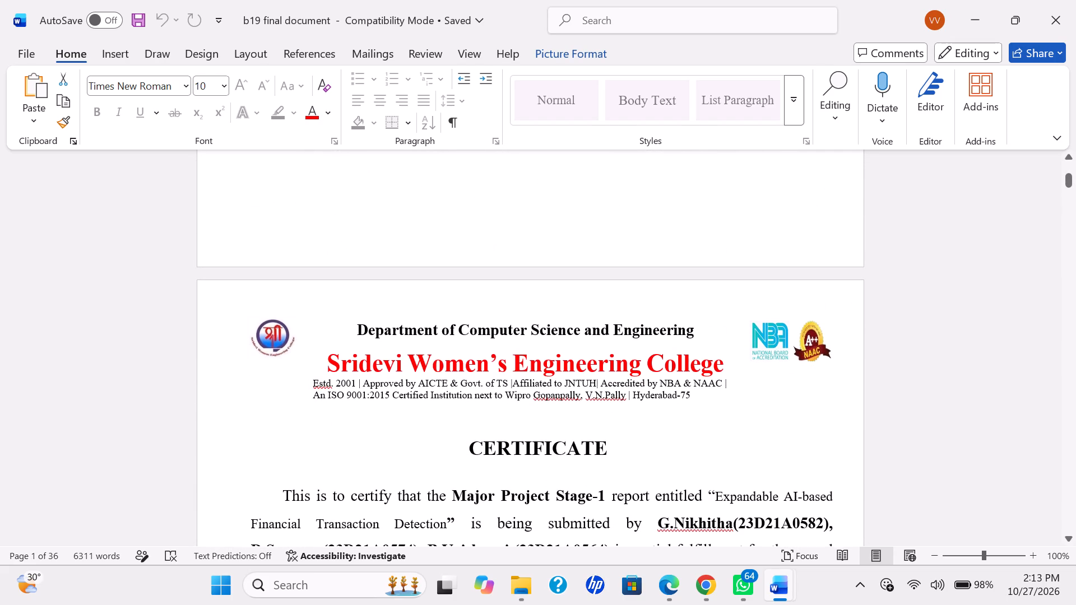
click(271, 339)
right_click(271, 339)
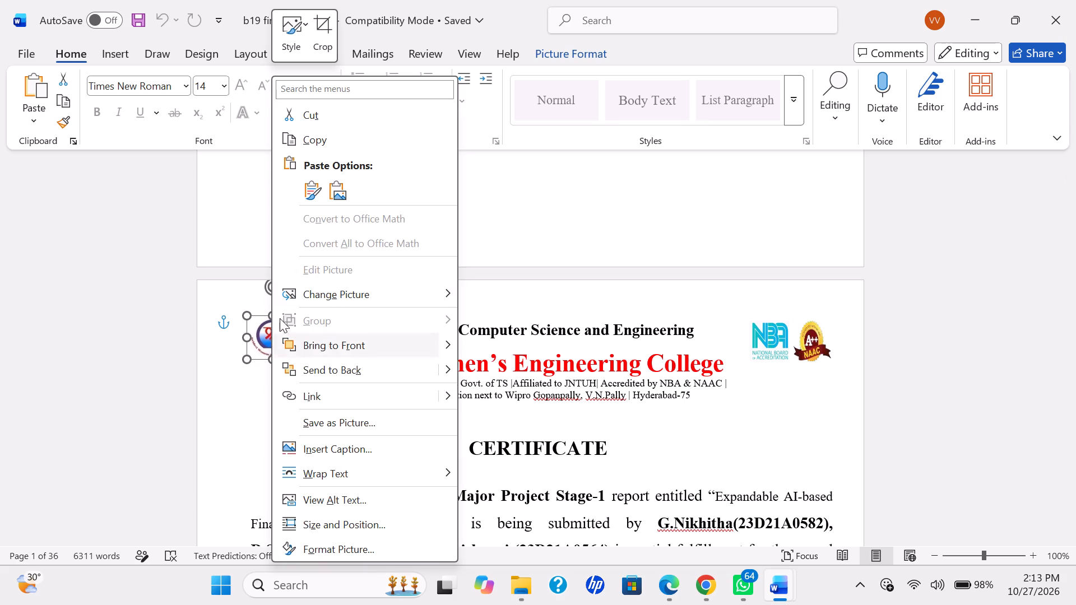
click(328, 133)
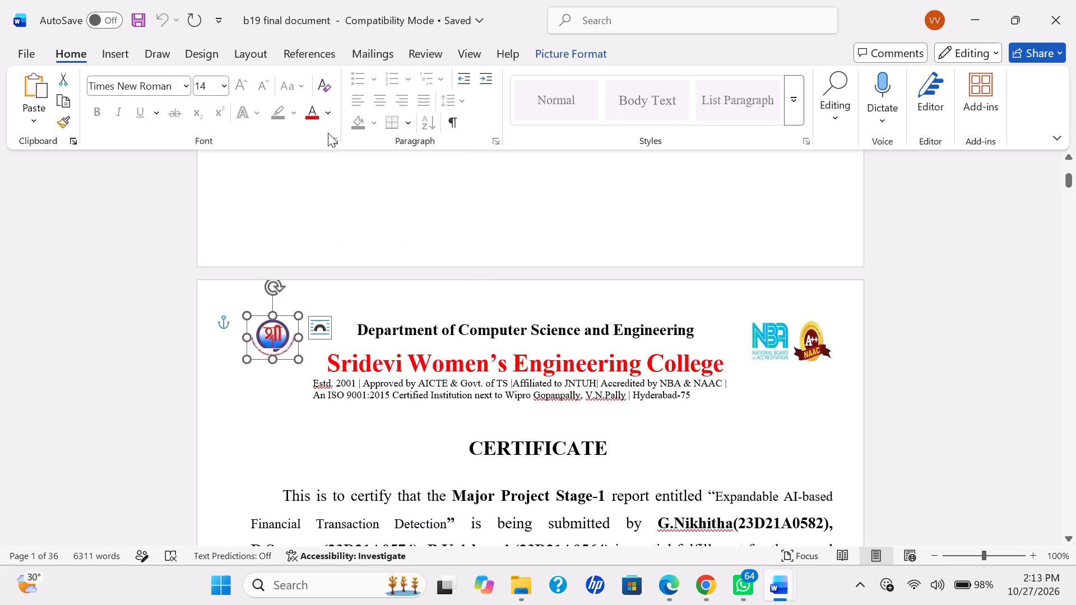
Switch to the Driver Drowsiness Detection report and indent the certificate page's department heading with 21 spaces so it sits roughly above the college name.
click(494, 113)
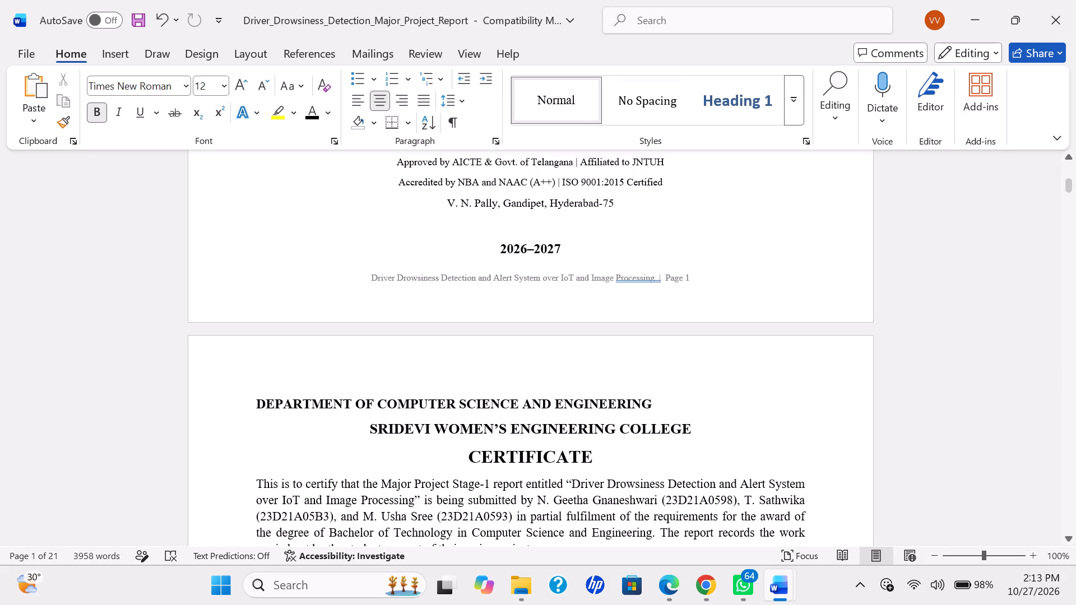
click(256, 406)
key(space)
key(space)
key(space)
key(space)
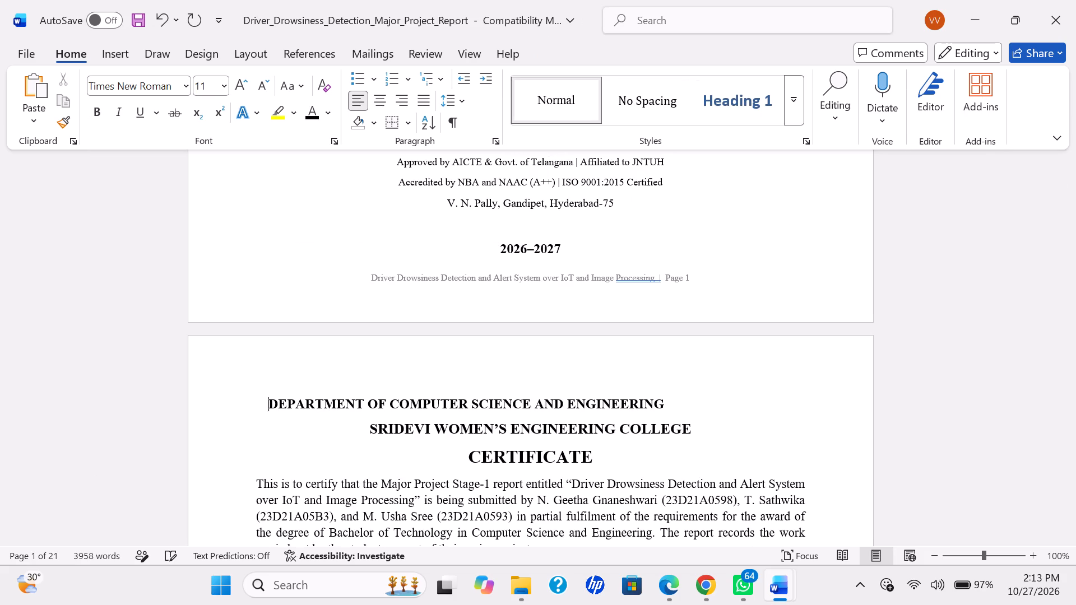
key(space)
key(space)
key(space)
key(space)
key(space)
key(space)
key(space)
key(space)
key(space)
key(space)
key(space)
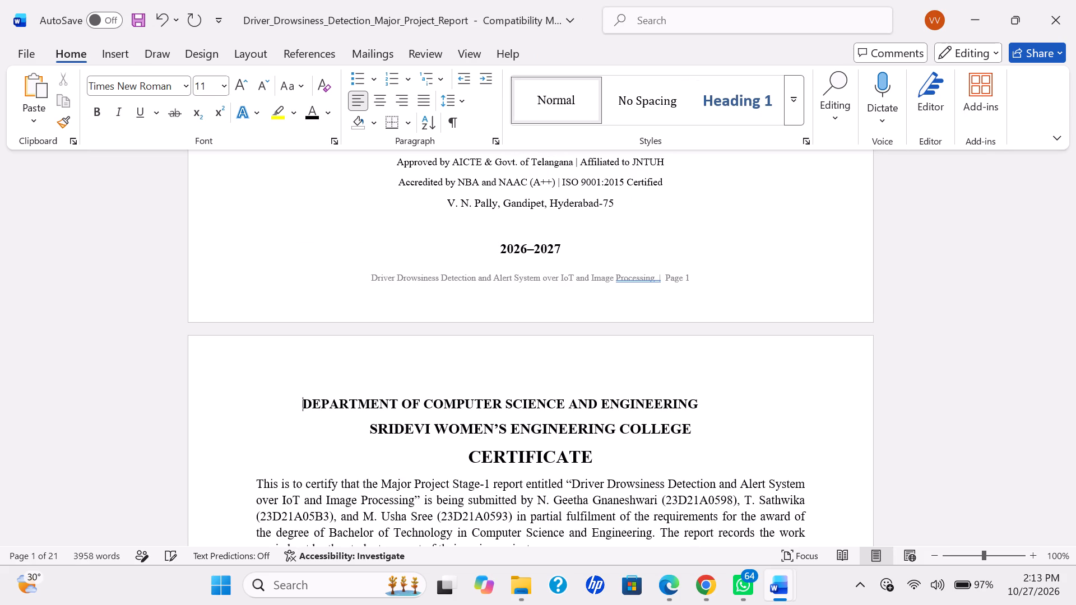
key(space)
key(space)
key(space)
key(space)
key(space)
key(space)
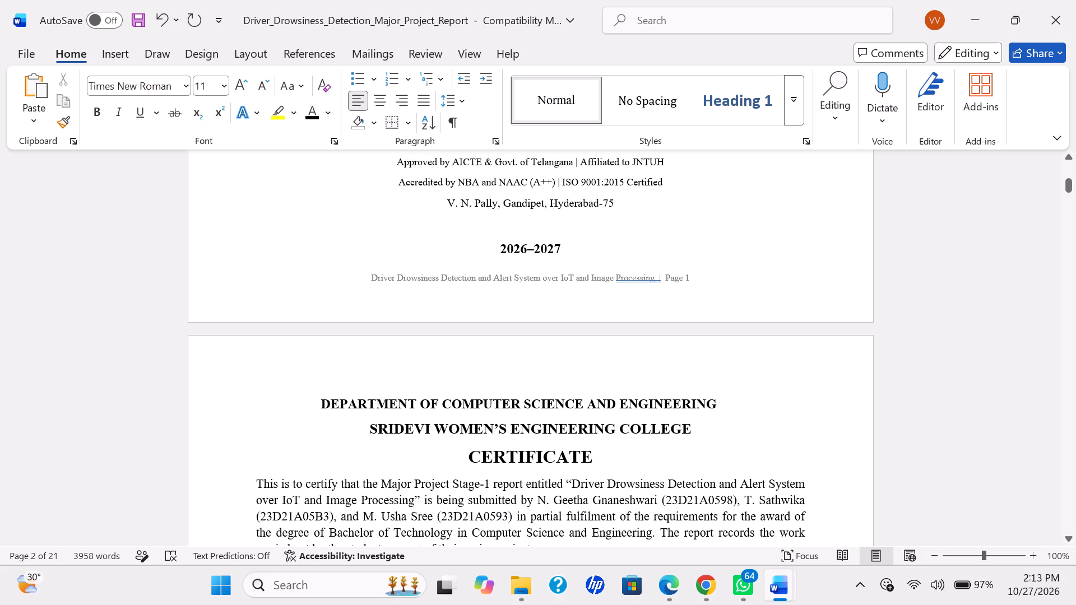
Paste the college logo before the certificate page's department heading and reshape it so it sits in the left margin, clear of the text.
click(231, 328)
click(231, 364)
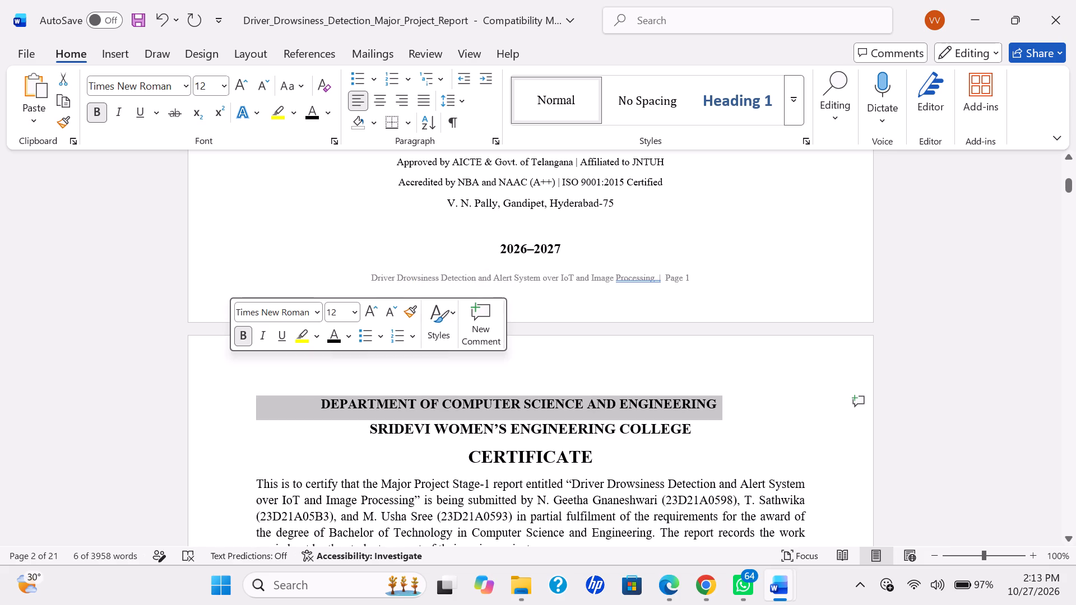
click(304, 392)
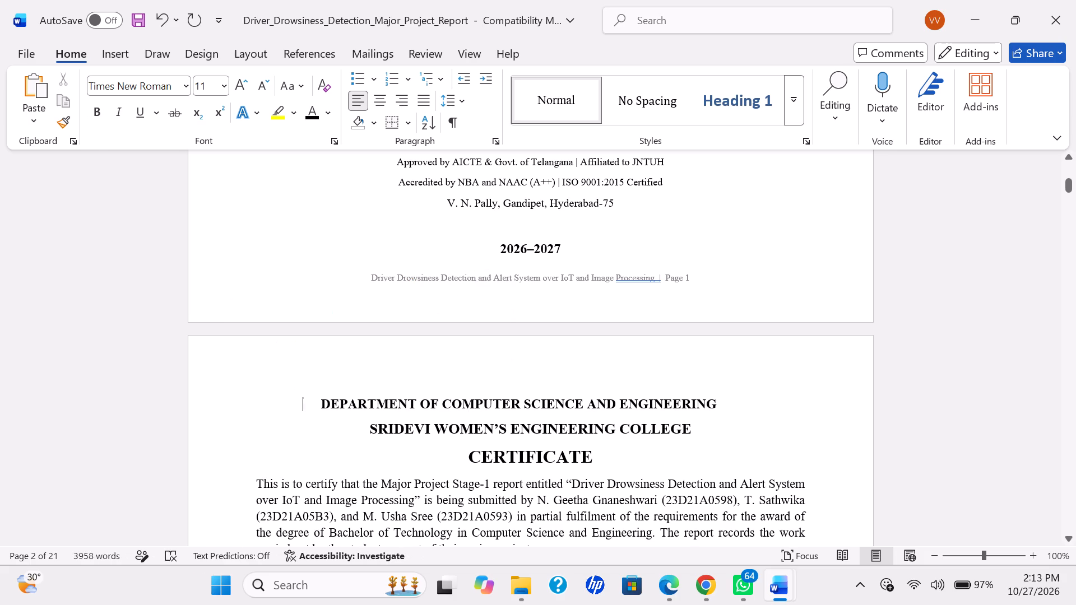
key(ctrl+v)
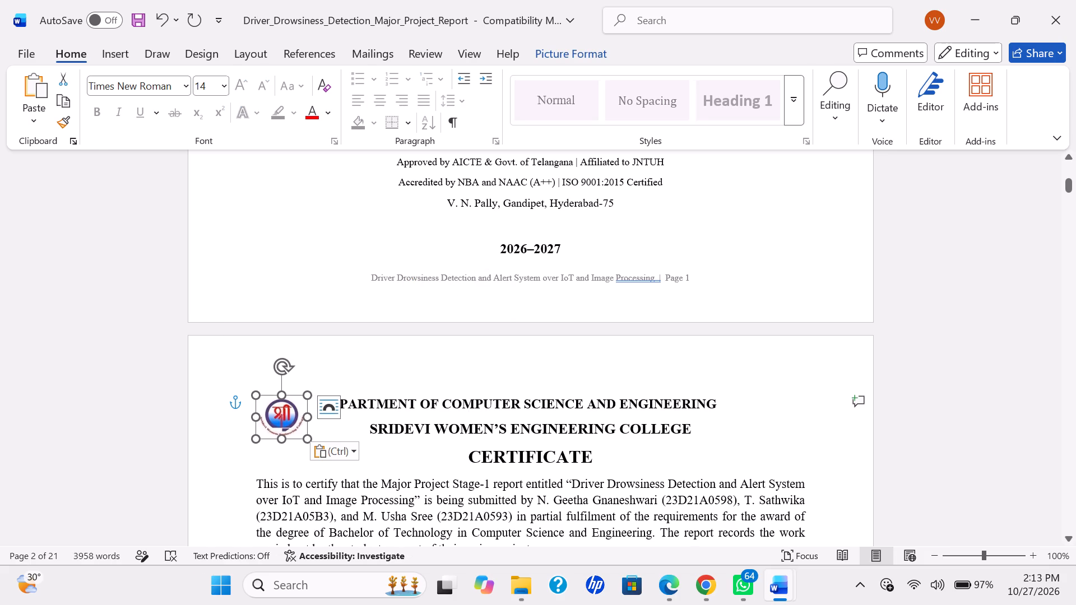
drag(253, 414, 220, 414)
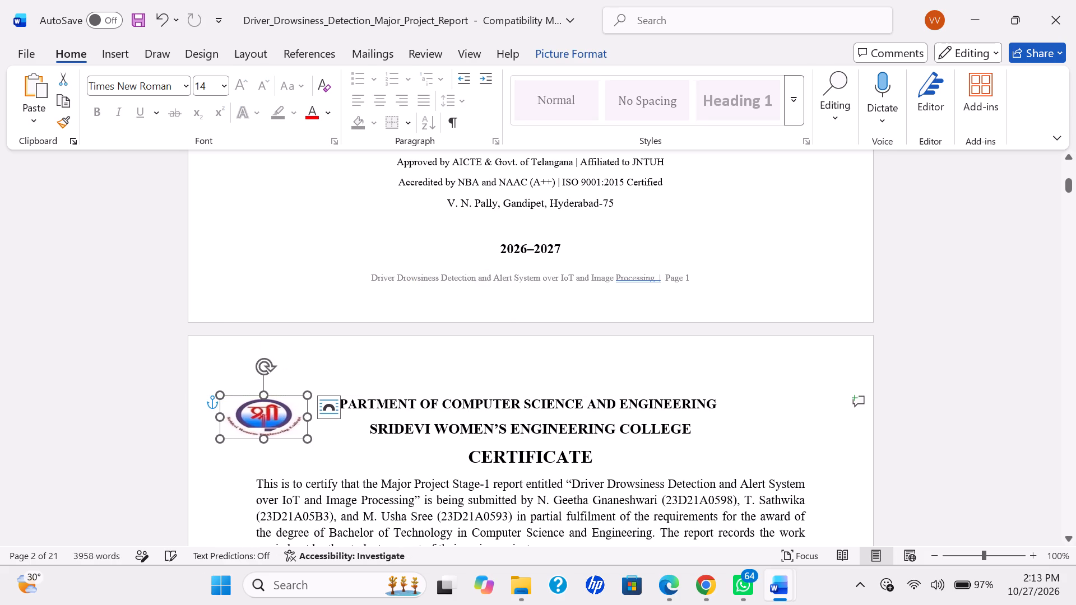
drag(307, 413, 271, 415)
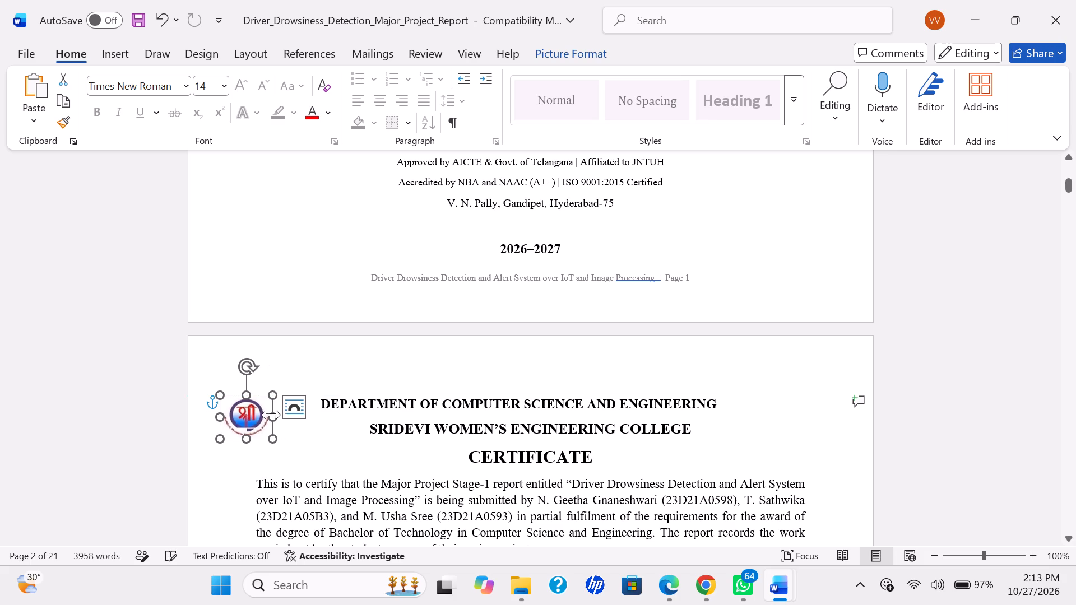
drag(246, 395, 246, 374)
drag(251, 436, 251, 425)
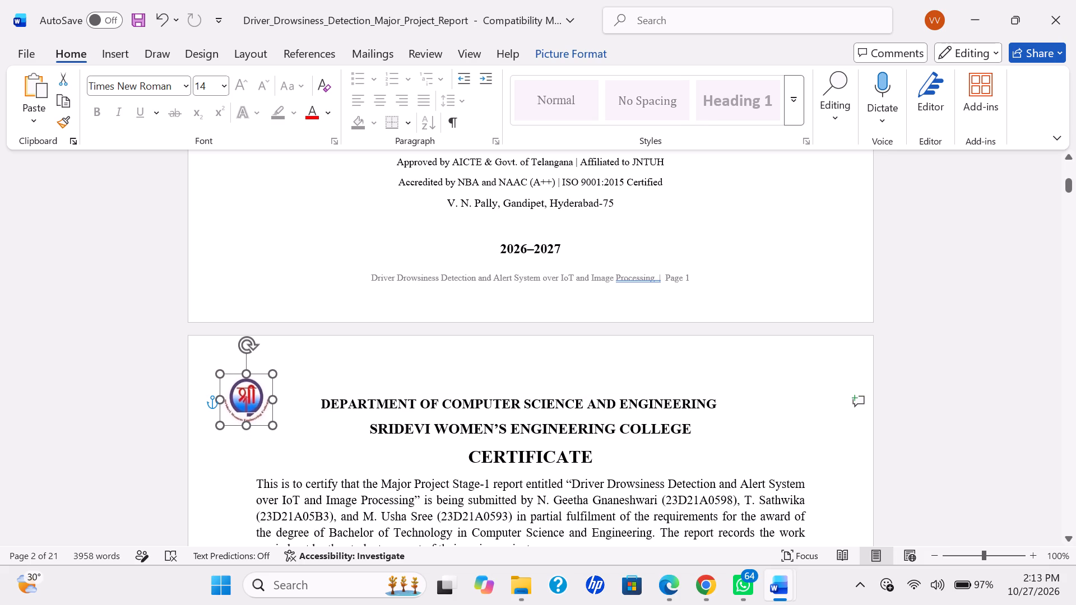
drag(251, 425, 252, 420)
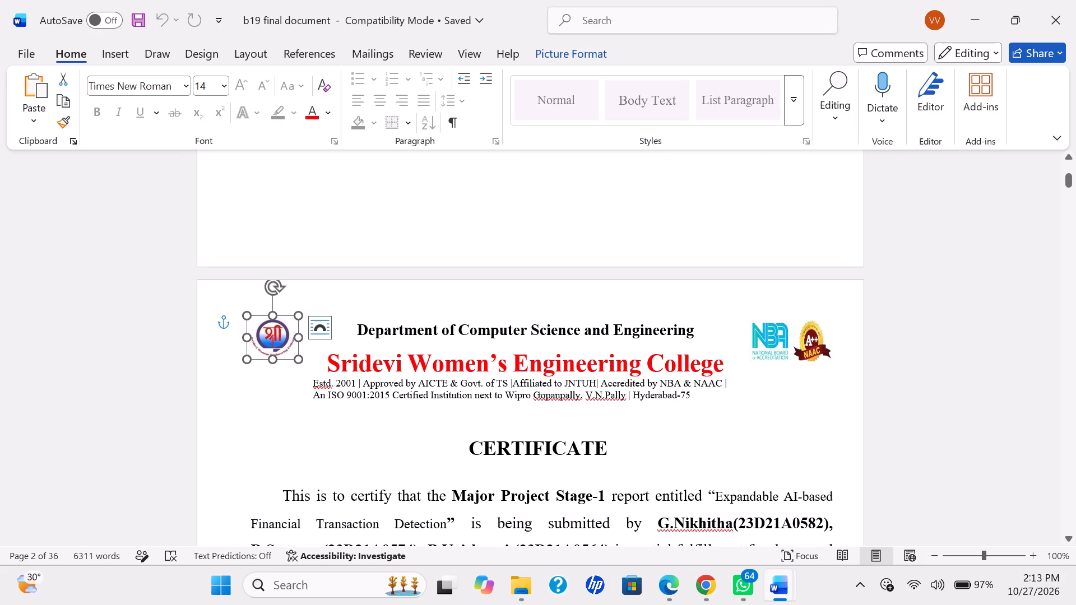
Copy the NBA logo from the certificate page header in the "b19 final document".
click(758, 347)
right_click(758, 347)
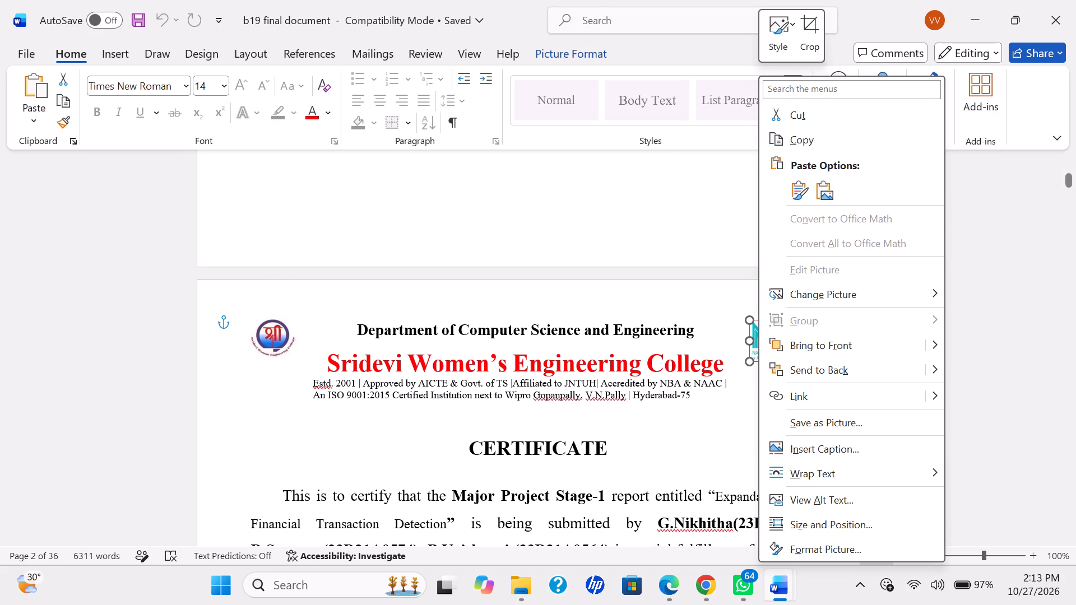
click(805, 138)
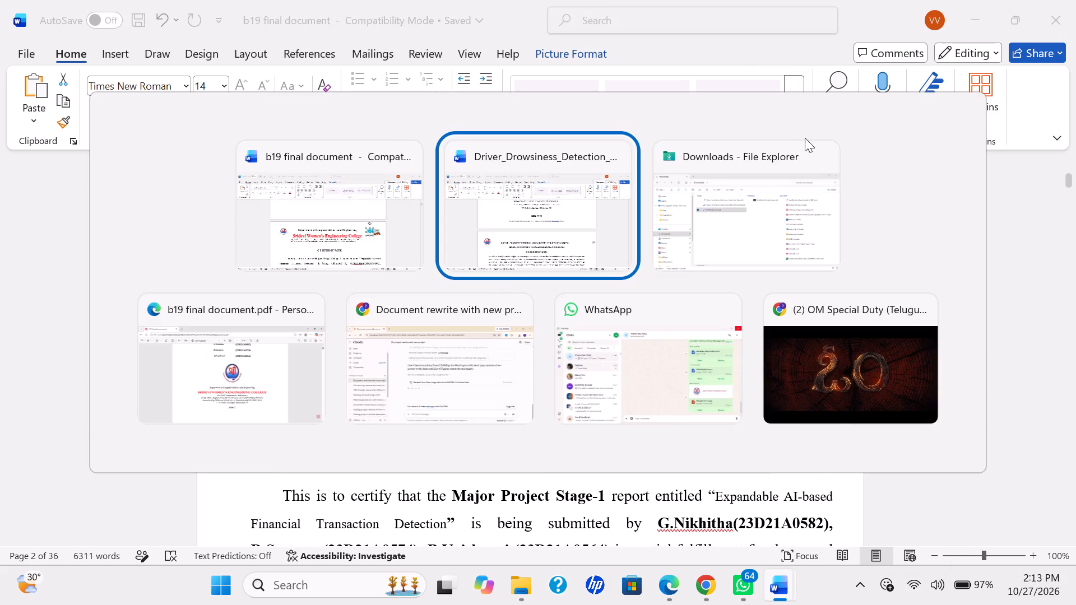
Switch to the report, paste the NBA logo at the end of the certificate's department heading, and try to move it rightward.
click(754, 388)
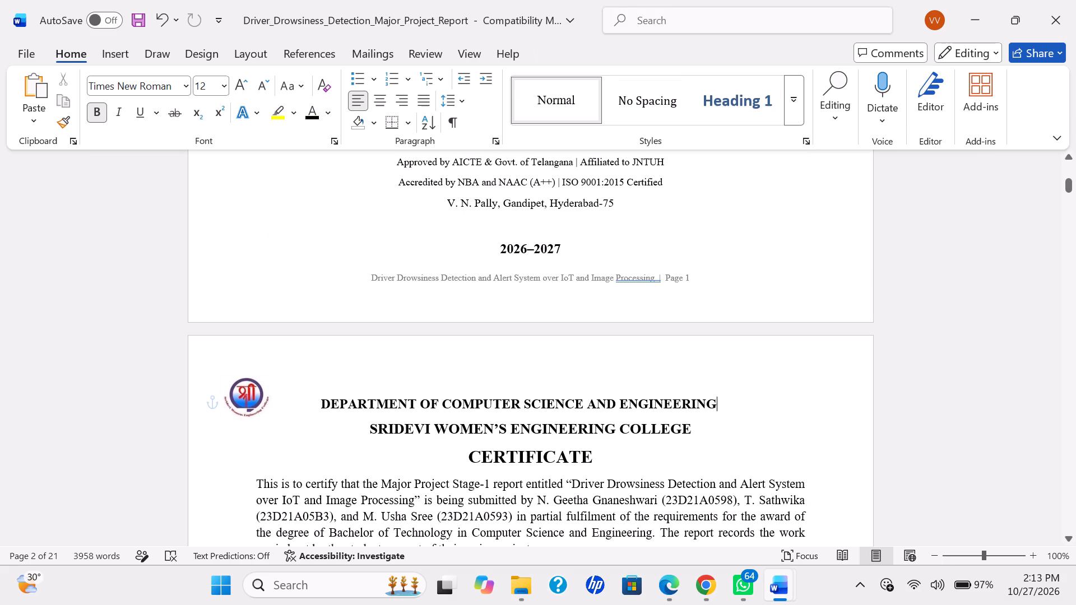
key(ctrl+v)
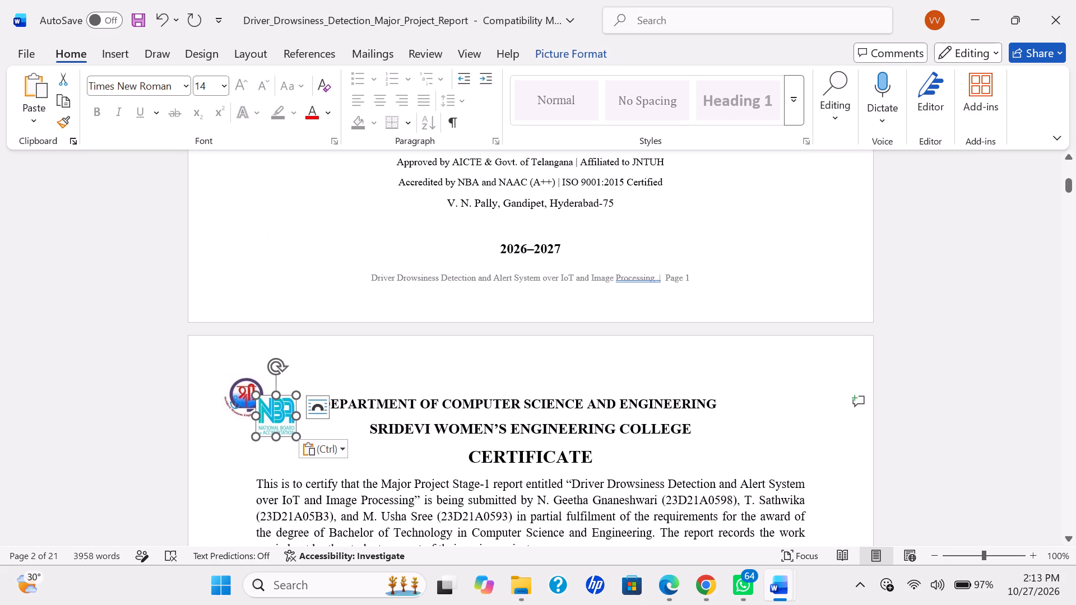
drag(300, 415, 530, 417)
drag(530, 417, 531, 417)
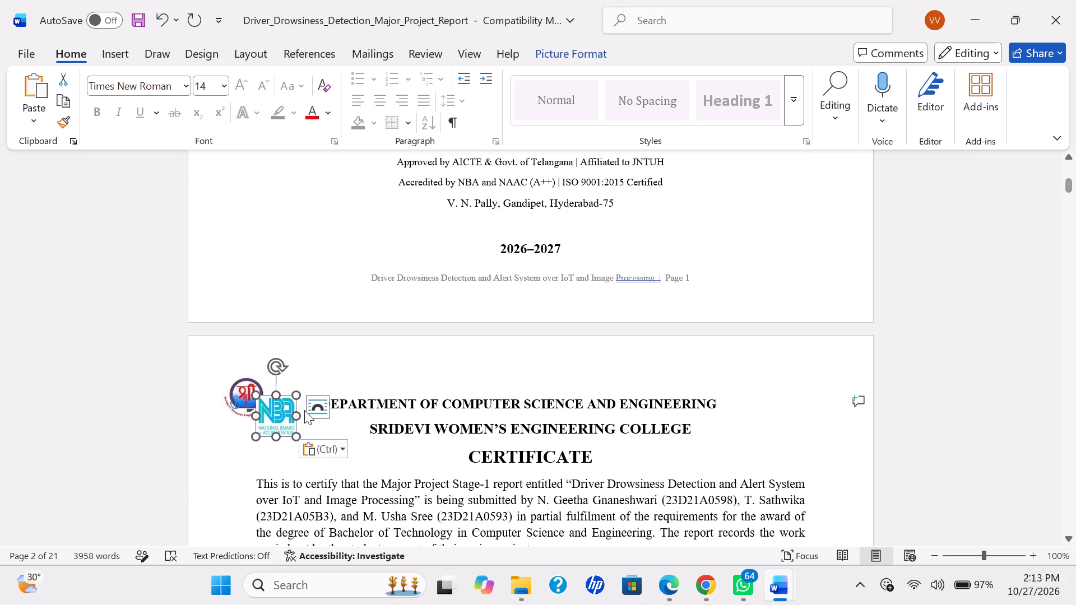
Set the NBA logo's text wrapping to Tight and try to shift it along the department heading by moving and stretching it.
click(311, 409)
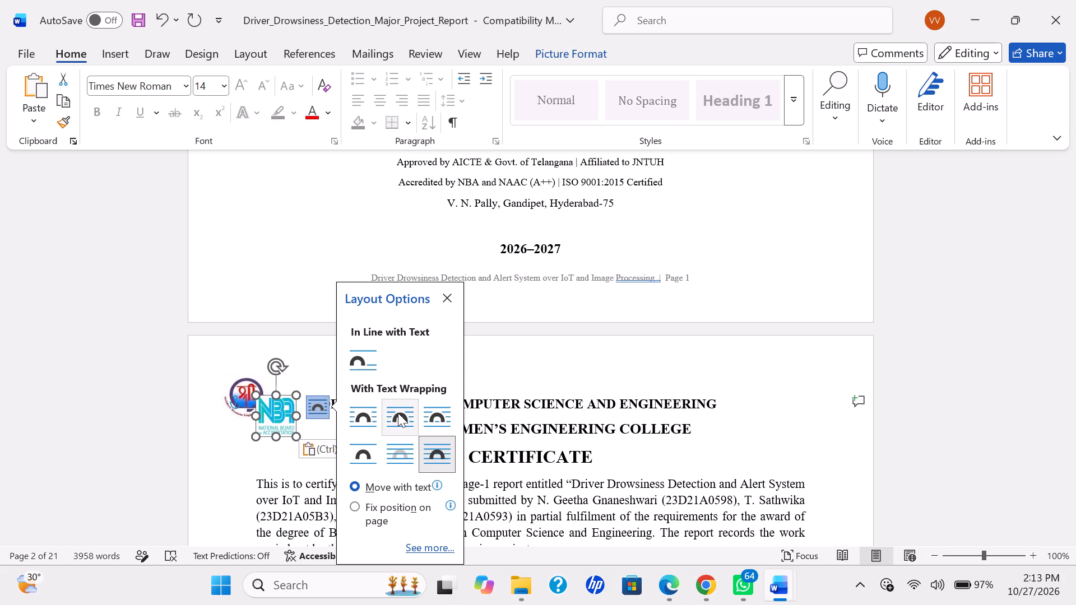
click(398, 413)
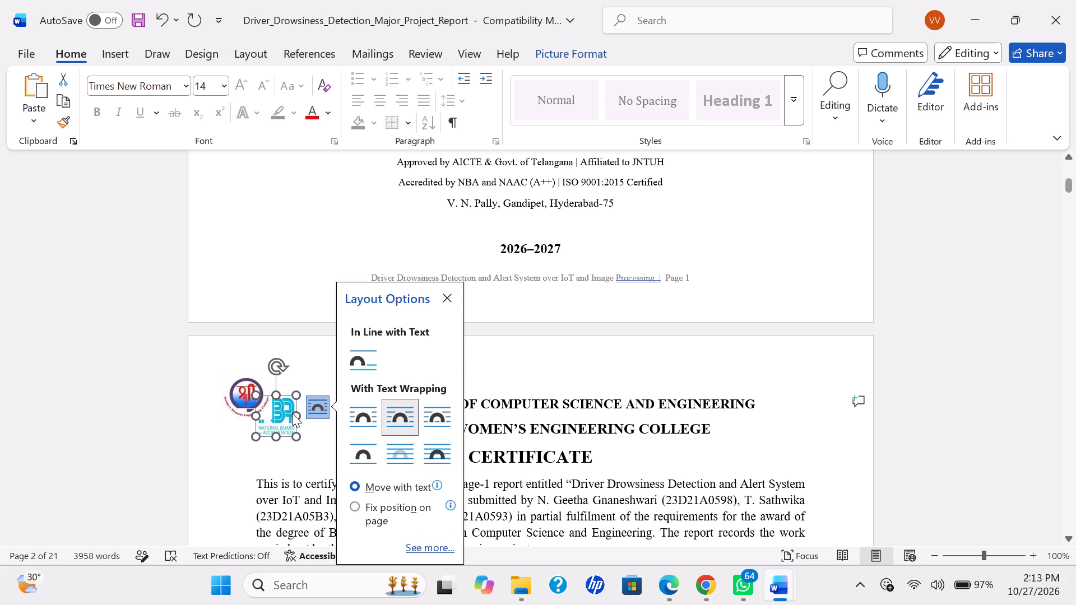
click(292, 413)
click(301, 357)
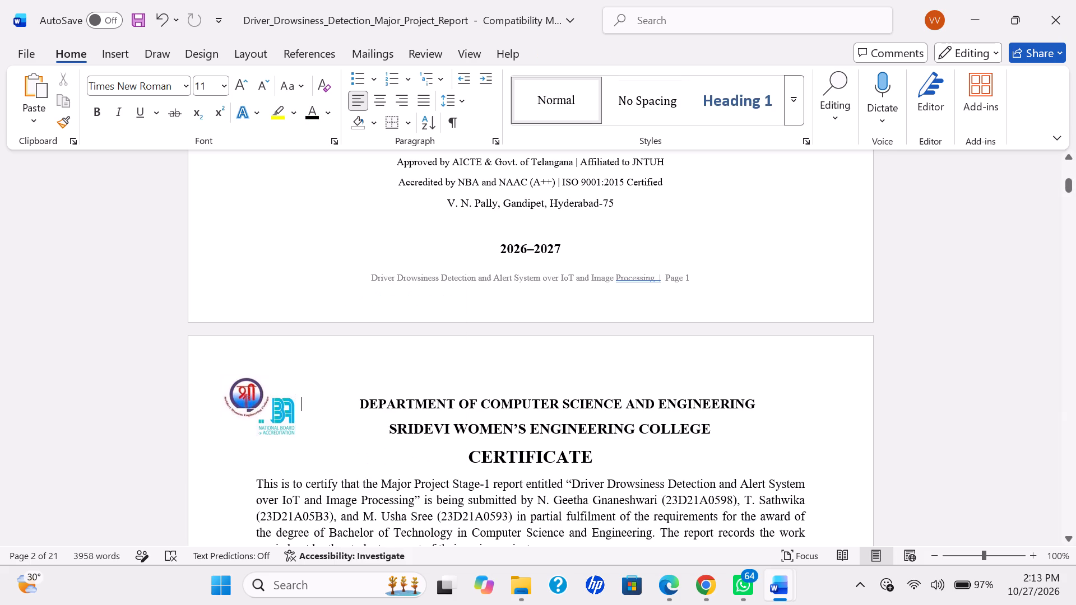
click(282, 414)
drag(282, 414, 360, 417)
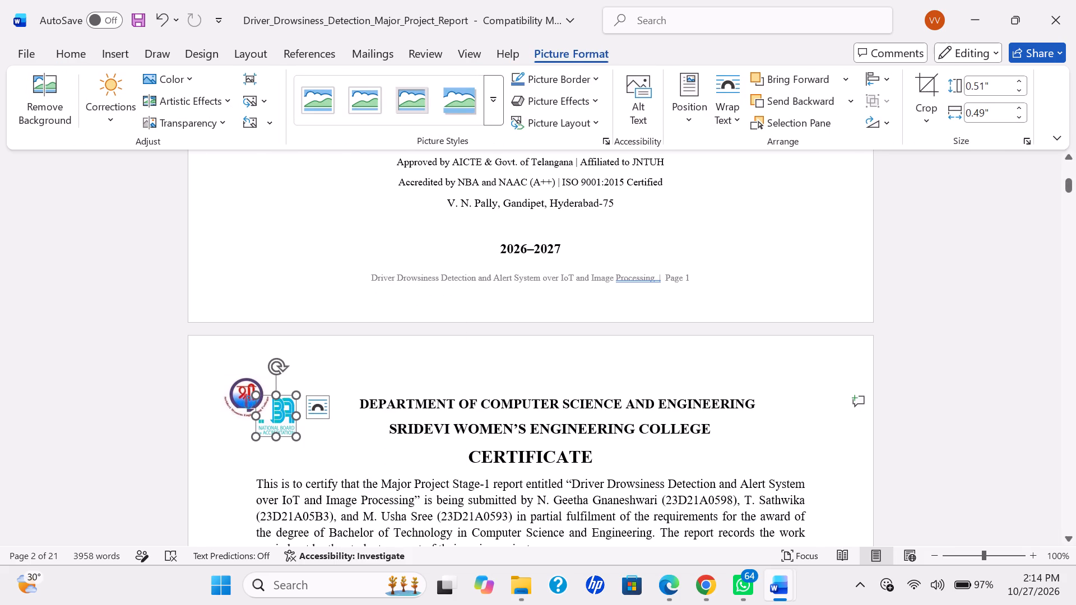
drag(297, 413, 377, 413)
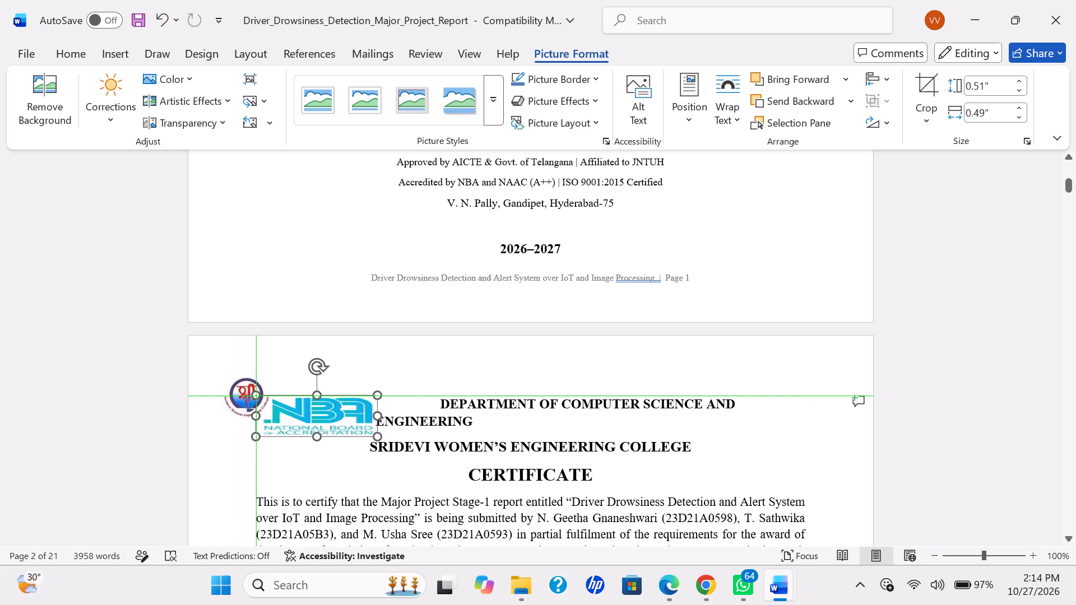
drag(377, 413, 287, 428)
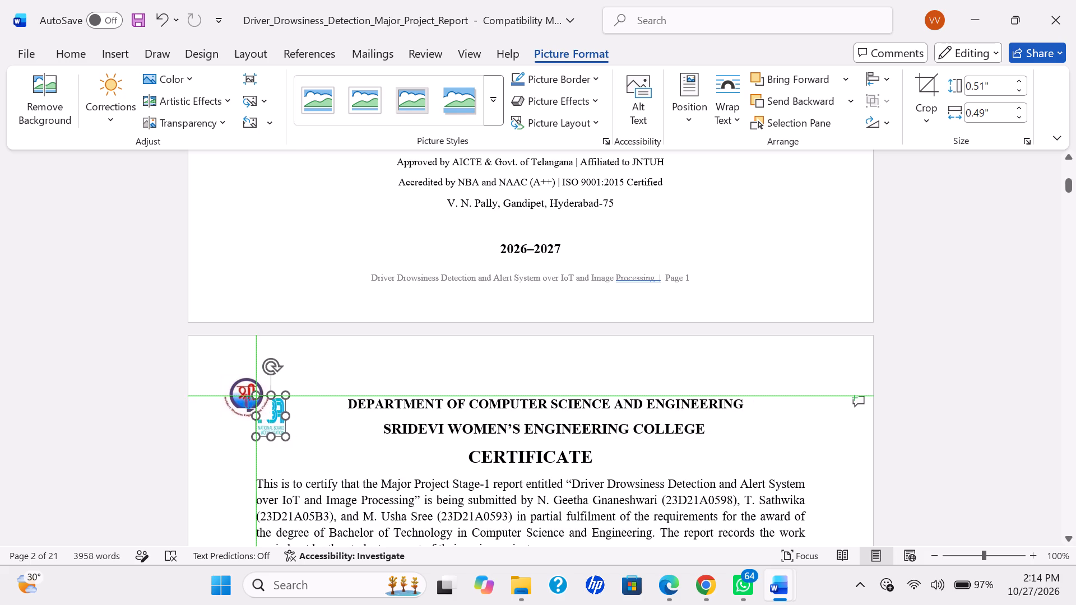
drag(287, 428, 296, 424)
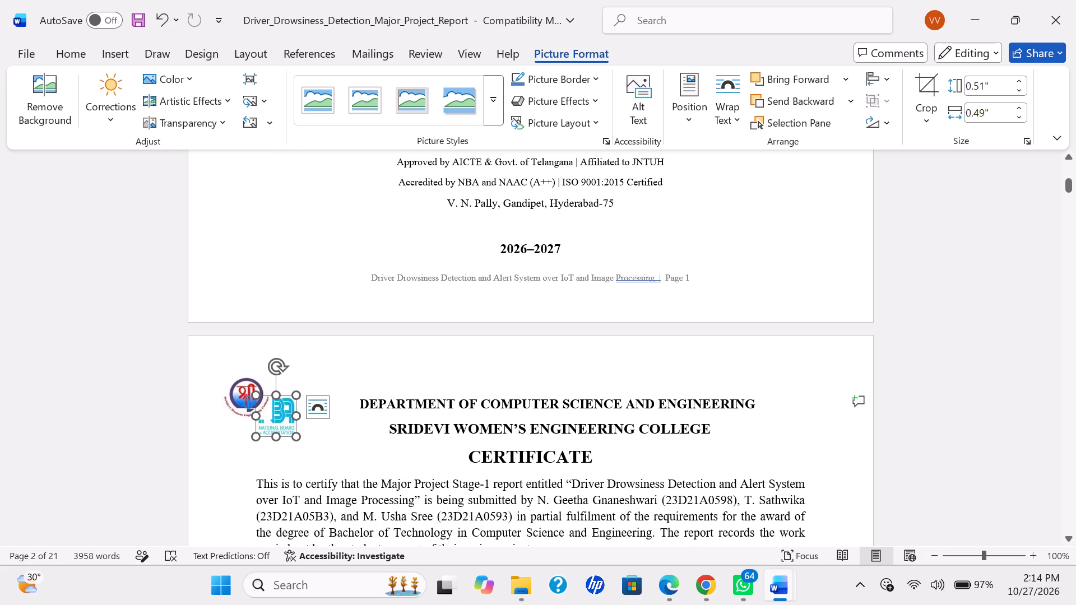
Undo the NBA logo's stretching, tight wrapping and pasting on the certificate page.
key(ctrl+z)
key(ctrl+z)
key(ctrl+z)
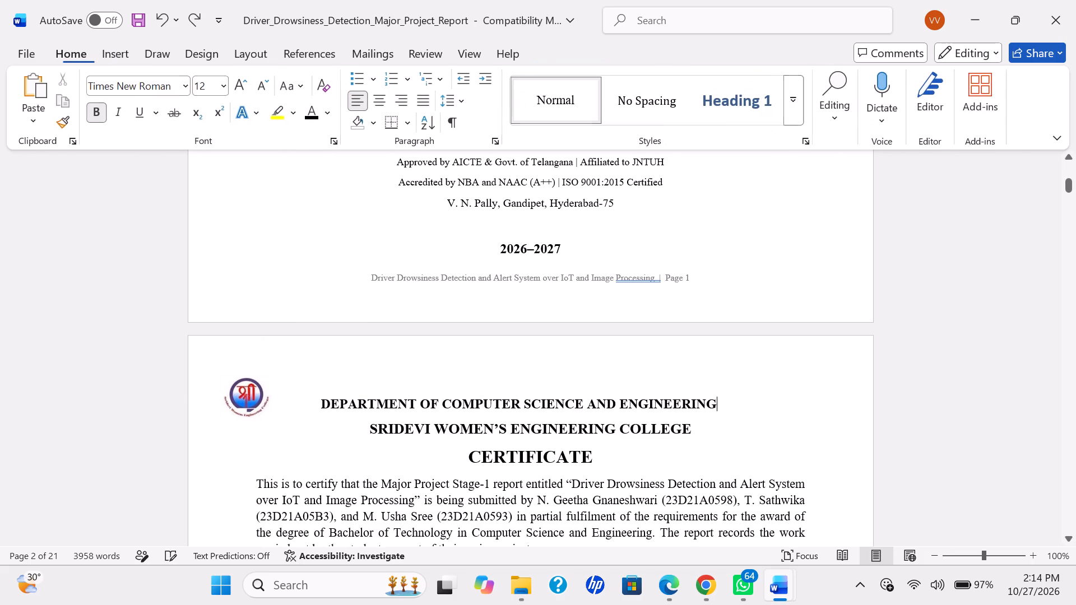
Add eleven trailing spaces after the certificate page's department heading to make a spot for the NBA logo.
click(739, 402)
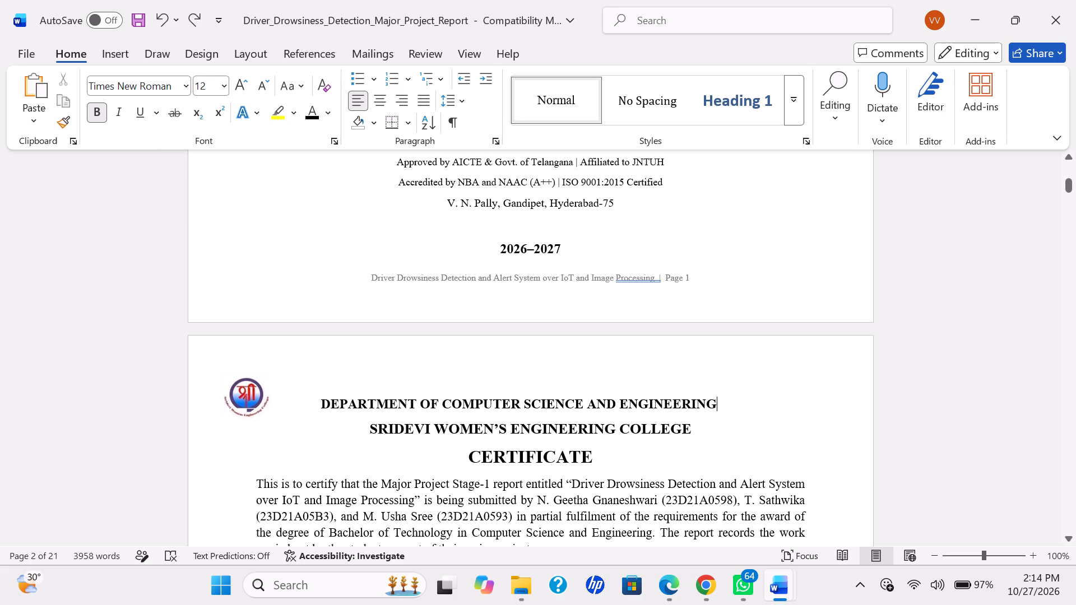
key(space)
key(space)
key(space)
key(space)
key(space)
key(space)
key(space)
key(space)
key(space)
key(space)
key(space)
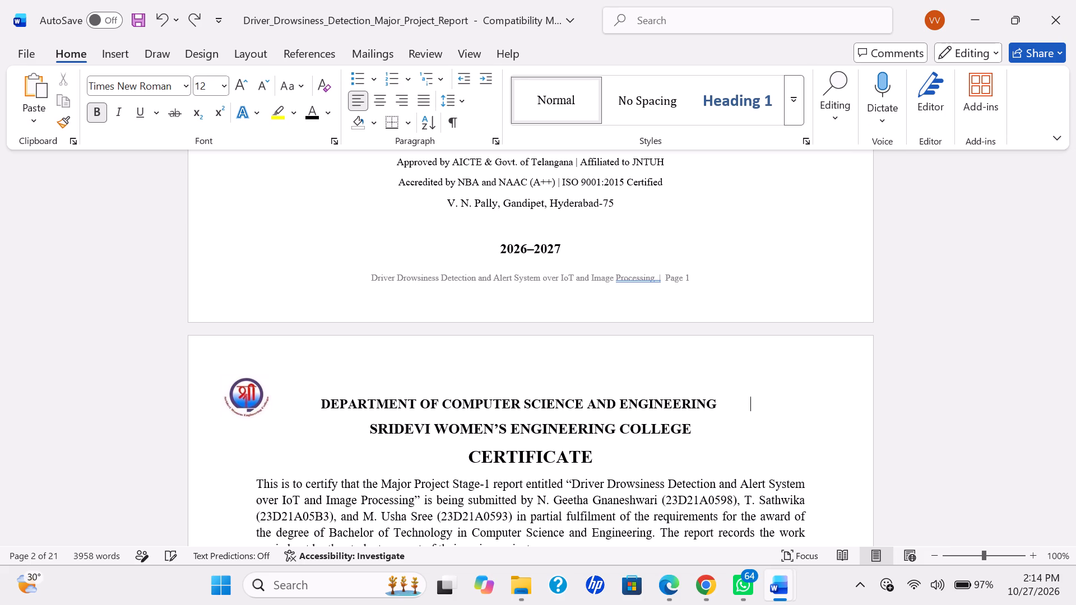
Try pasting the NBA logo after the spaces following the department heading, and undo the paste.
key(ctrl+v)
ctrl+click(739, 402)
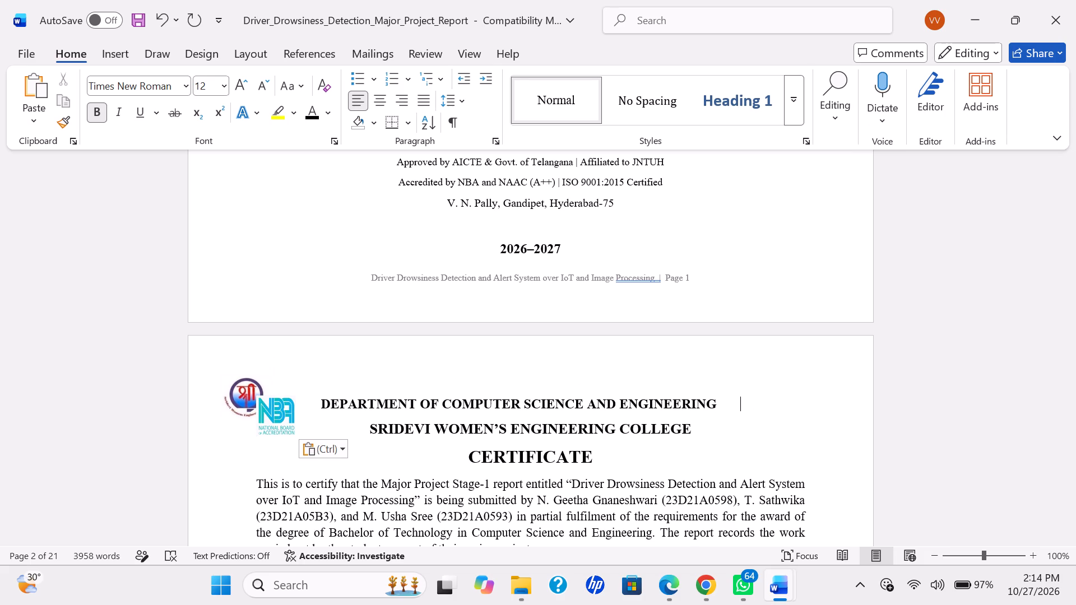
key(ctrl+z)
Add four more trailing spaces after the certificate page's department heading.
click(739, 402)
key(space)
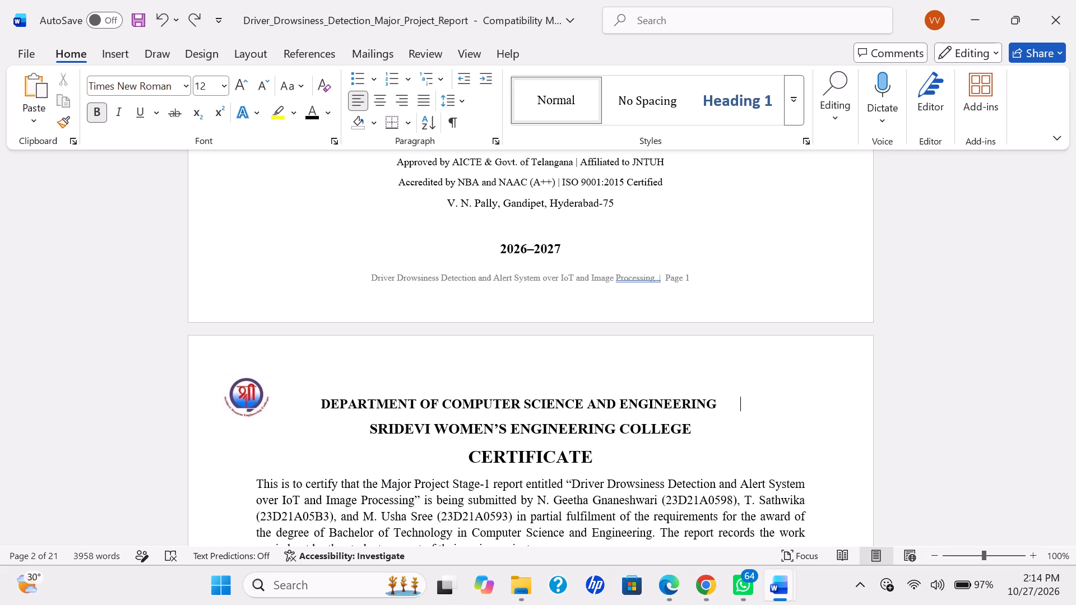
key(space)
key(space)
key(space)
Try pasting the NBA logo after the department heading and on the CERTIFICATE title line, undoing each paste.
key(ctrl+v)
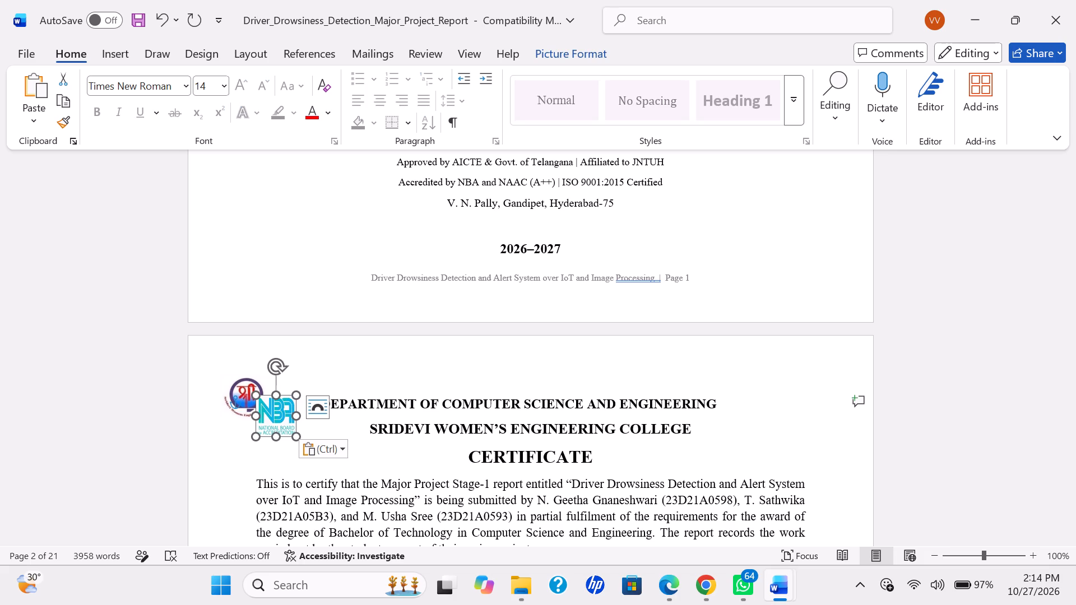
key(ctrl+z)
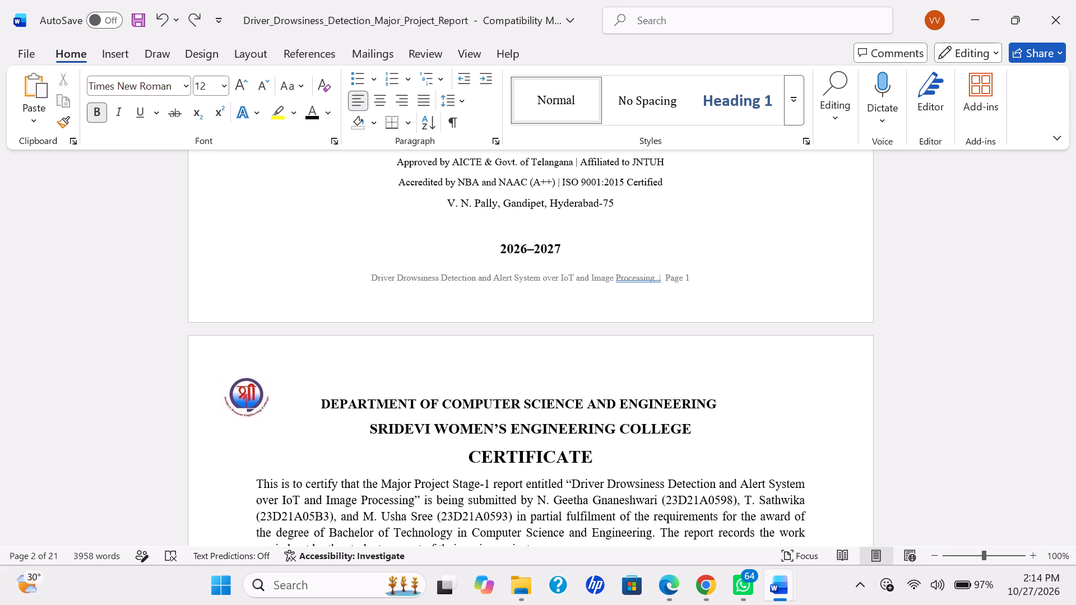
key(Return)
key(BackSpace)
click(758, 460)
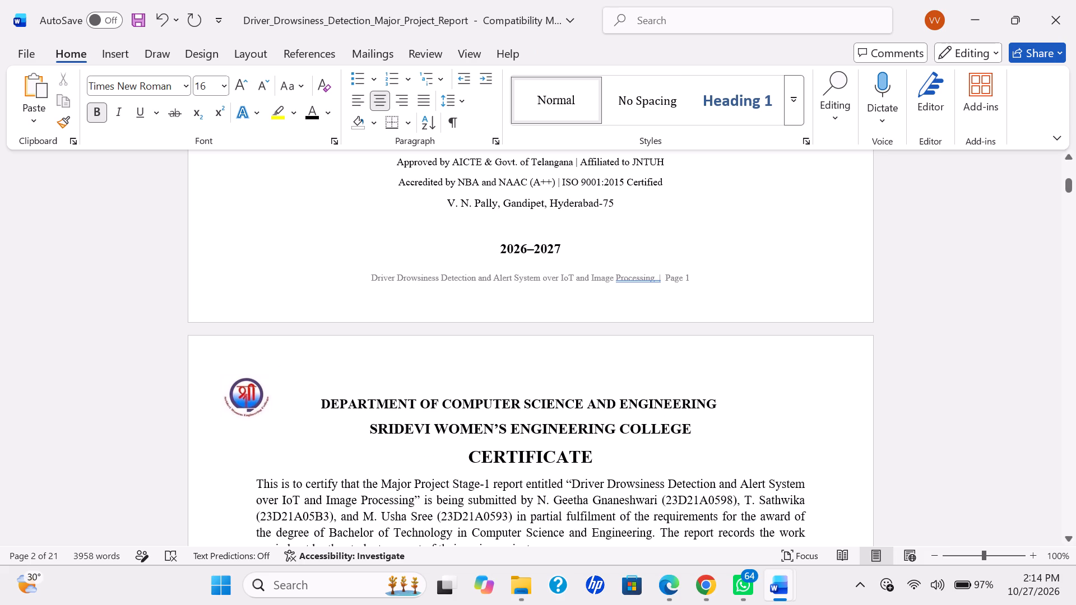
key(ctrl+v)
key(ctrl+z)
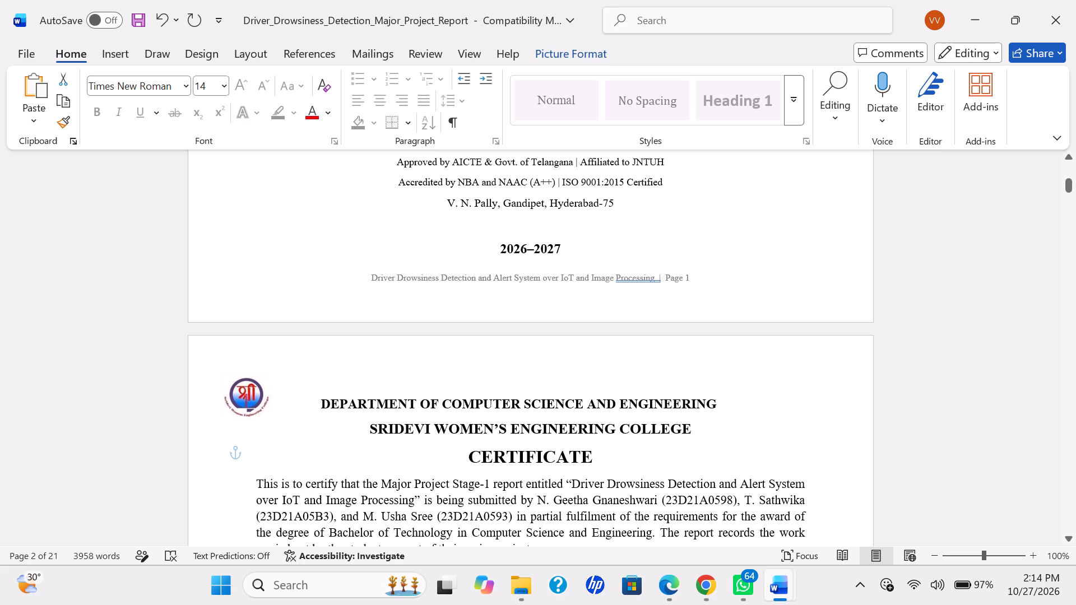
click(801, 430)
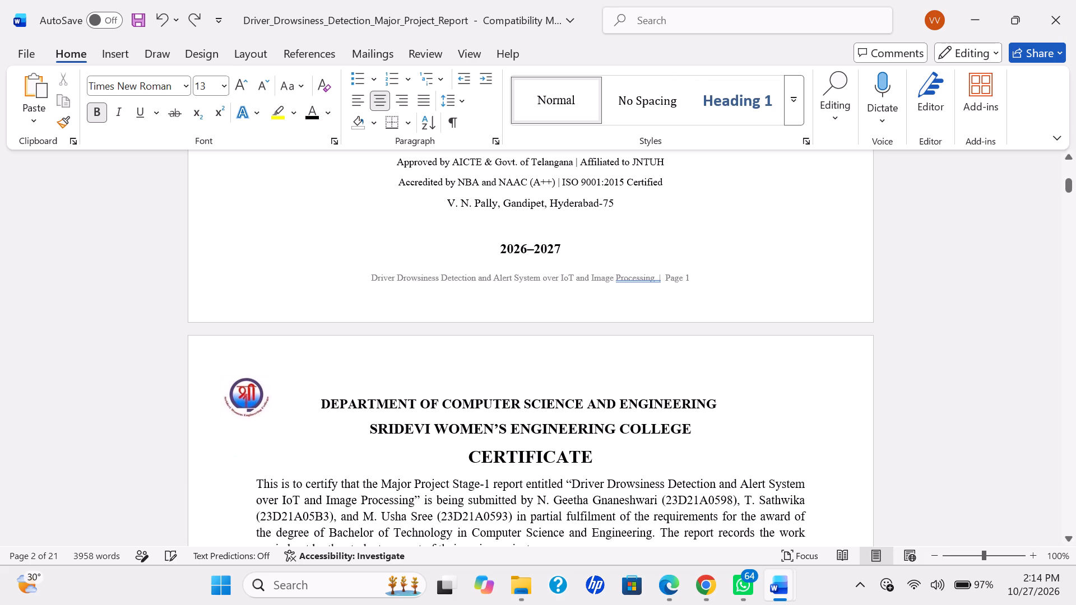
Enlarge the college logo on the certificate page by stretching it wider and taller beside the headings.
click(250, 397)
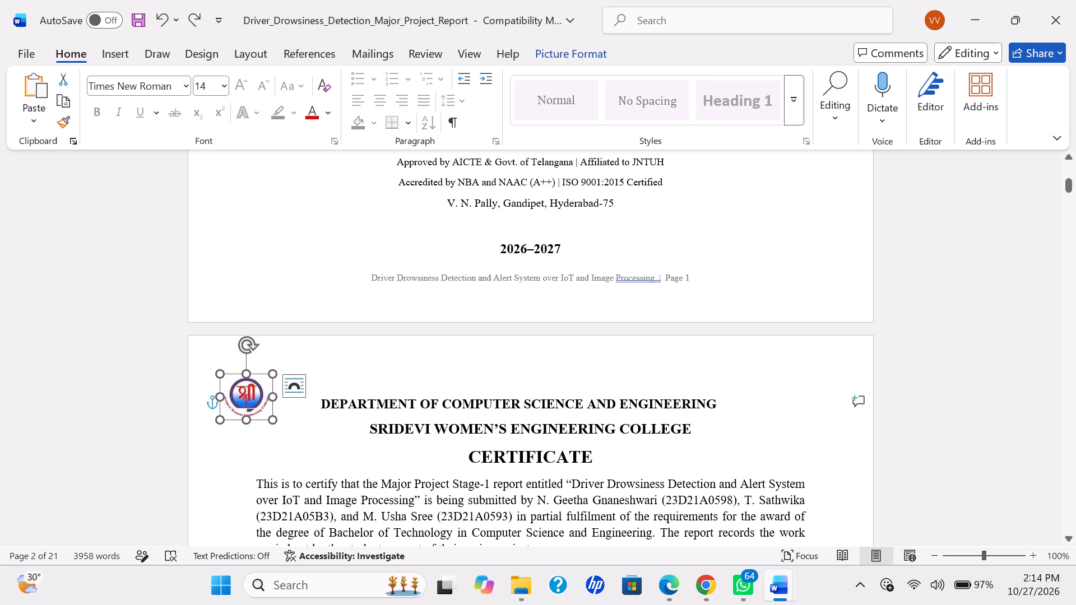
drag(273, 397, 299, 398)
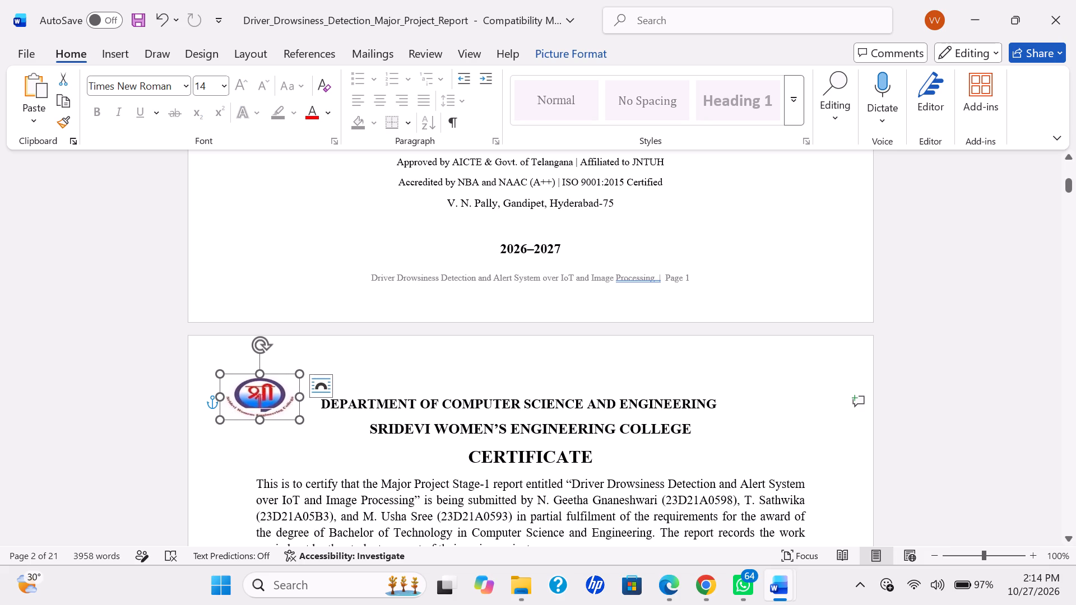
click(256, 416)
drag(259, 420, 259, 445)
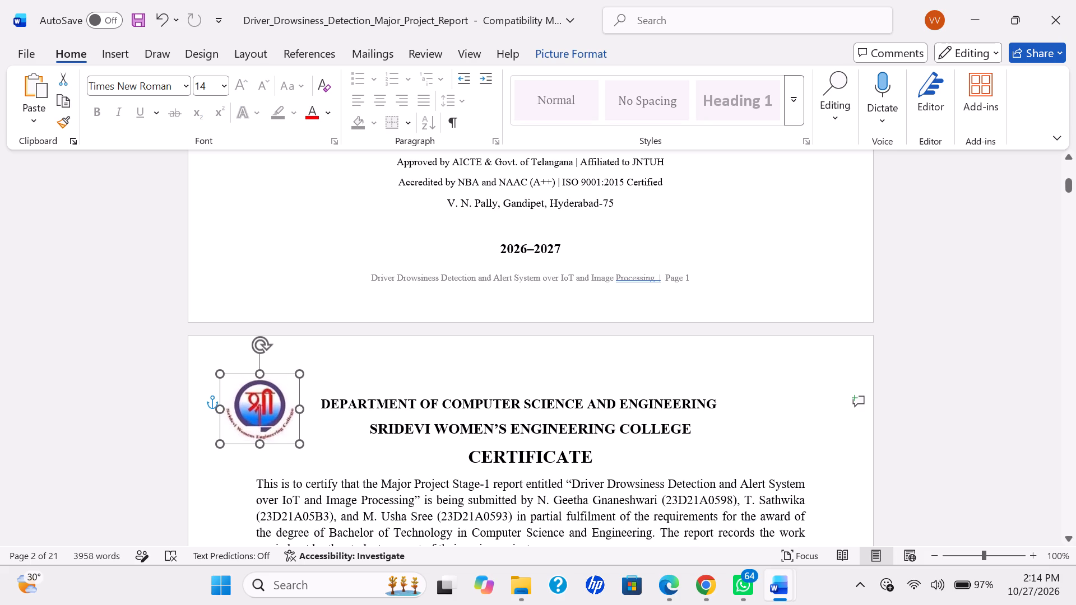
drag(259, 445, 259, 435)
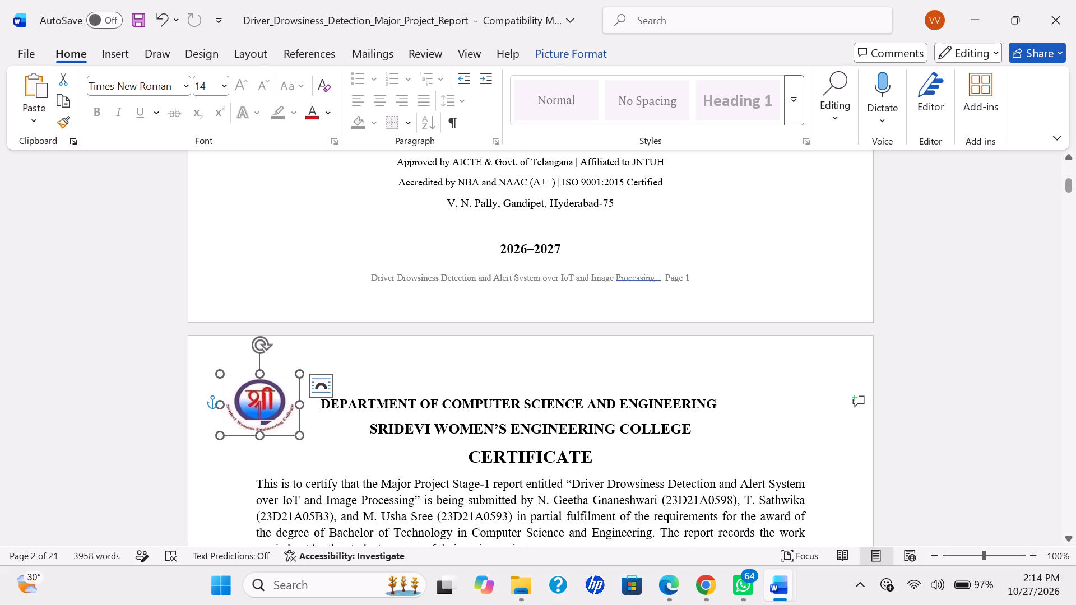
click(379, 370)
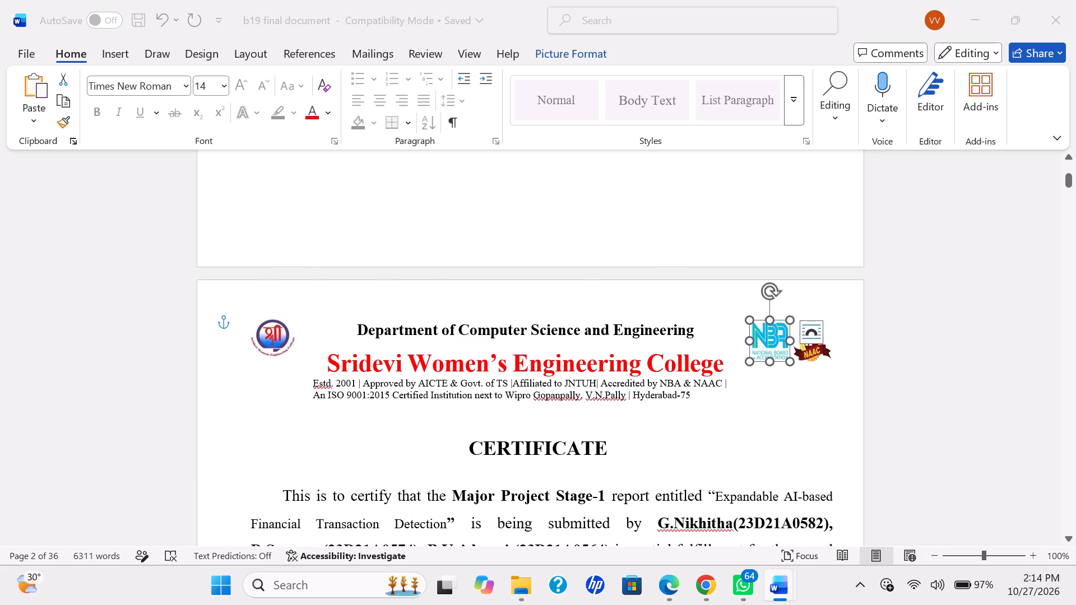
Format the certificate page's SRIDEVI WOMEN'S ENGINEERING COLLEGE line at size 16 in standard red.
drag(370, 431, 694, 428)
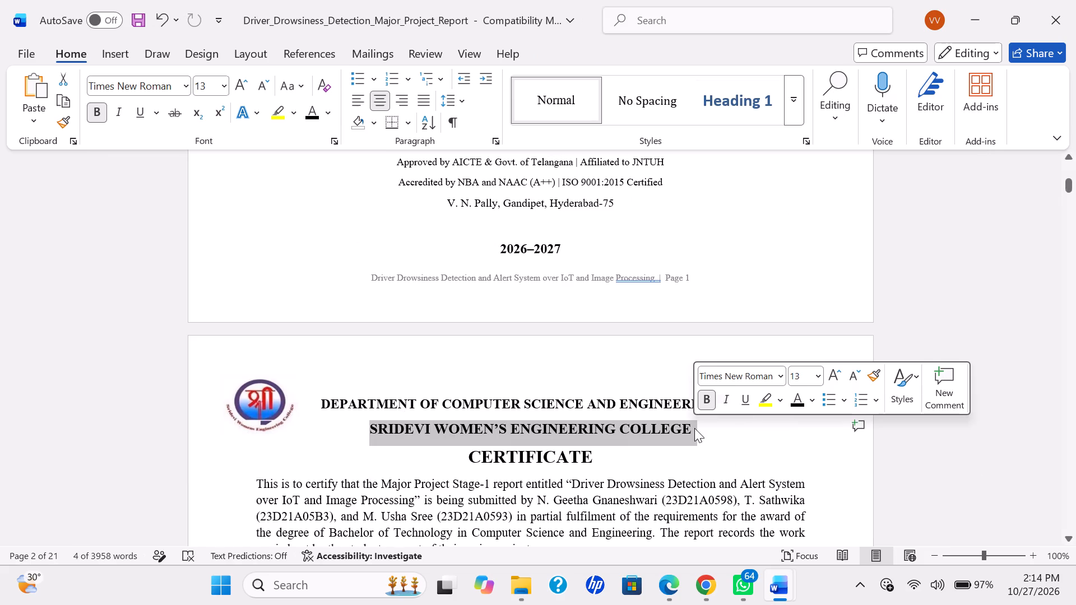
click(837, 379)
click(837, 379)
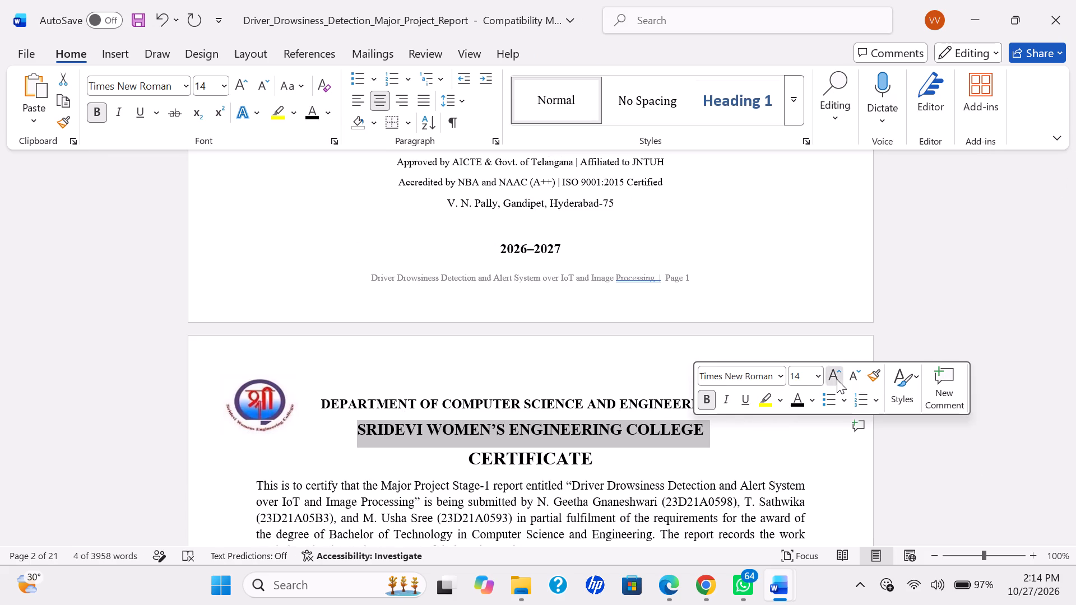
click(809, 399)
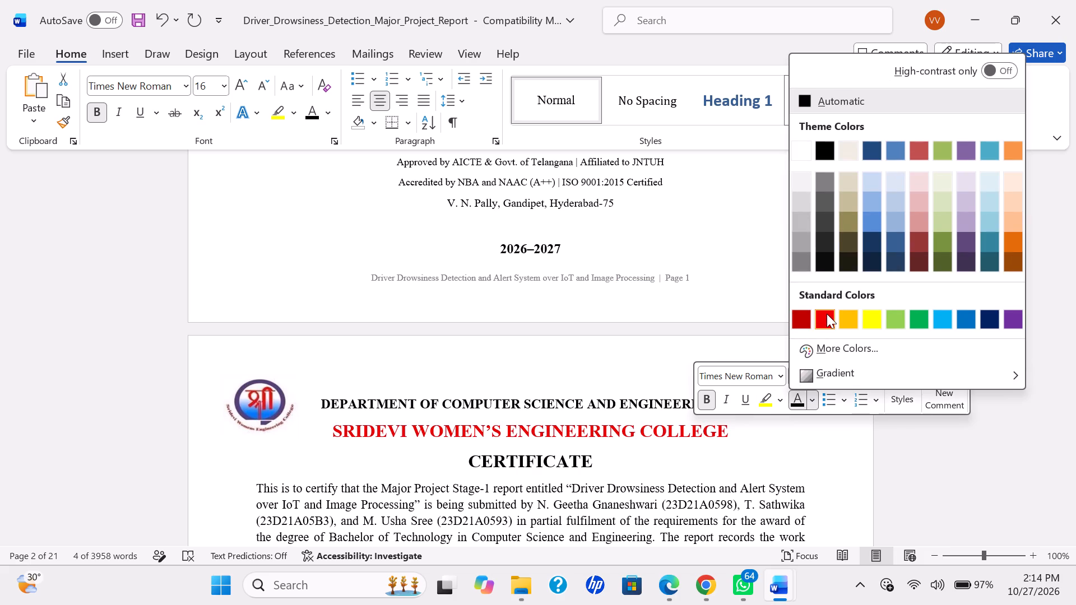
click(827, 314)
click(757, 443)
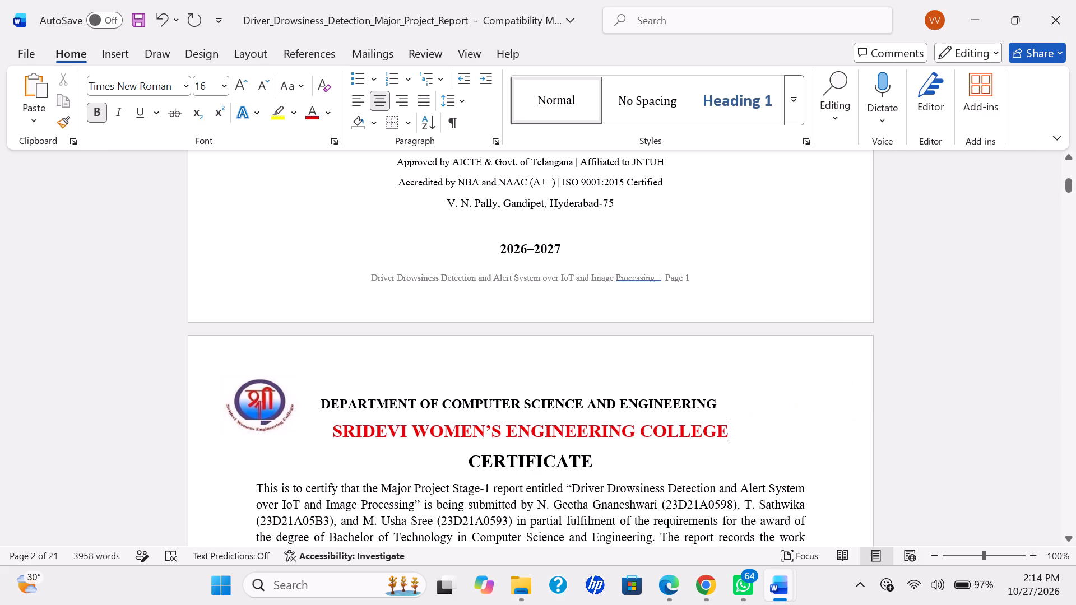
Insert three spaces before the certificate page's department heading to shift it away from the college logo.
click(323, 407)
key(space)
key(space)
key(space)
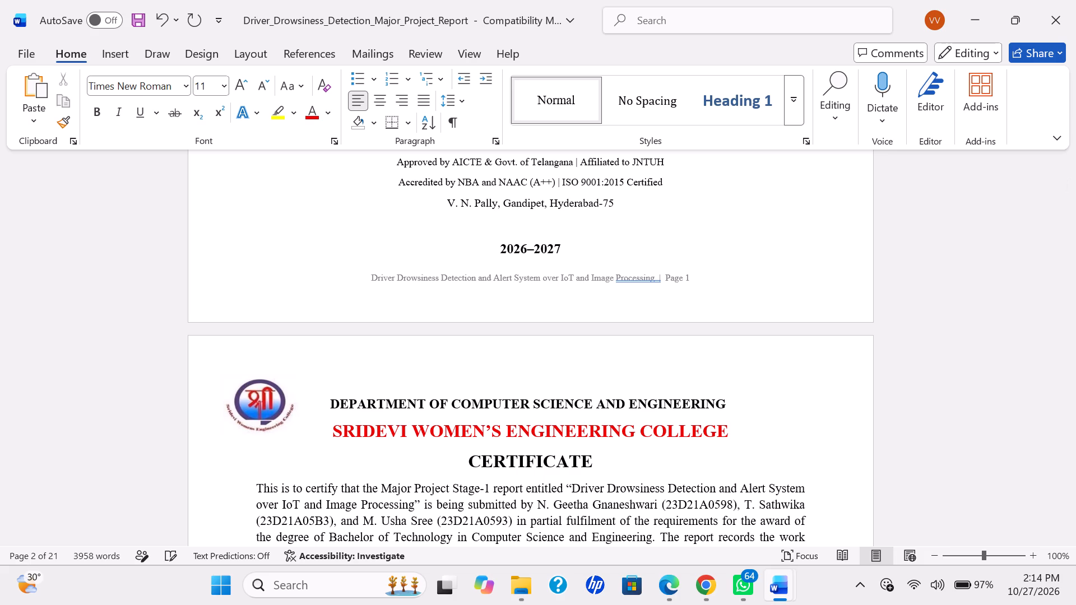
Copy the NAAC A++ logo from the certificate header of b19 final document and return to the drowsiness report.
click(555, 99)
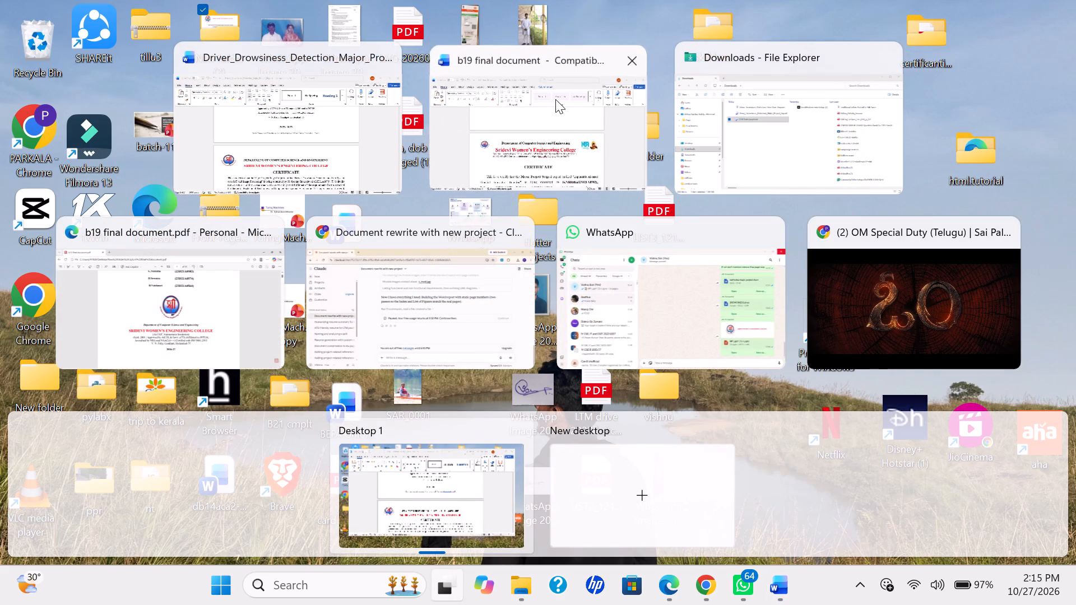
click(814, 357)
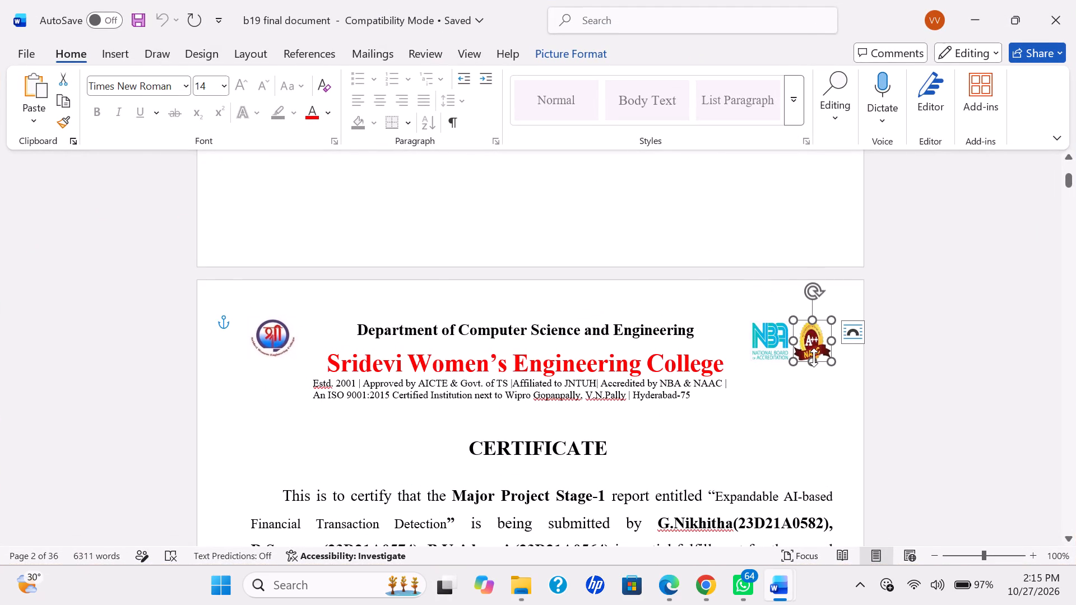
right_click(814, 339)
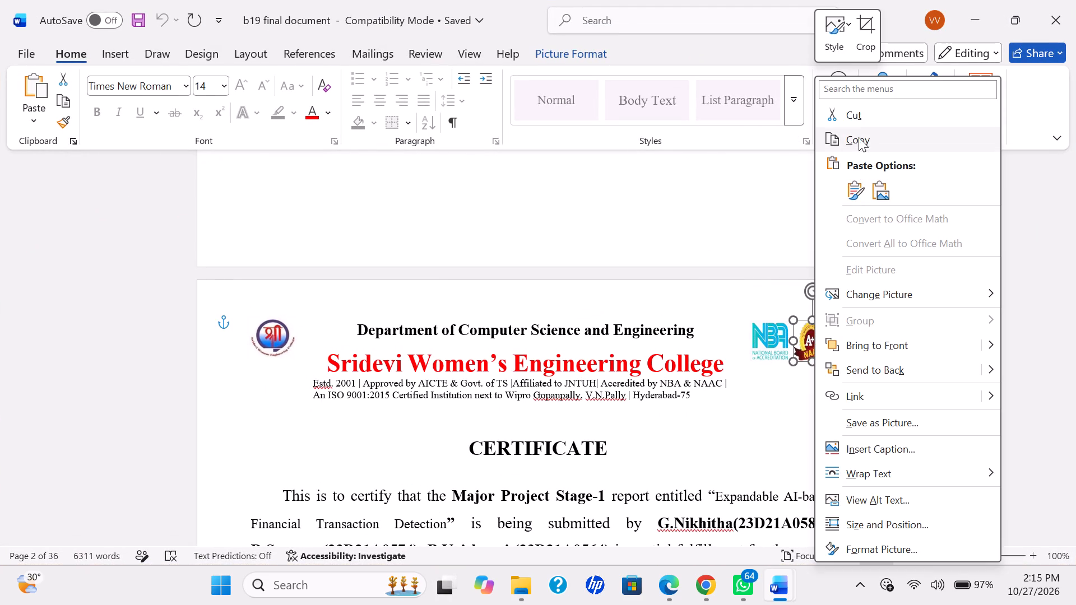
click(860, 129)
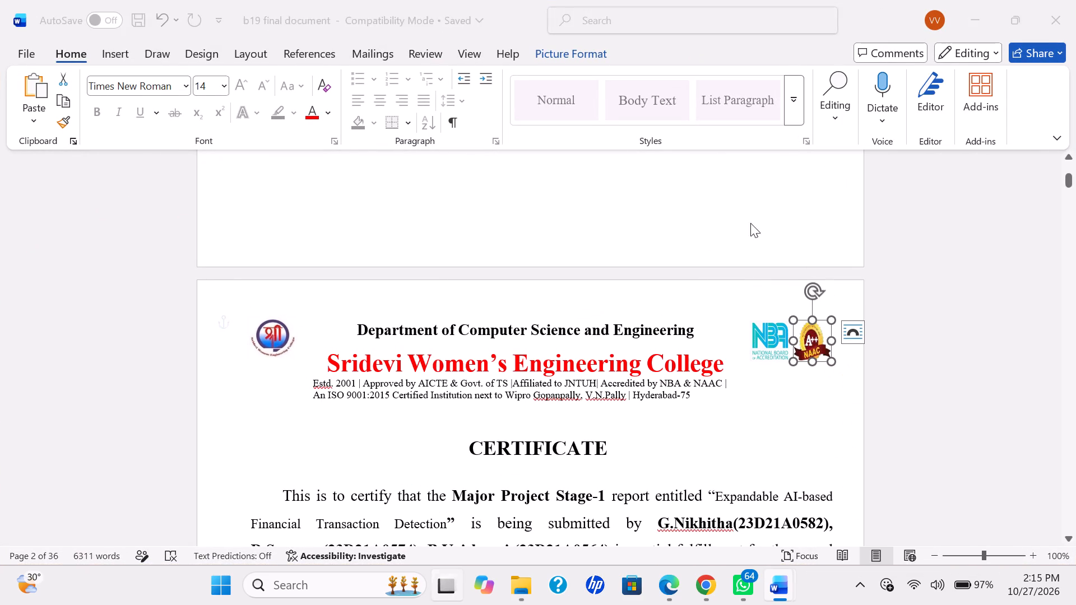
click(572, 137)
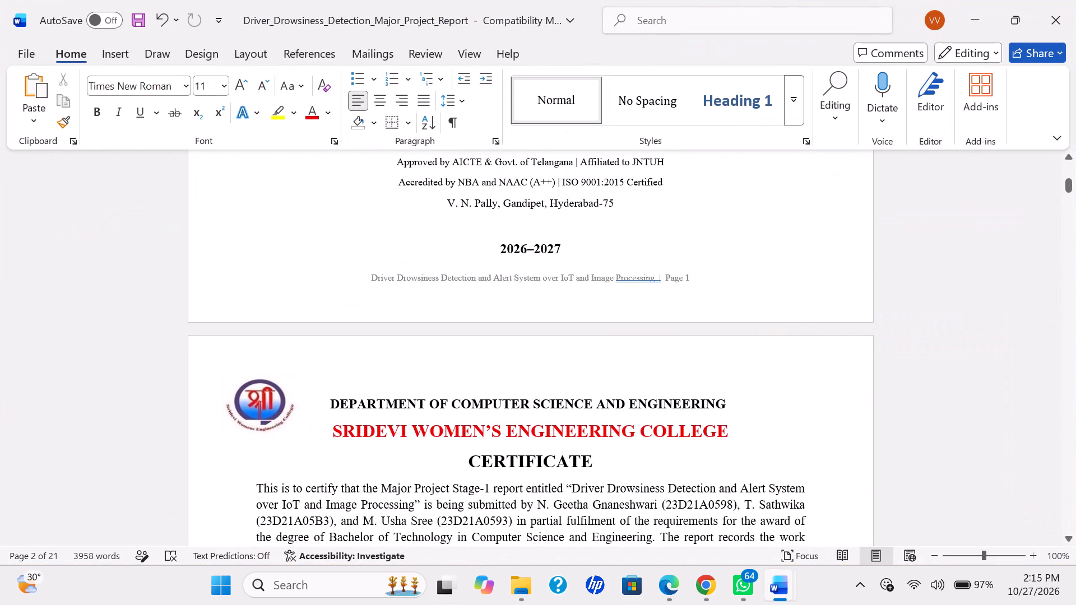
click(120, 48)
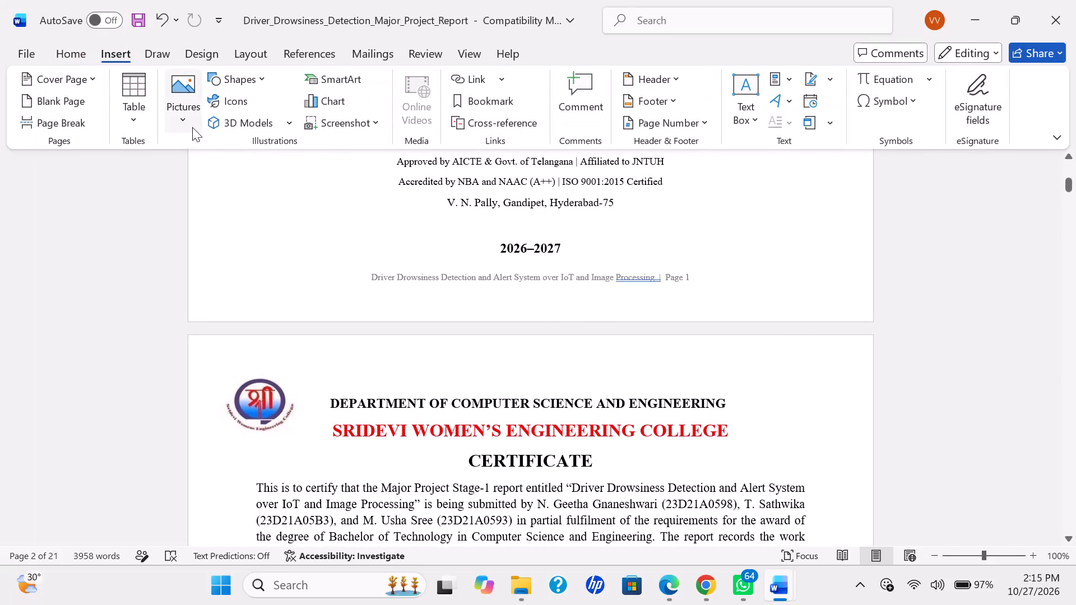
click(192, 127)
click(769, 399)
Save the NAAC logo from b19 final document's certificate header as PNG file Picture1 in Downloads.
click(578, 127)
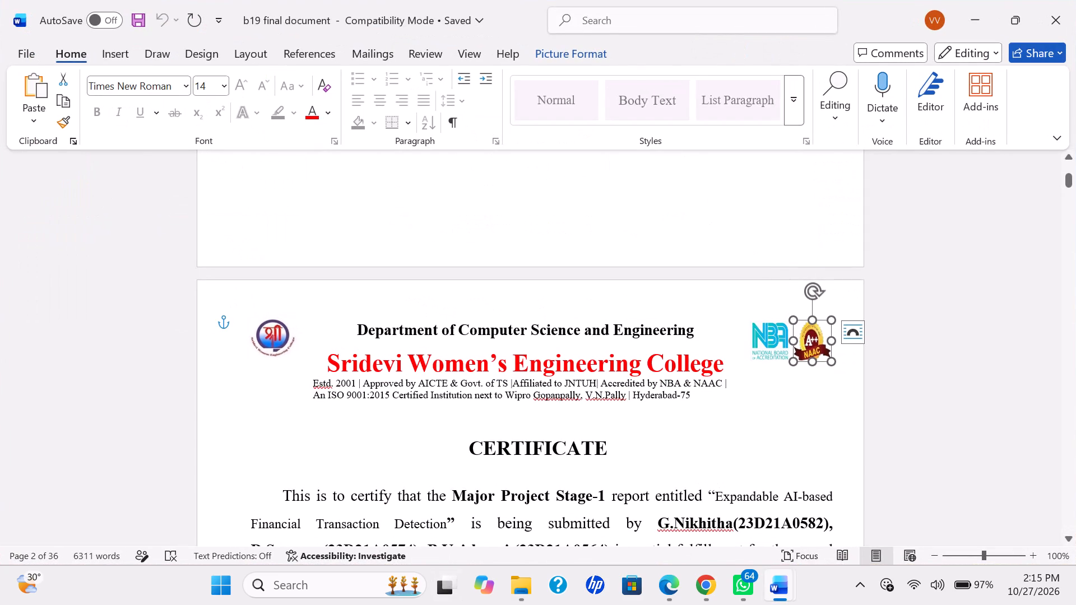
click(818, 348)
right_click(818, 348)
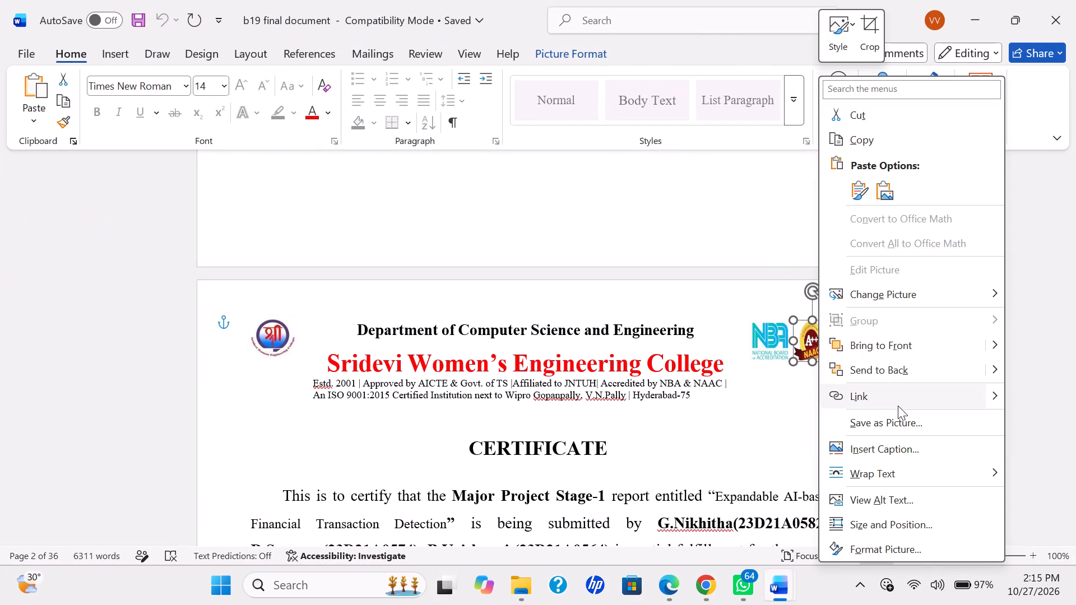
click(898, 419)
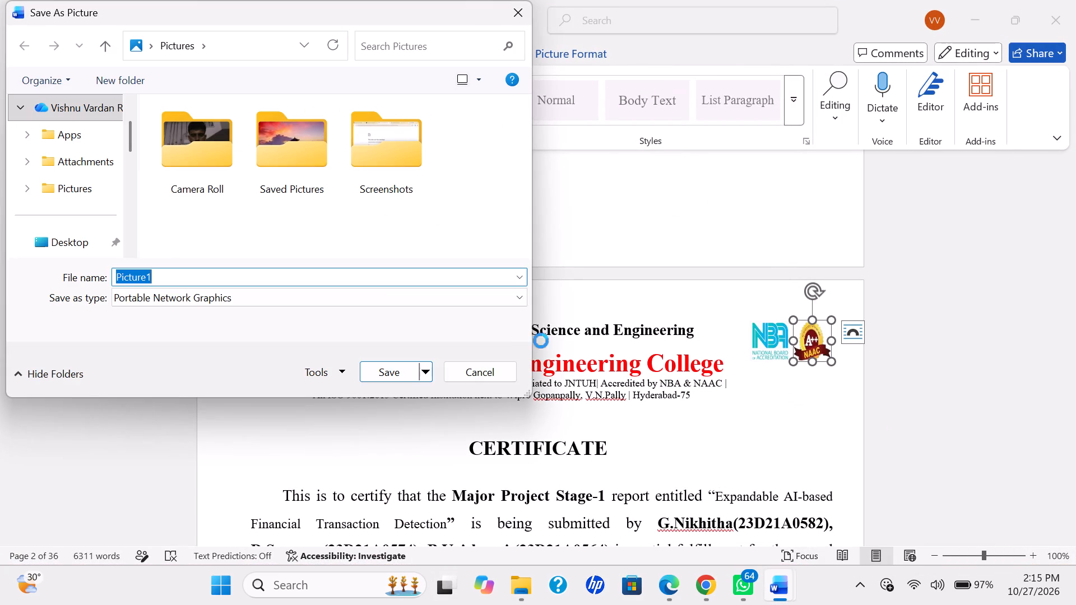
scroll(63, 232, down, 1)
click(77, 193)
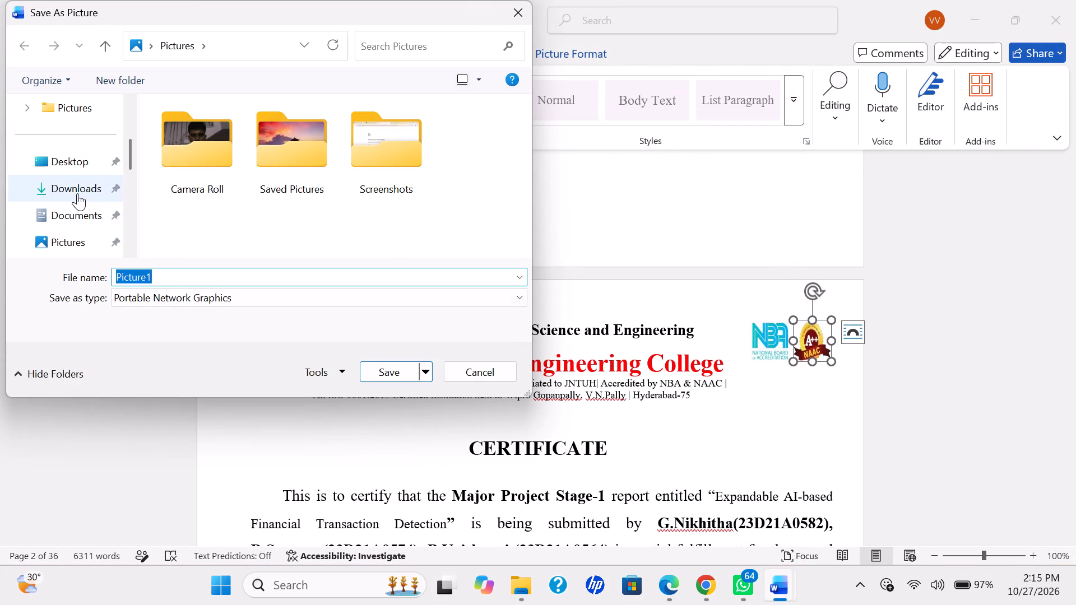
click(390, 374)
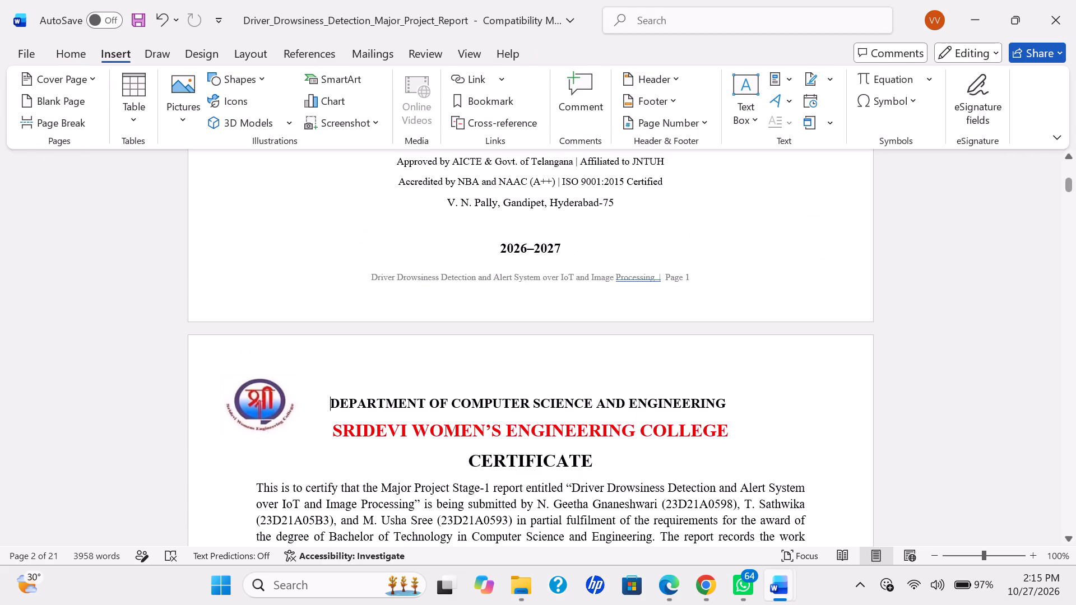
Insert Picture1 from Downloads before the department heading on the drowsiness report's certificate page.
drag(183, 136, 183, 128)
click(183, 128)
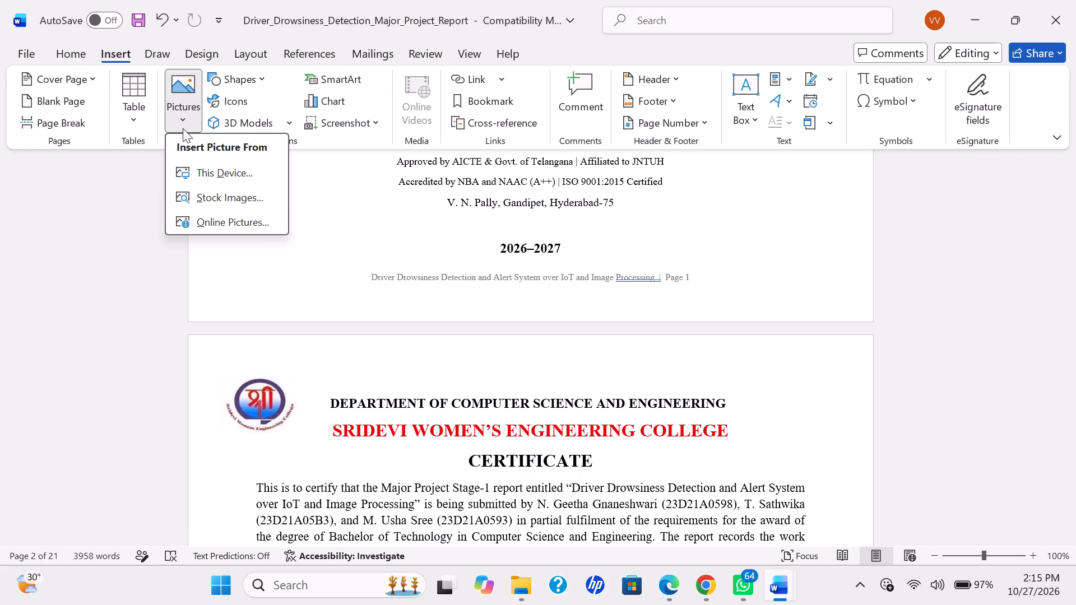
click(224, 178)
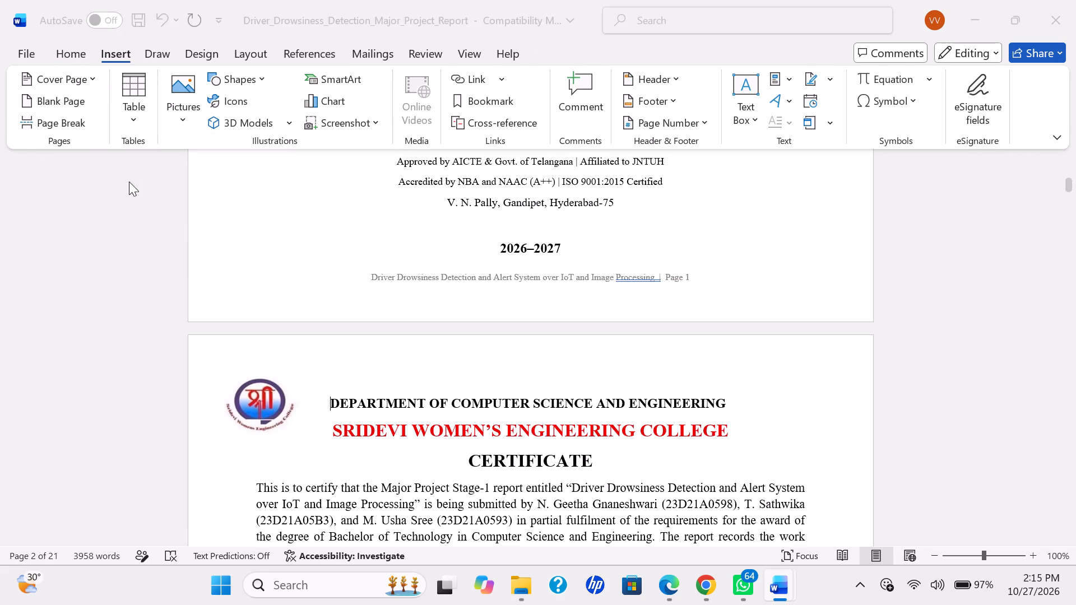
click(84, 254)
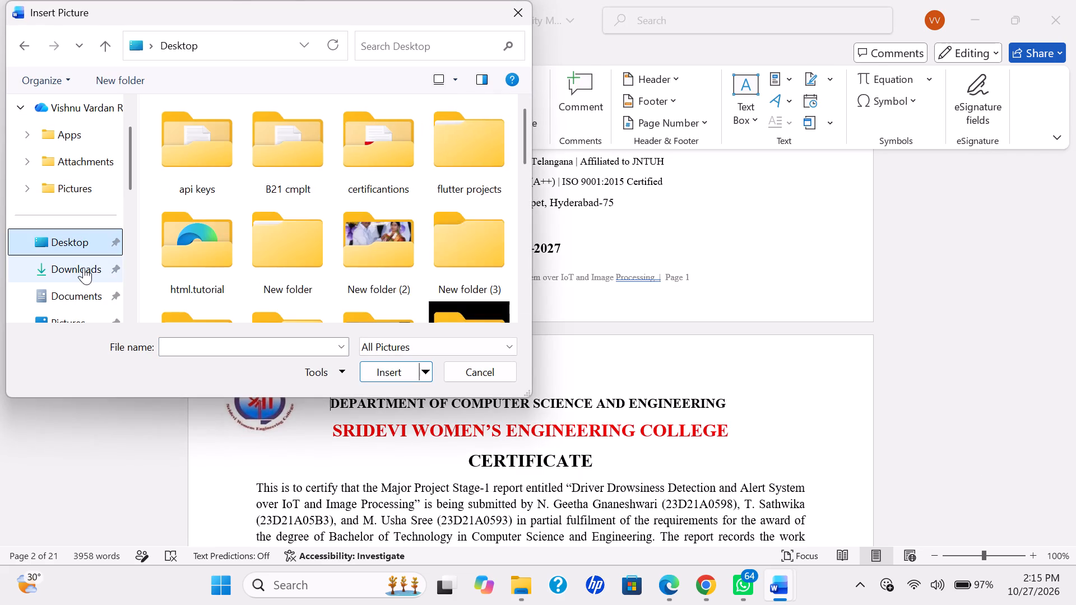
click(84, 267)
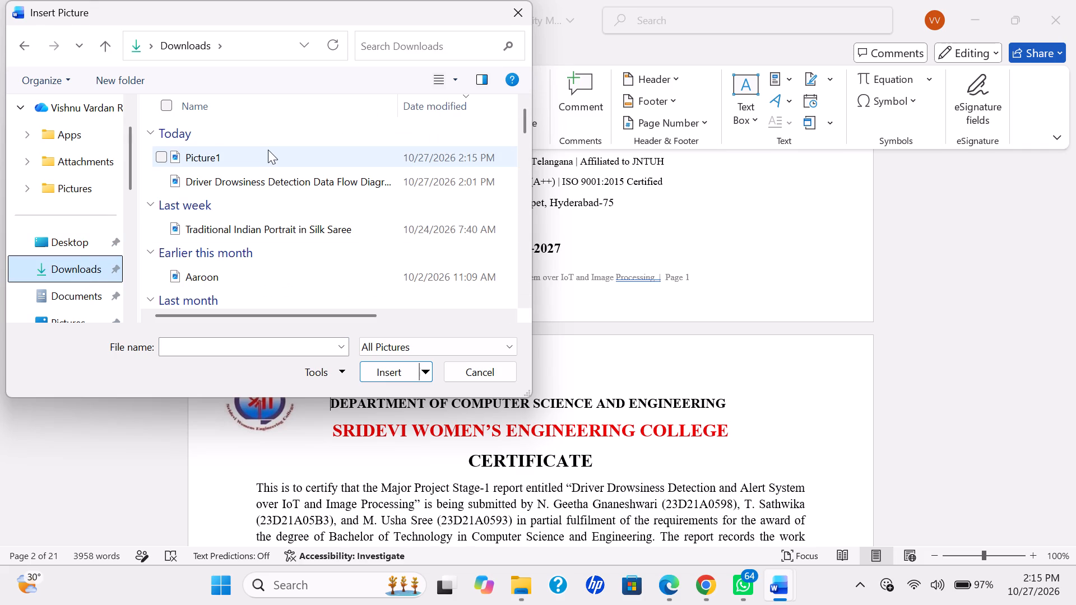
click(268, 150)
click(386, 367)
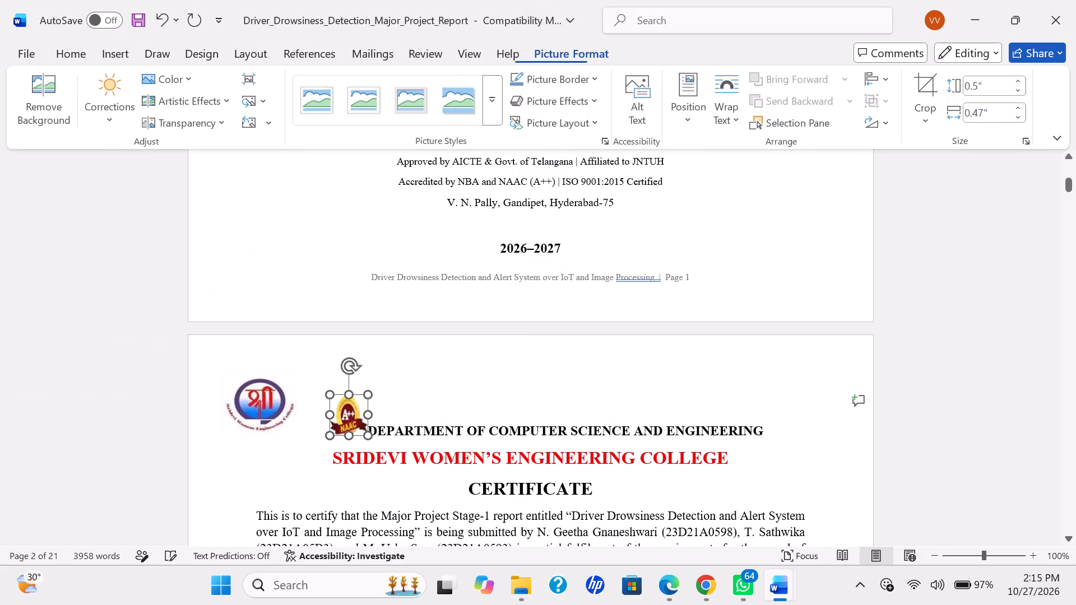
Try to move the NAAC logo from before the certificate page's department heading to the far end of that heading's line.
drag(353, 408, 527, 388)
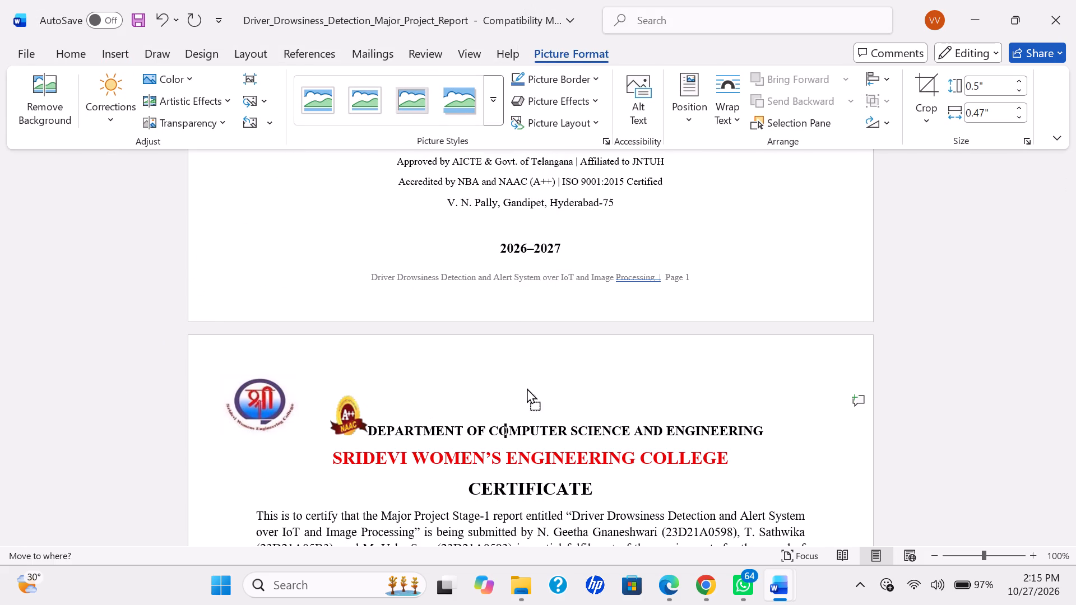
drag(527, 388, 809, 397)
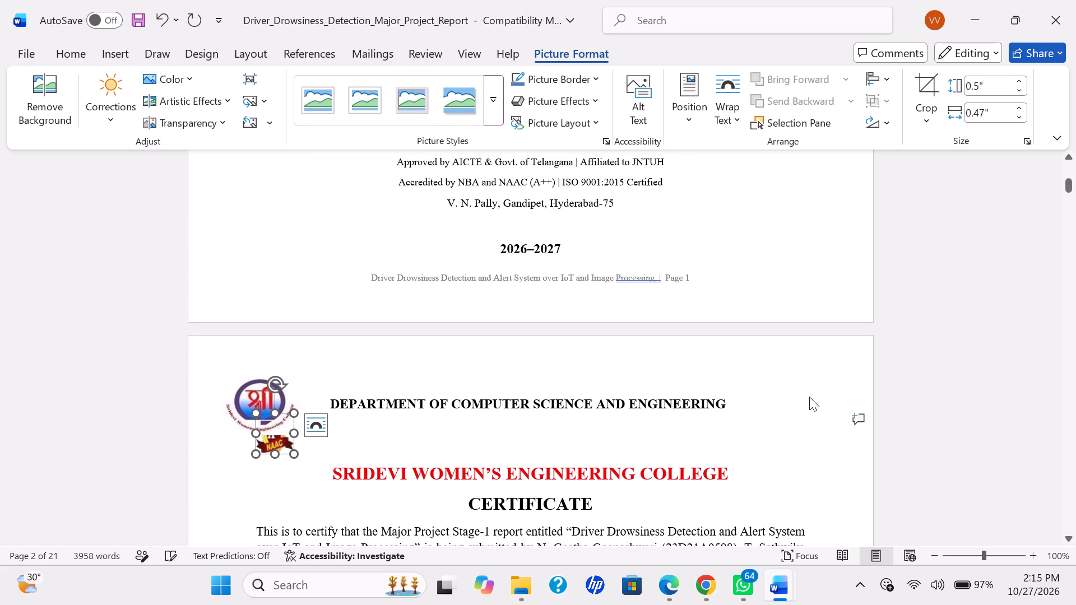
Undo the NAAC logo's move and its insertion before the department heading.
key(ctrl+z)
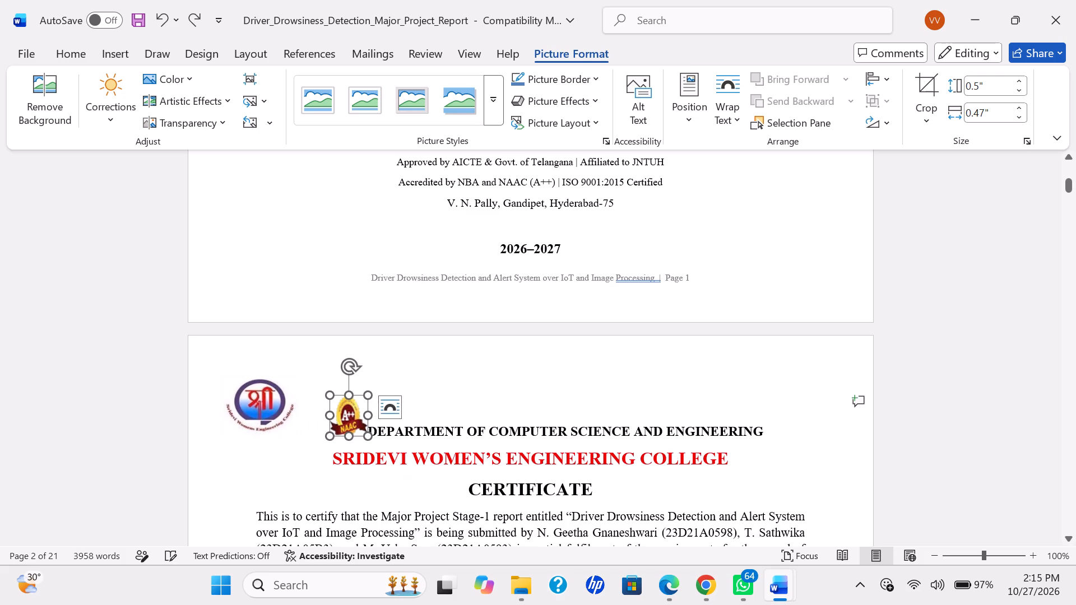
key(ctrl+z)
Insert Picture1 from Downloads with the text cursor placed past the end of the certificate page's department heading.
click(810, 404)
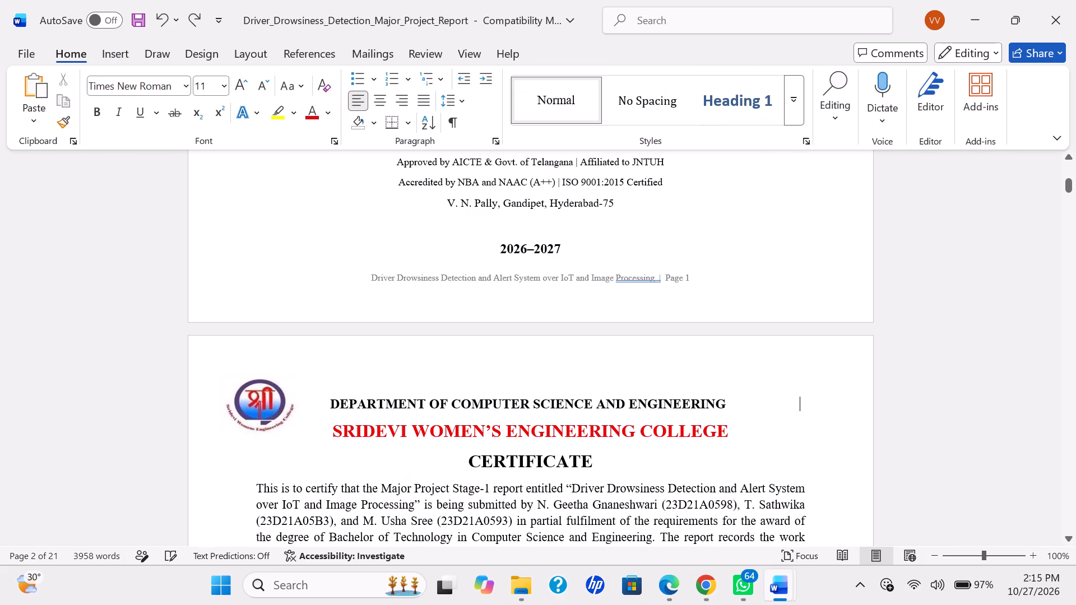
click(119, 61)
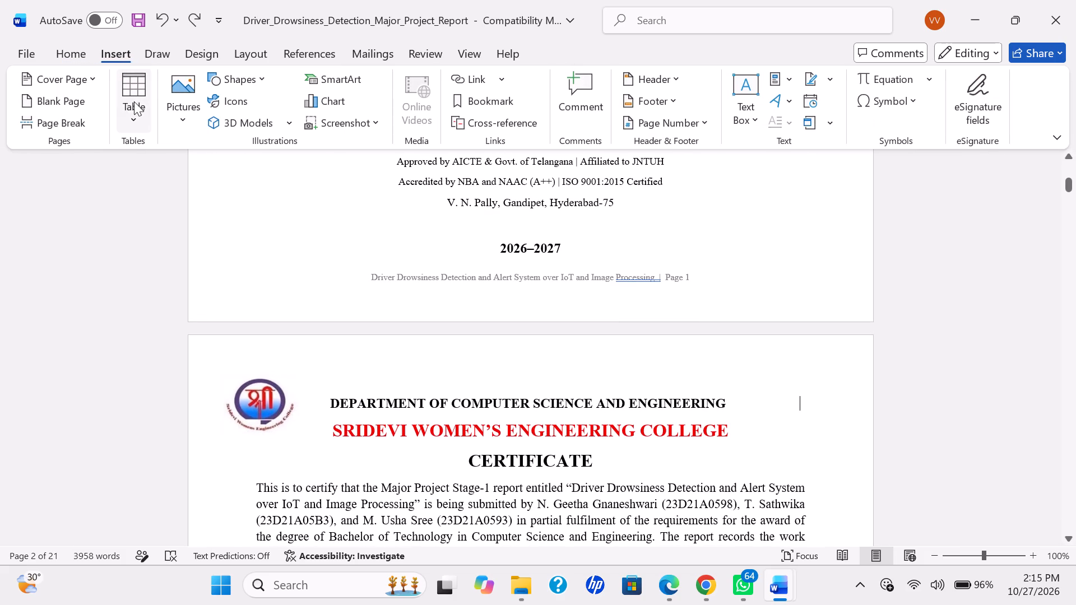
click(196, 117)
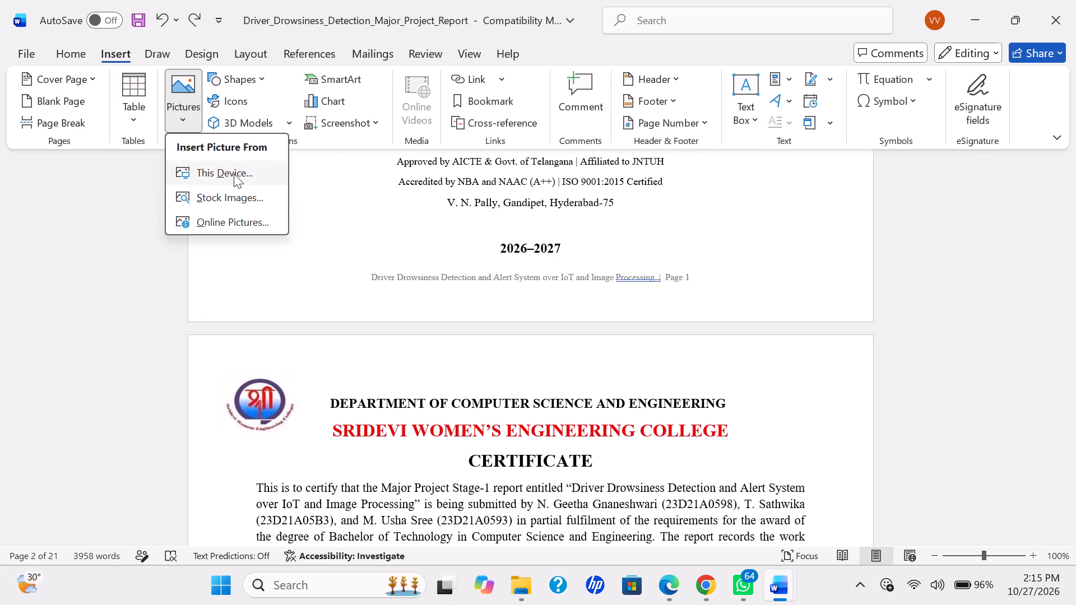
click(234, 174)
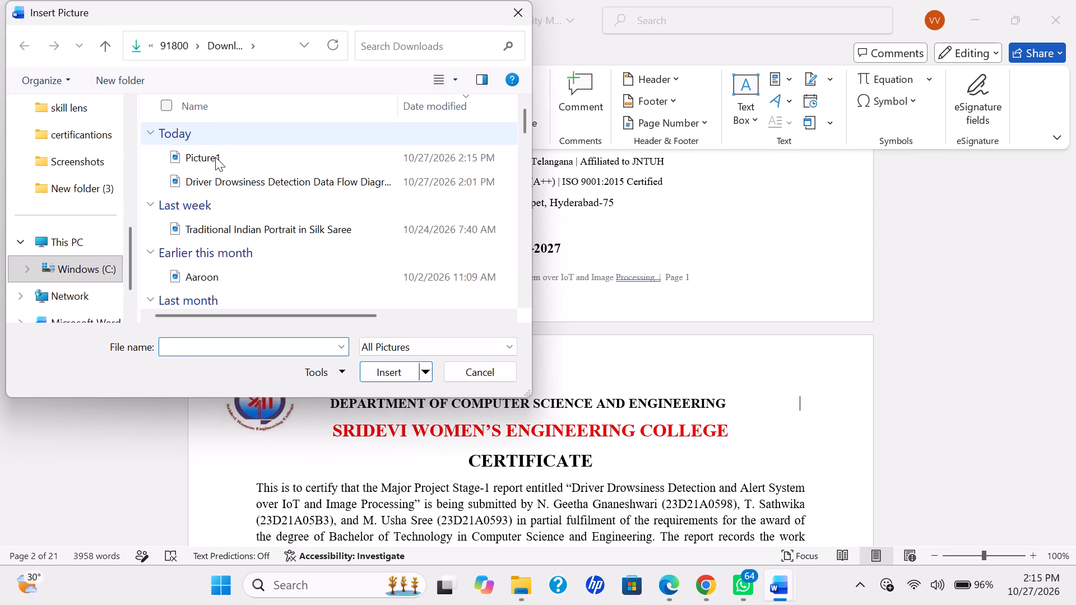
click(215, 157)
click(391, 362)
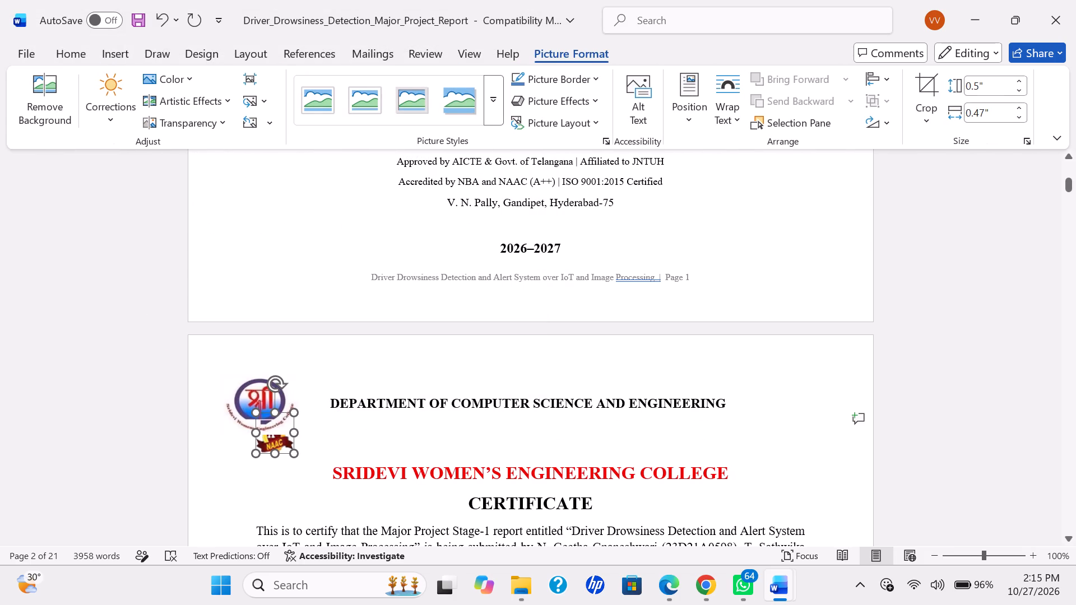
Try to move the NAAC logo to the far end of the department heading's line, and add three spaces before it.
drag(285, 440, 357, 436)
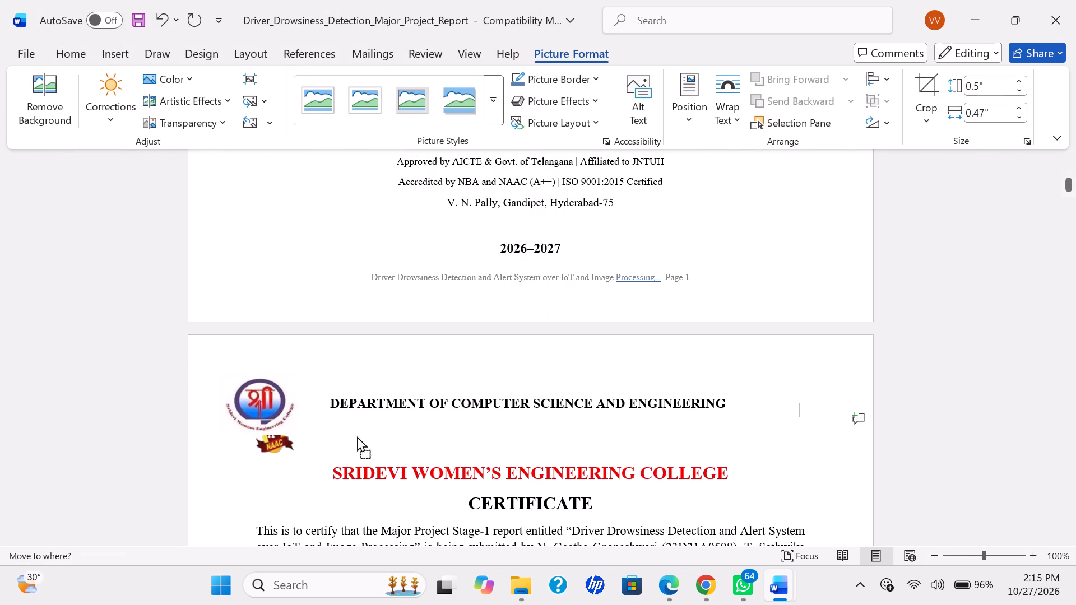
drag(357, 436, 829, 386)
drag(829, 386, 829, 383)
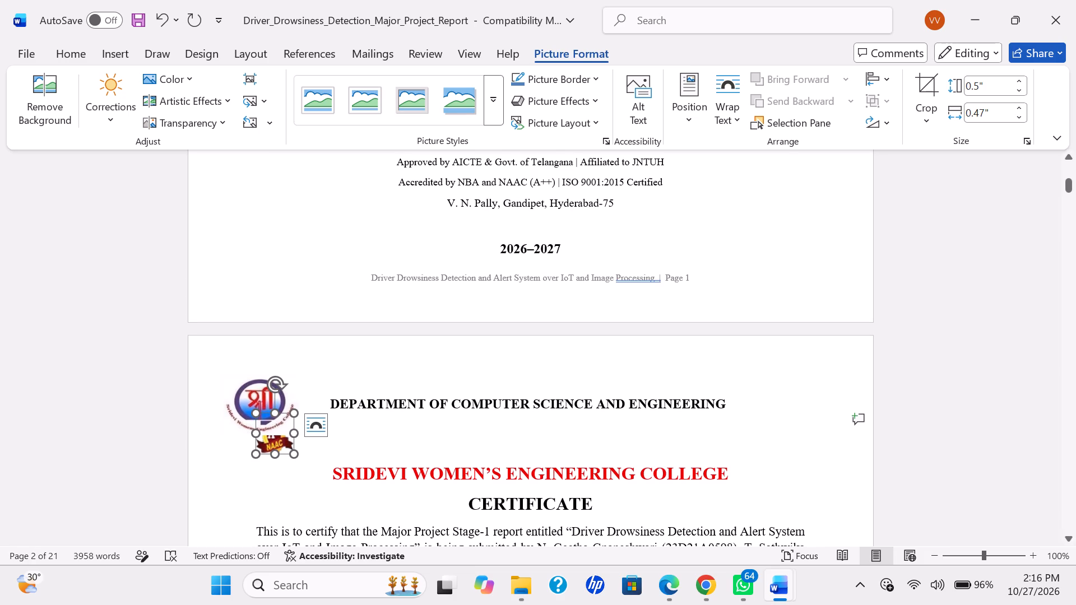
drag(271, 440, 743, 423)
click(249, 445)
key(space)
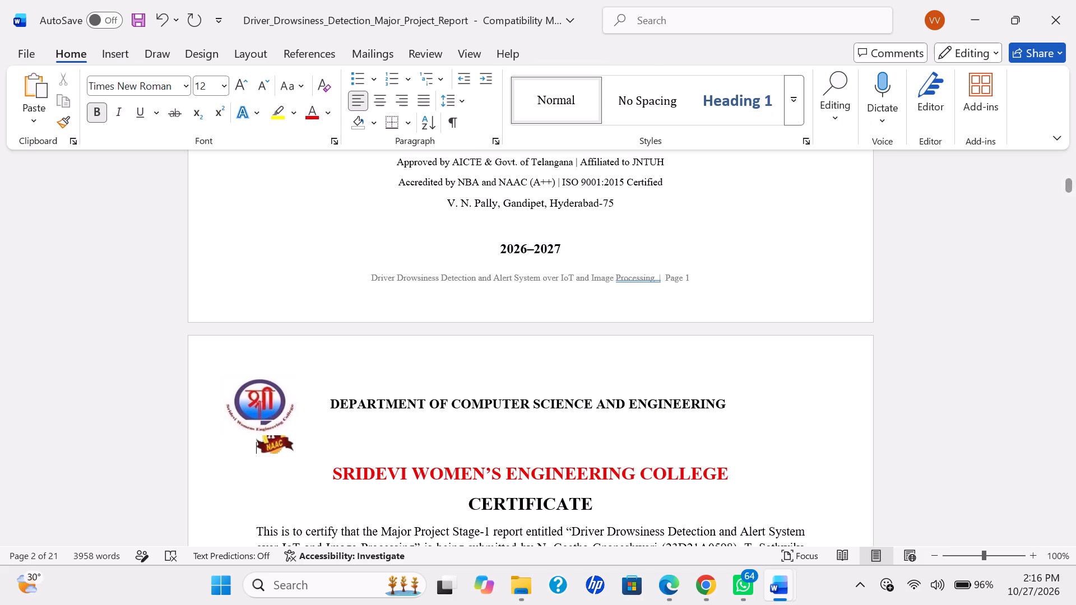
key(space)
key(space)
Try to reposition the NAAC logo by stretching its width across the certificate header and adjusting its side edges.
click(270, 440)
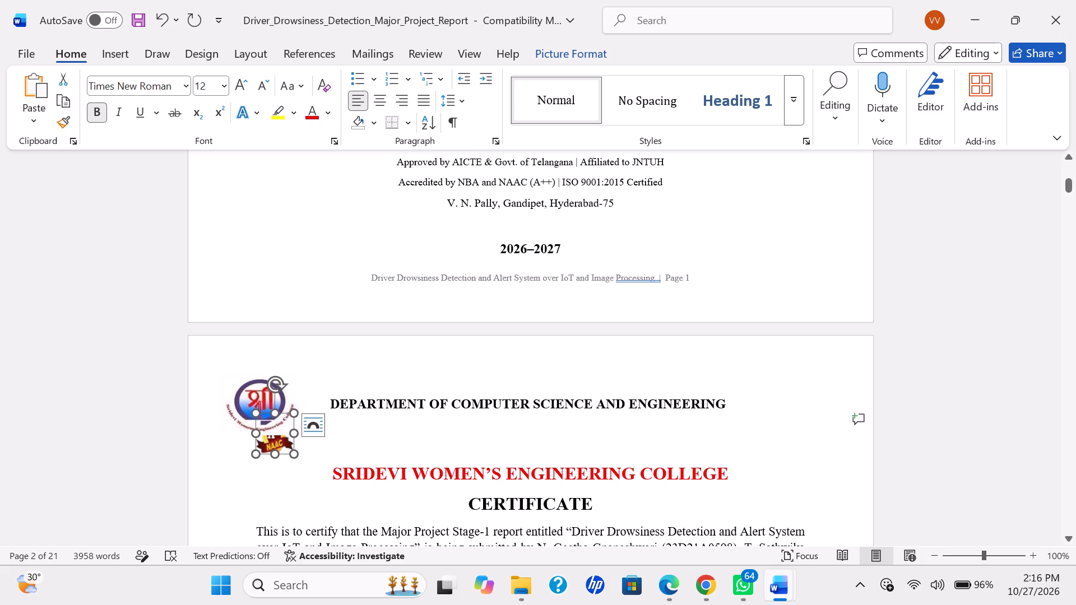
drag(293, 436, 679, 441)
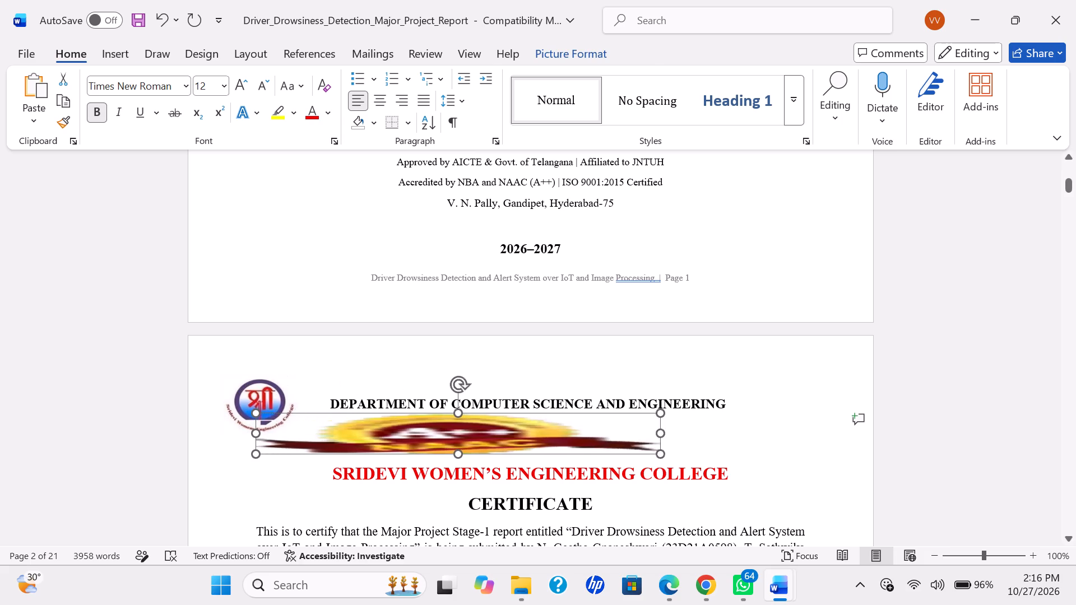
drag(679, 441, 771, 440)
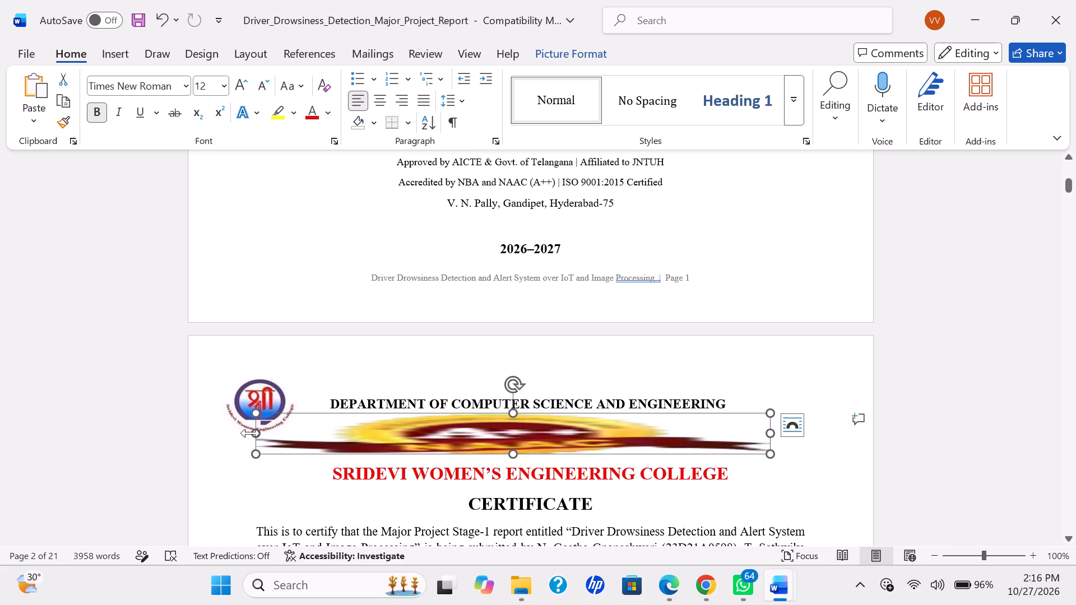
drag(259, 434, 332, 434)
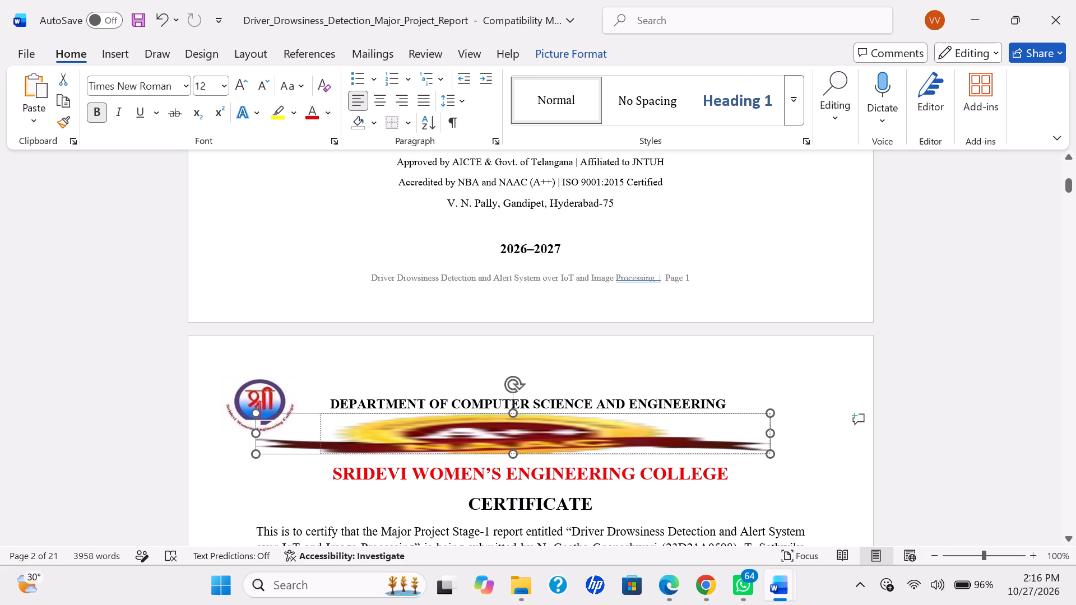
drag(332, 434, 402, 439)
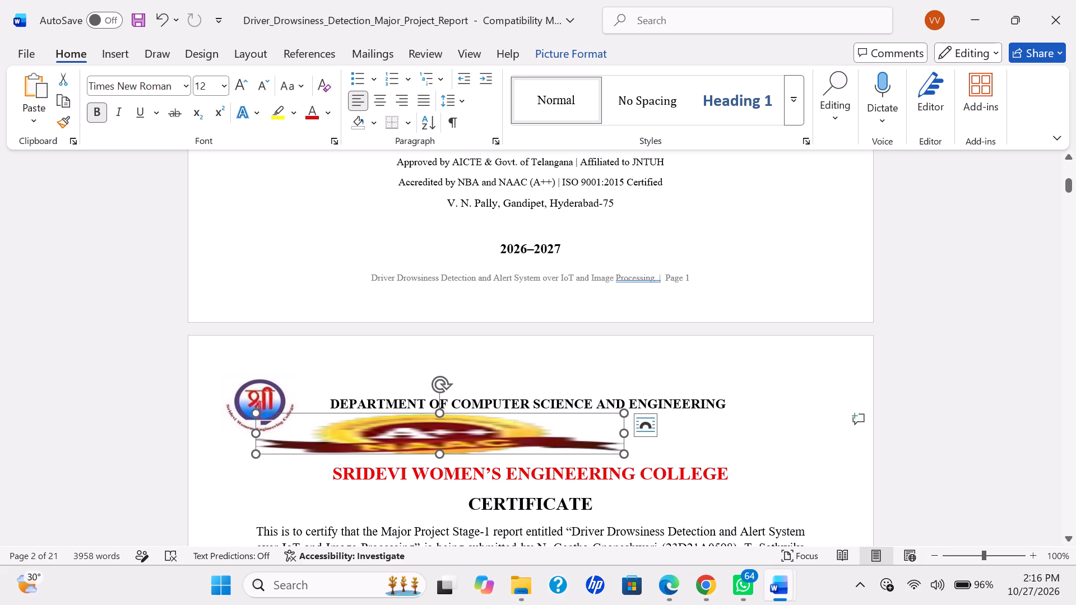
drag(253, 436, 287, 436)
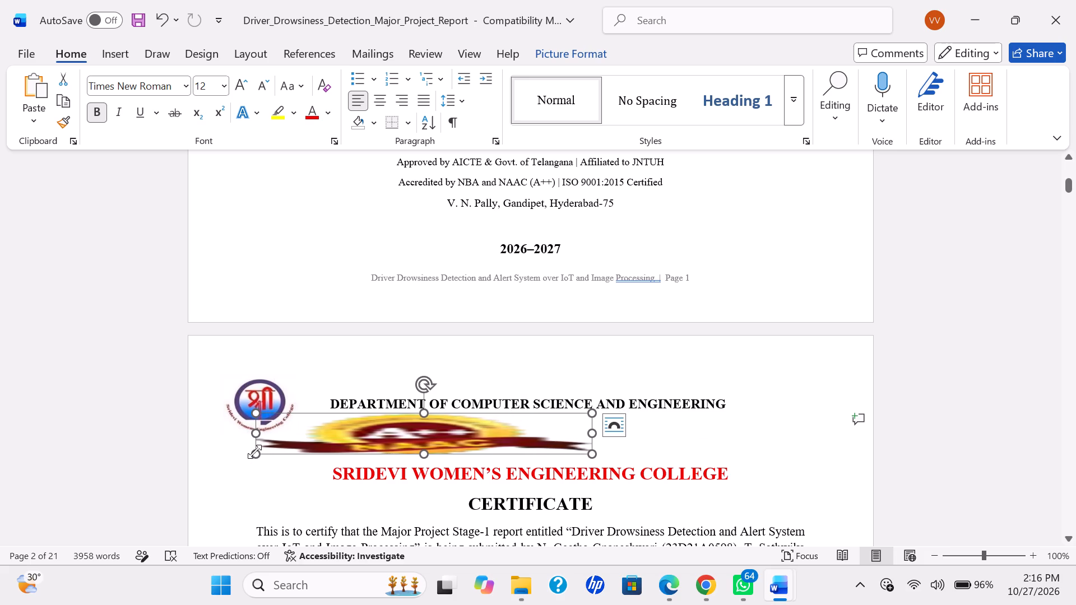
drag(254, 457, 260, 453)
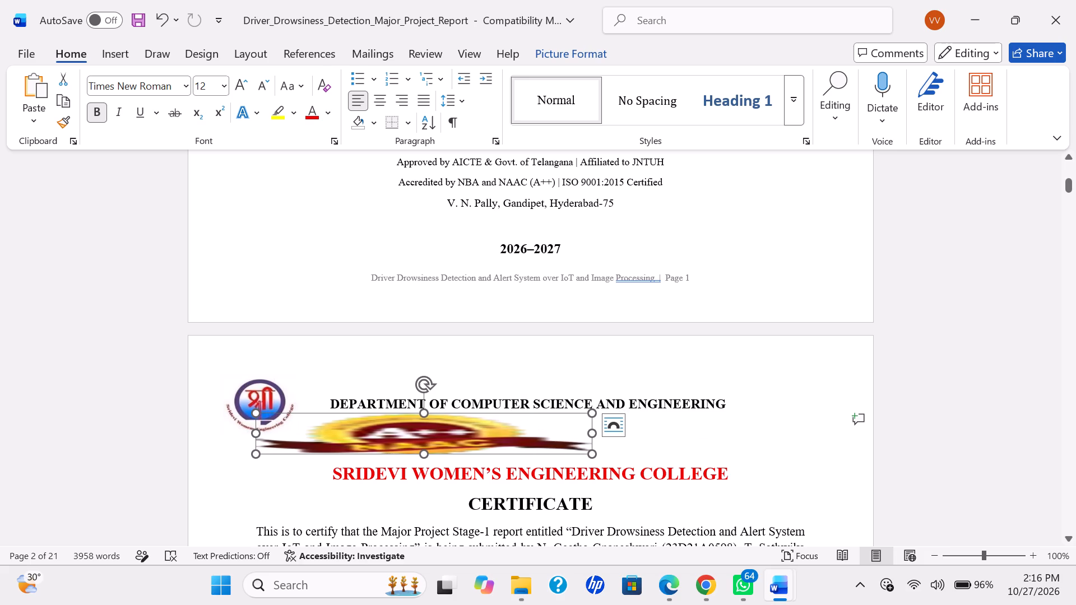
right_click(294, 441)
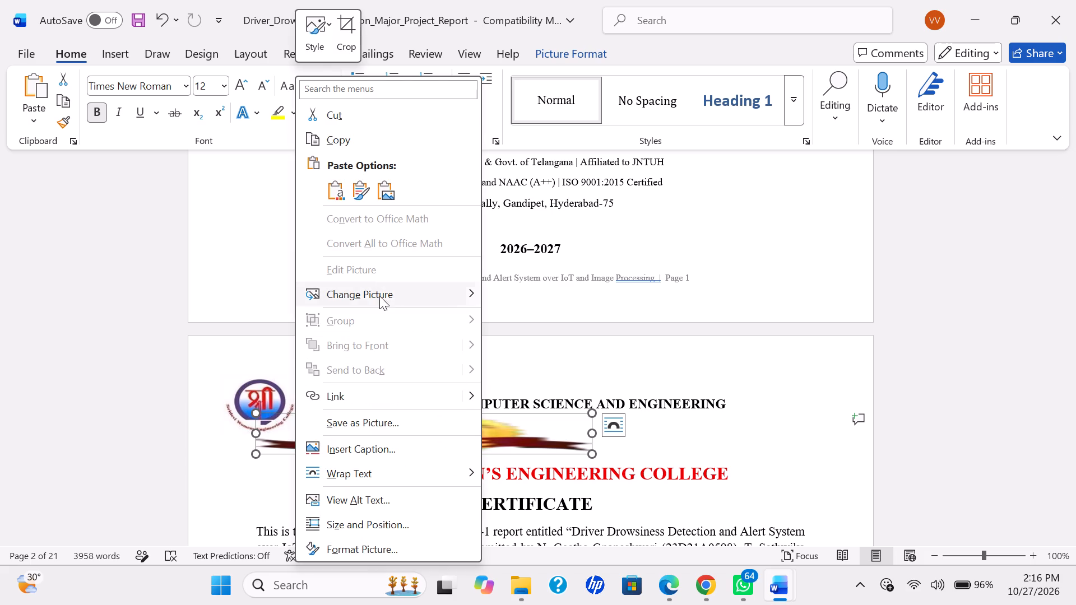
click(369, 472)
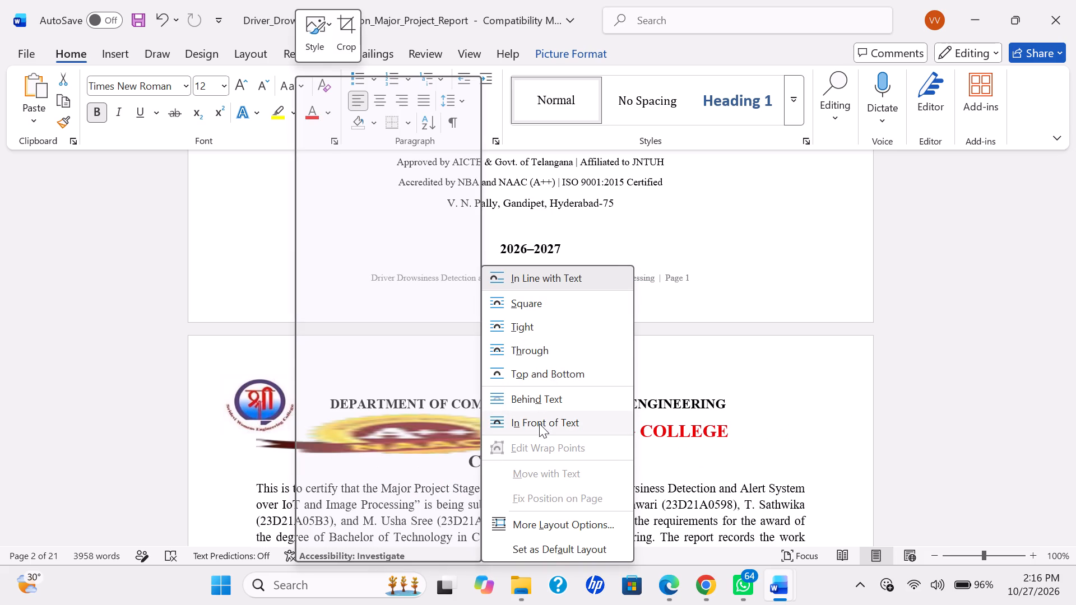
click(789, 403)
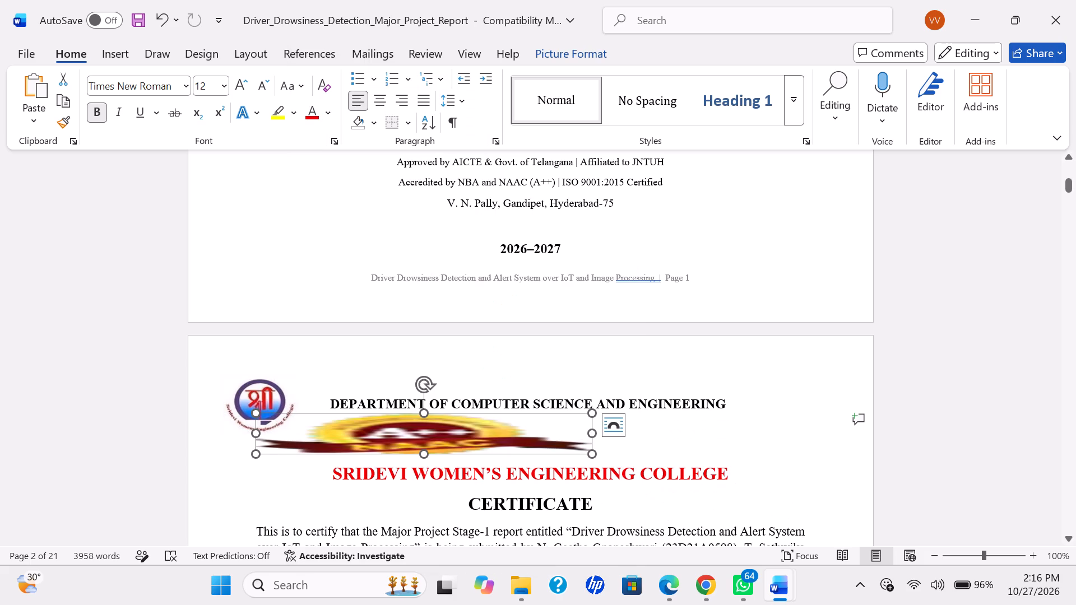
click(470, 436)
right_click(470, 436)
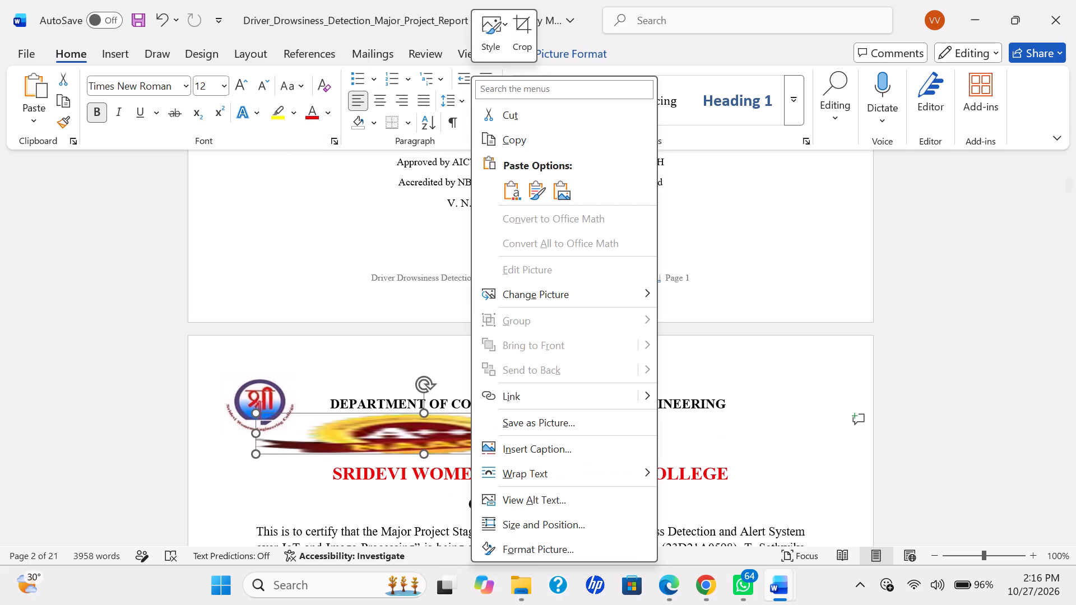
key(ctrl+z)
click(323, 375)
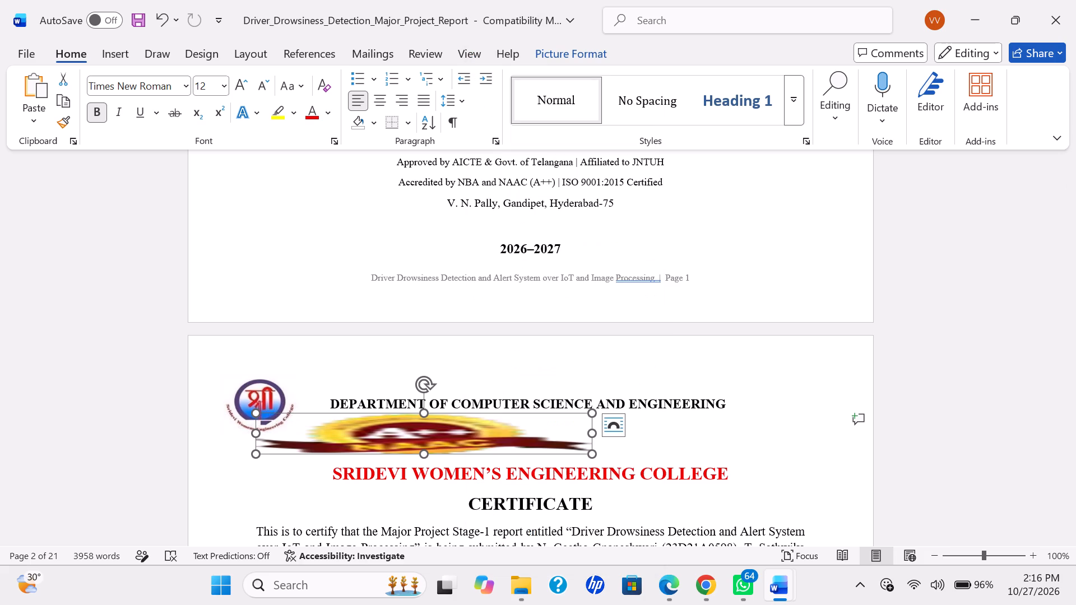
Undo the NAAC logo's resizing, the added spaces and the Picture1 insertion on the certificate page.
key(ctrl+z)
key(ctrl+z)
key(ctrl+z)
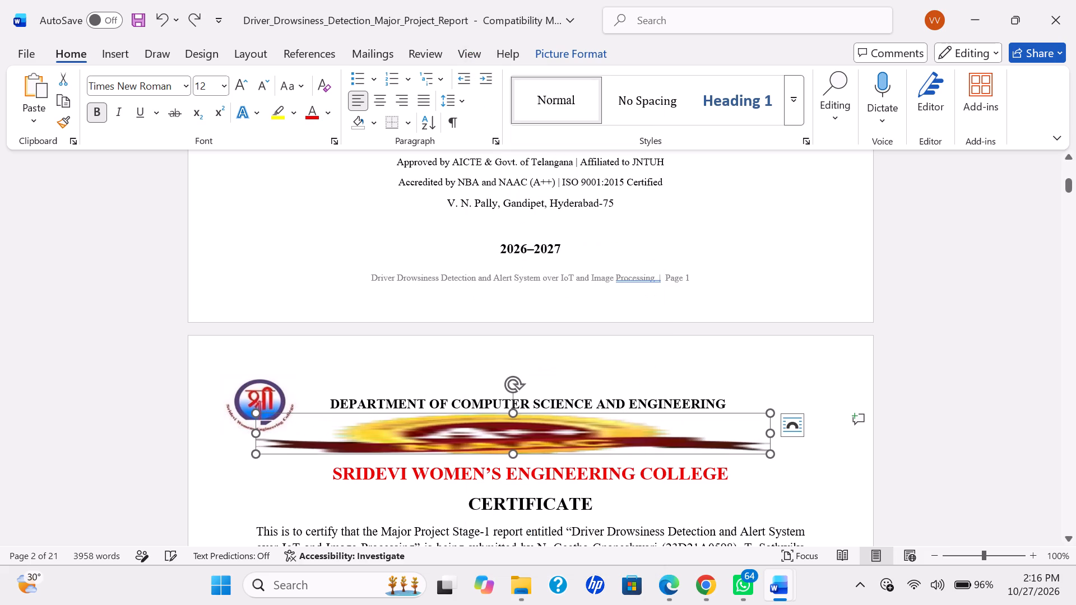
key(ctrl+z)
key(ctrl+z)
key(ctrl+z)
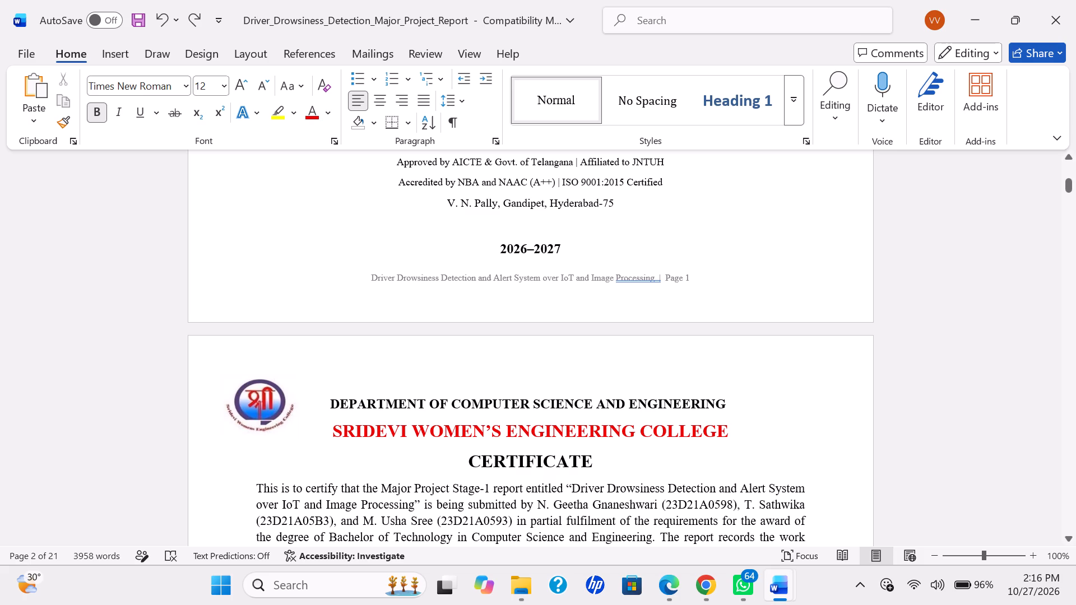
Following the b19 final document's certificate, make "Major Project Stage-1" bold in the report's certificate paragraph.
click(539, 97)
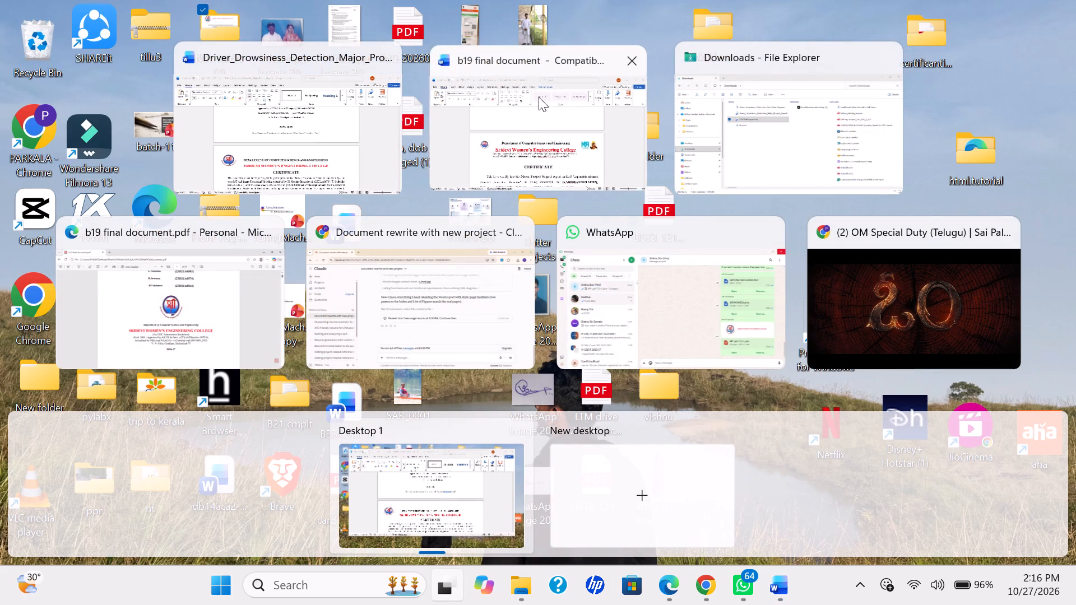
click(728, 388)
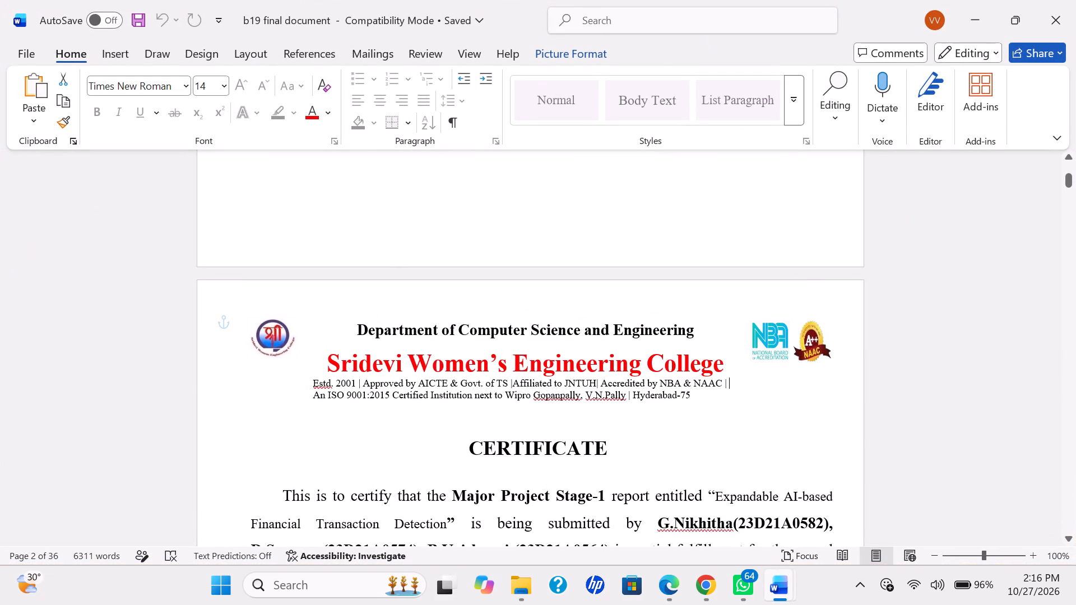
click(601, 117)
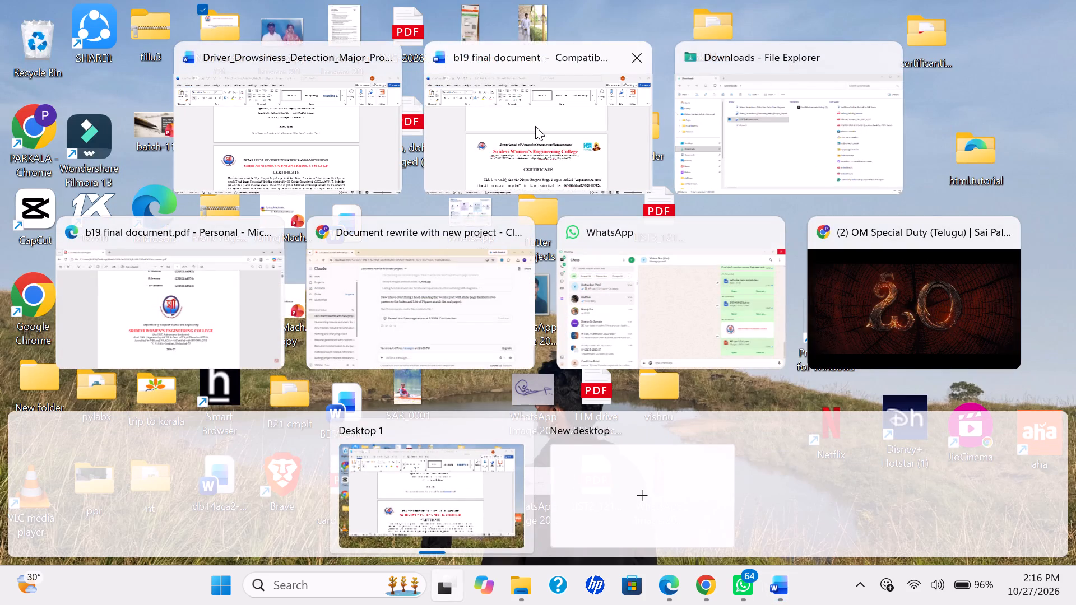
click(535, 126)
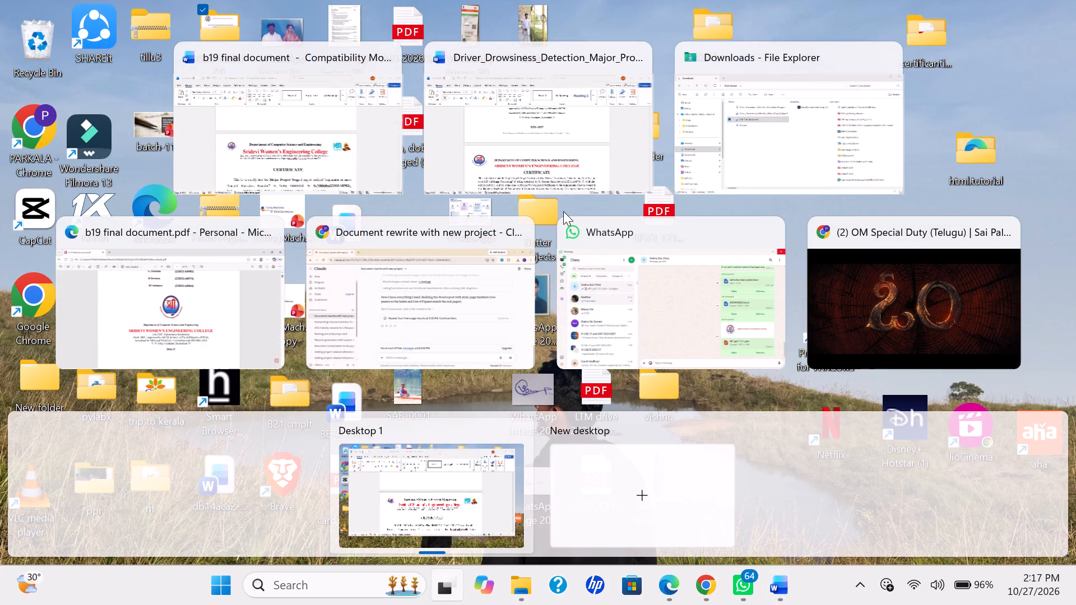
click(555, 180)
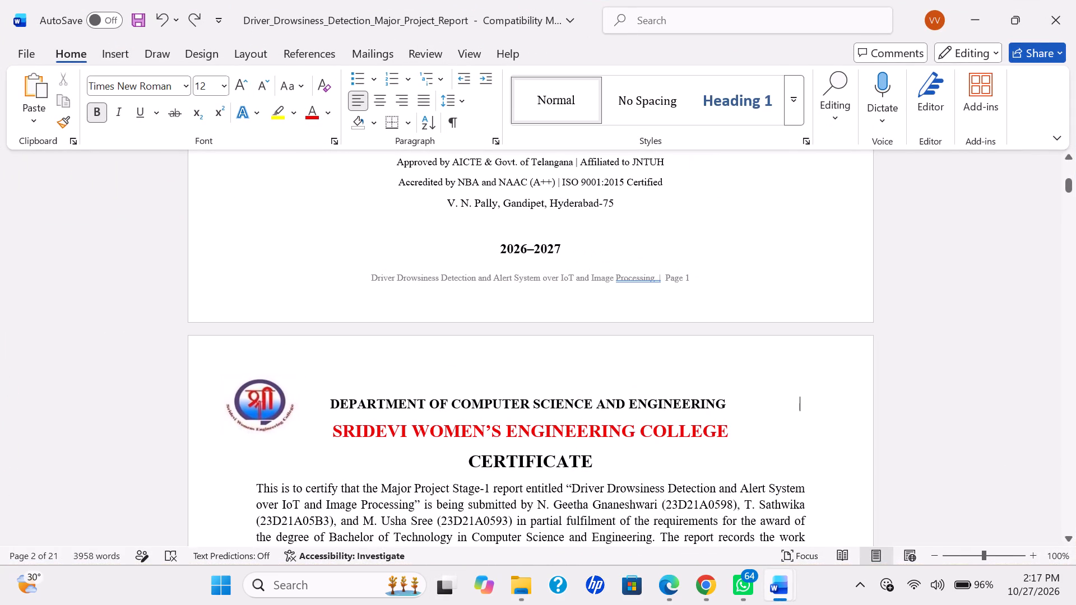
drag(381, 488, 468, 483)
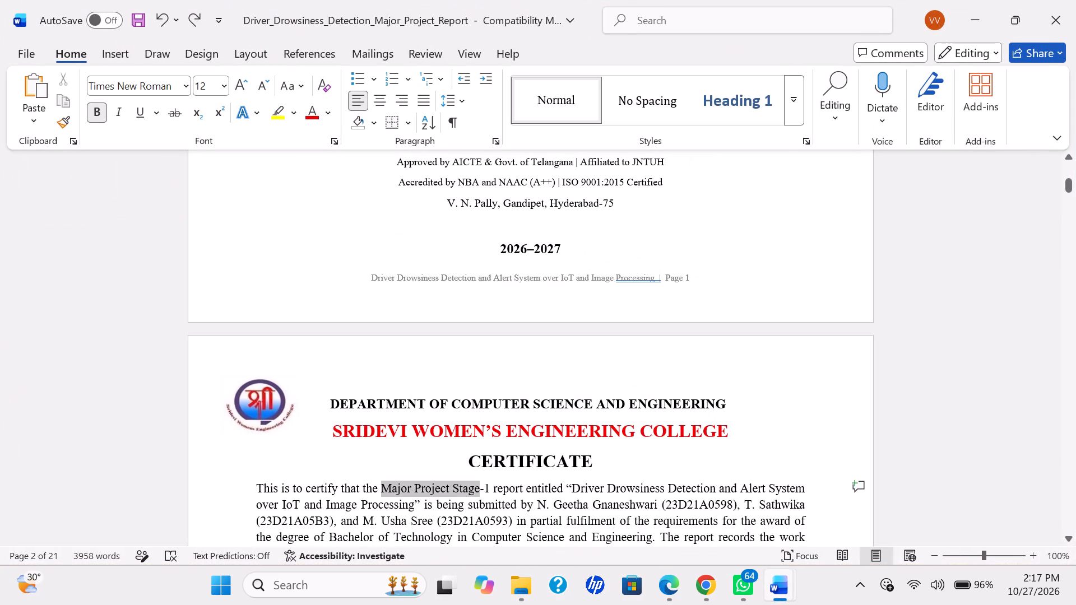
drag(468, 483, 490, 489)
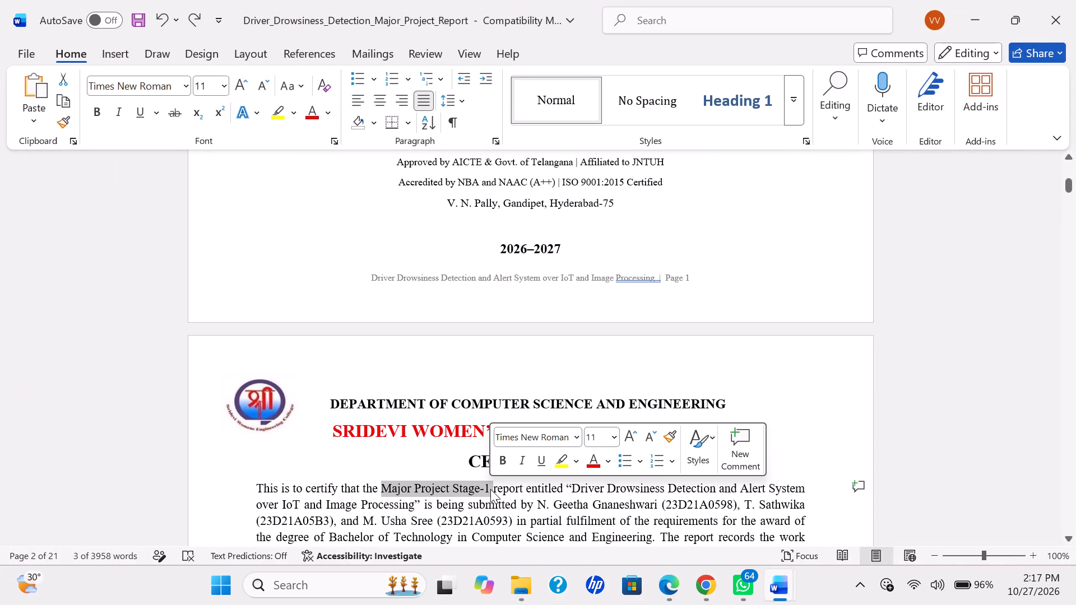
click(506, 466)
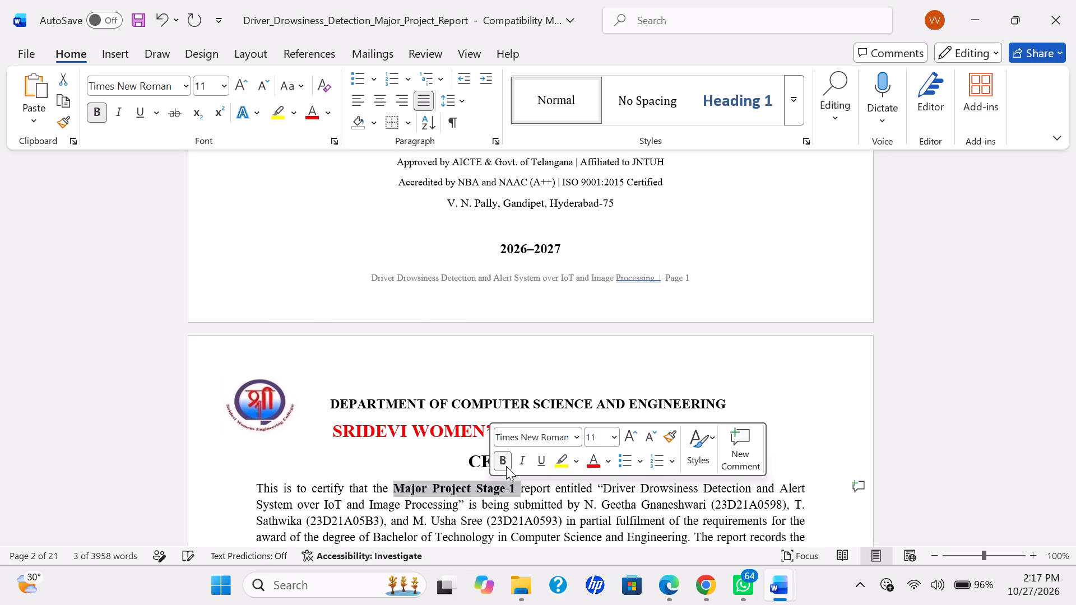
Check the reference certificate's body text and make the first student's name and roll number bold in the report's certificate paragraph.
click(531, 127)
scroll(579, 342, down, 1)
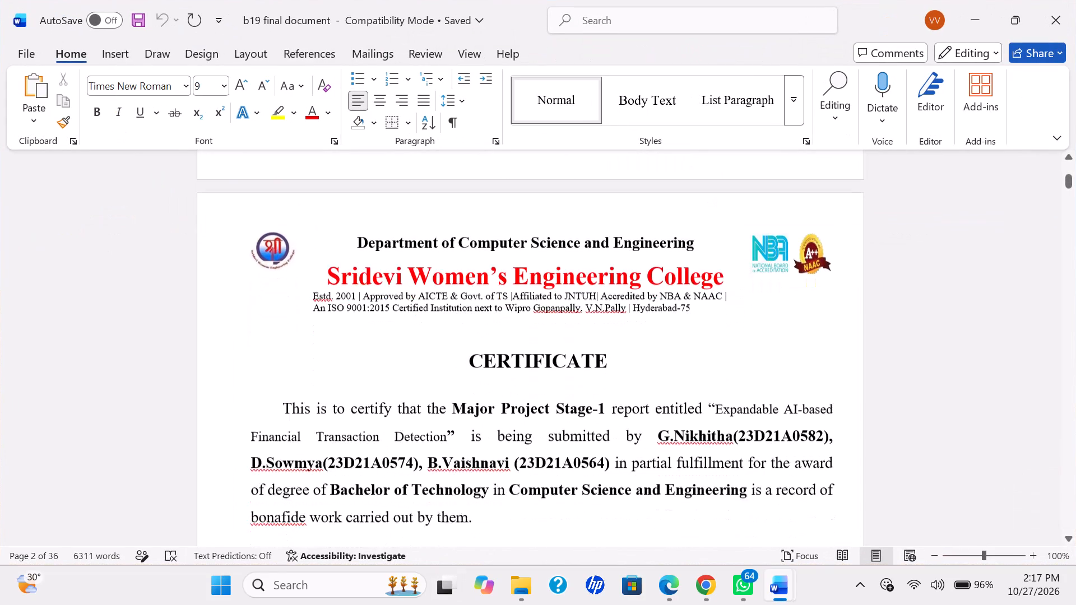
scroll(579, 342, down, 2)
click(564, 160)
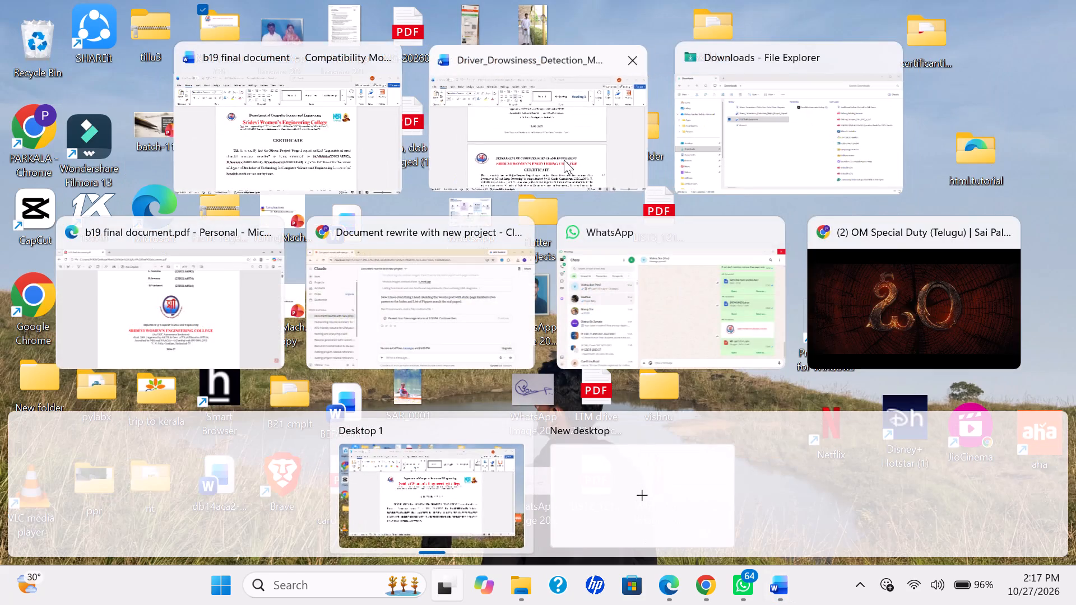
scroll(646, 398, down, 1)
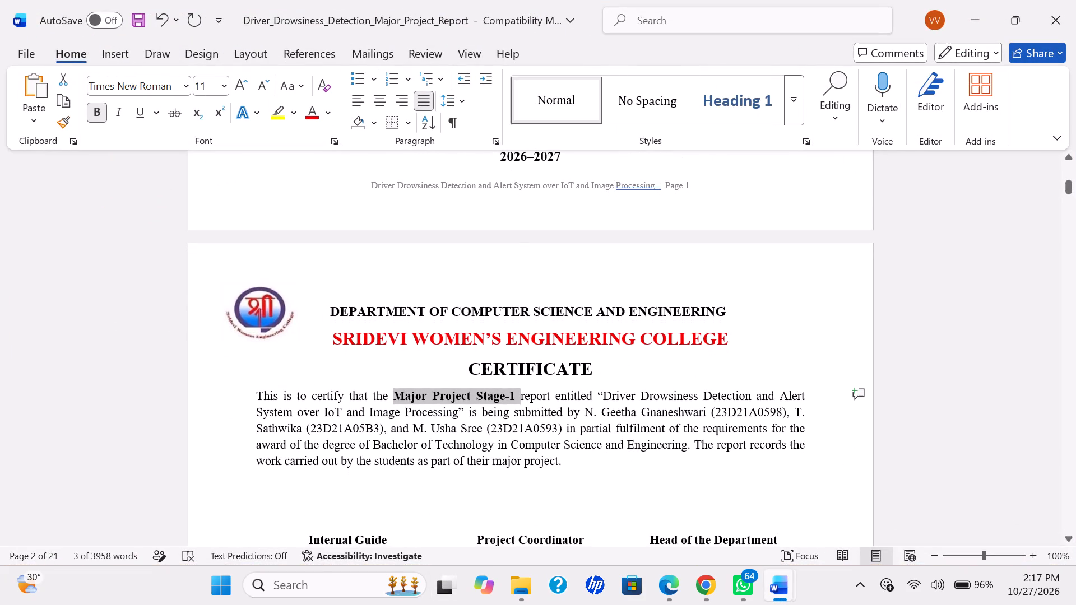
drag(585, 411, 785, 406)
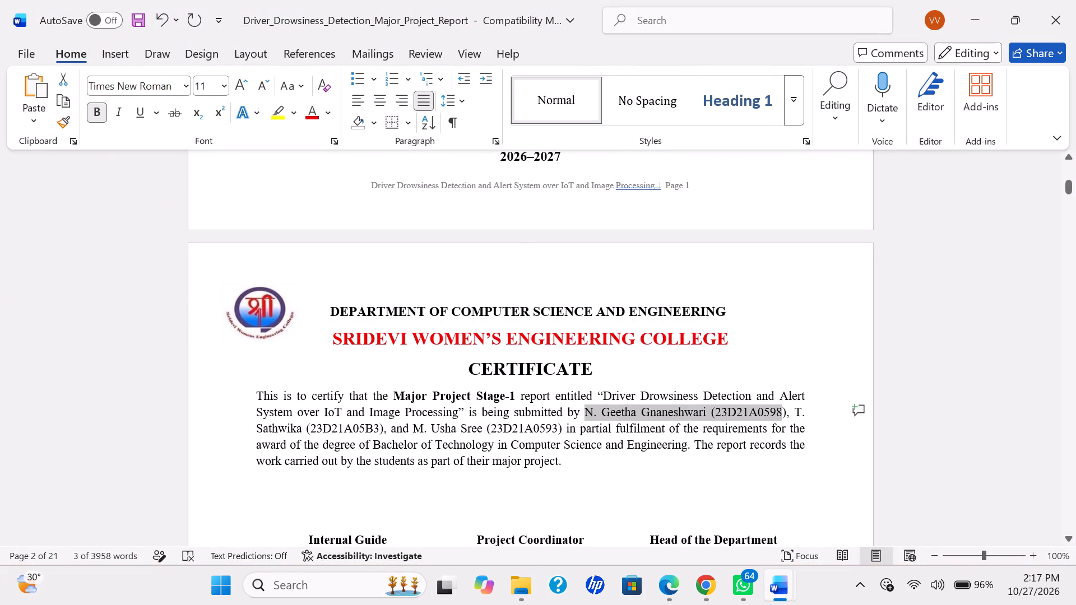
drag(785, 406, 780, 413)
drag(780, 413, 788, 411)
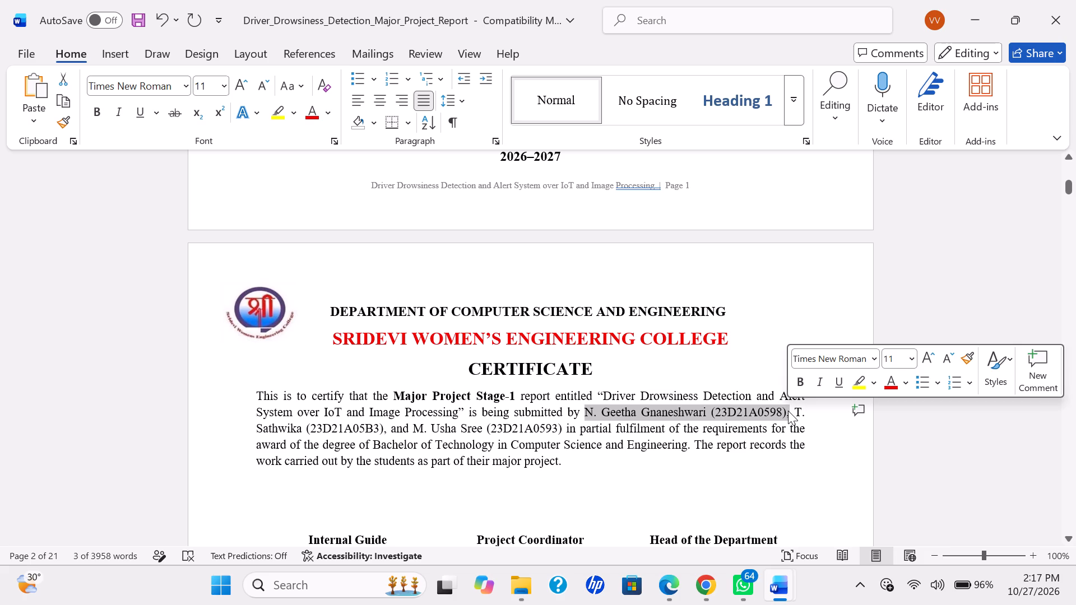
click(796, 383)
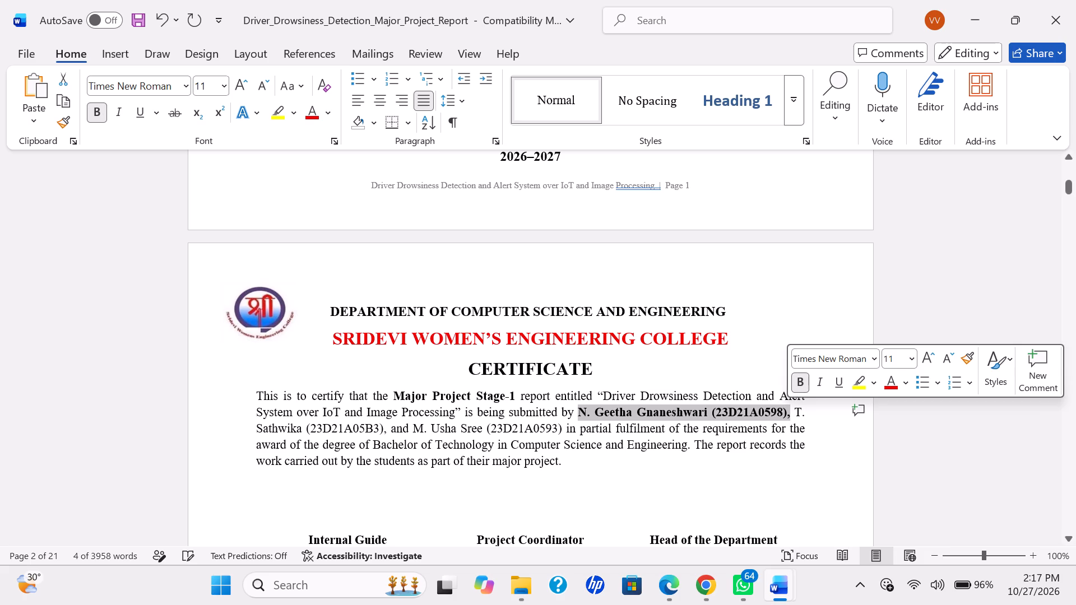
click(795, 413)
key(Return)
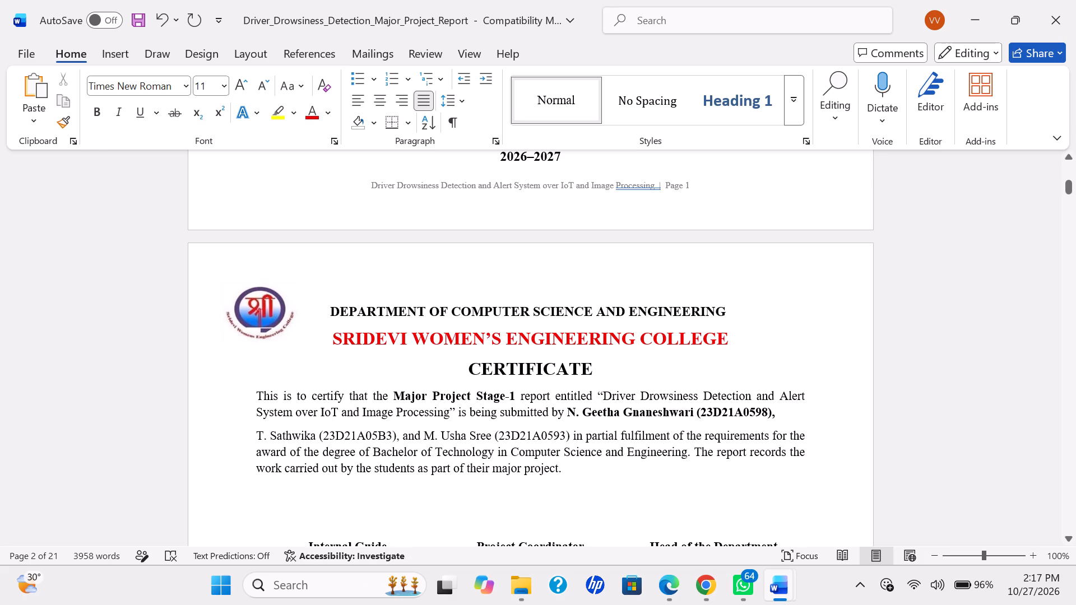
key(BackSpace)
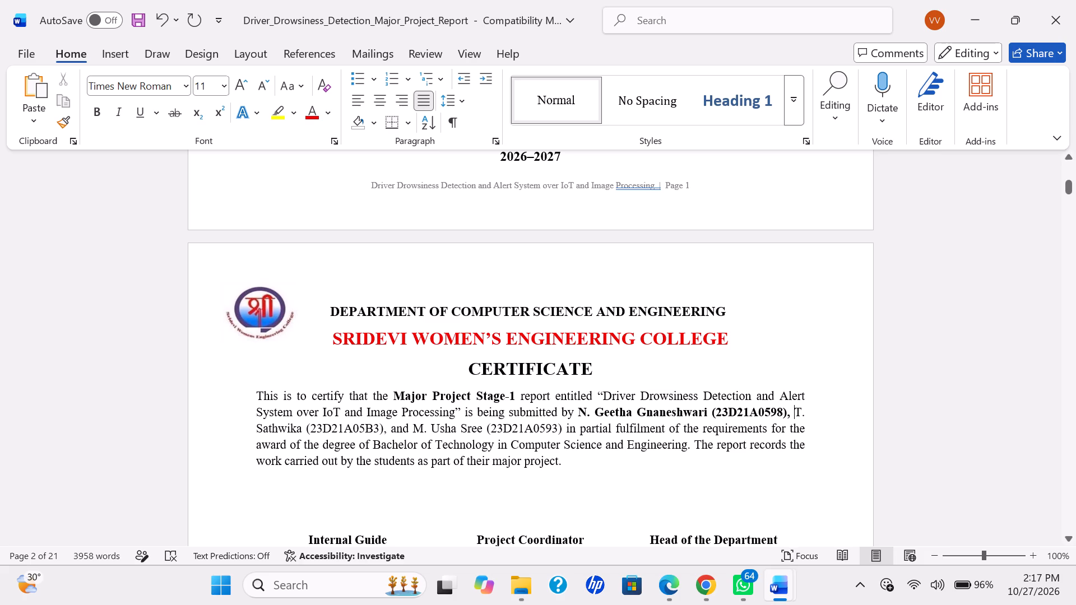
Make the second and third students' names and roll numbers bold in the certificate paragraph, including the "and" between them.
drag(797, 412, 797, 412)
drag(797, 412, 528, 428)
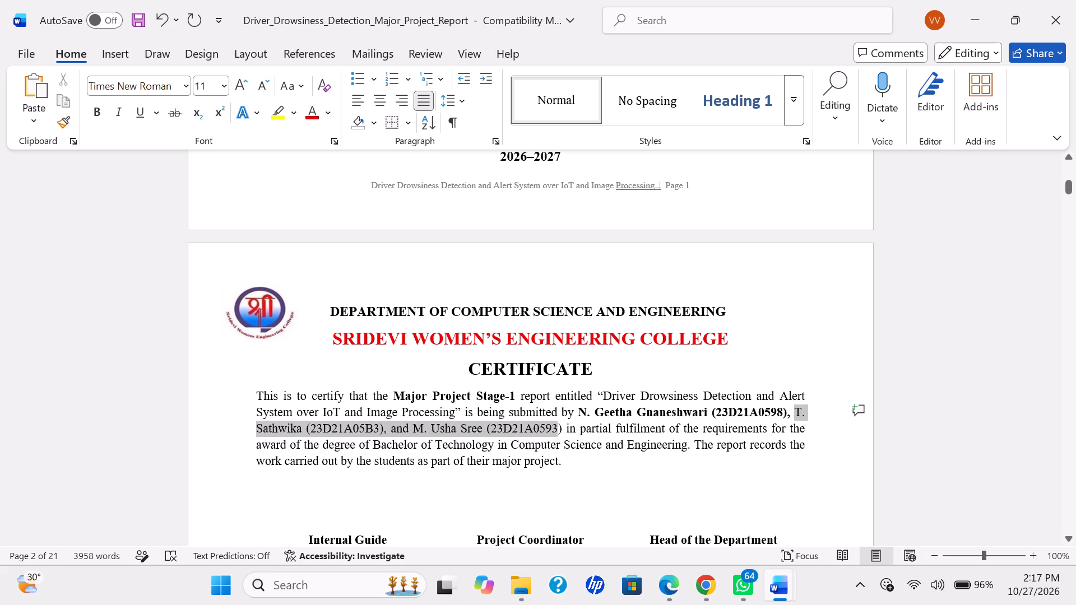
drag(528, 428, 564, 430)
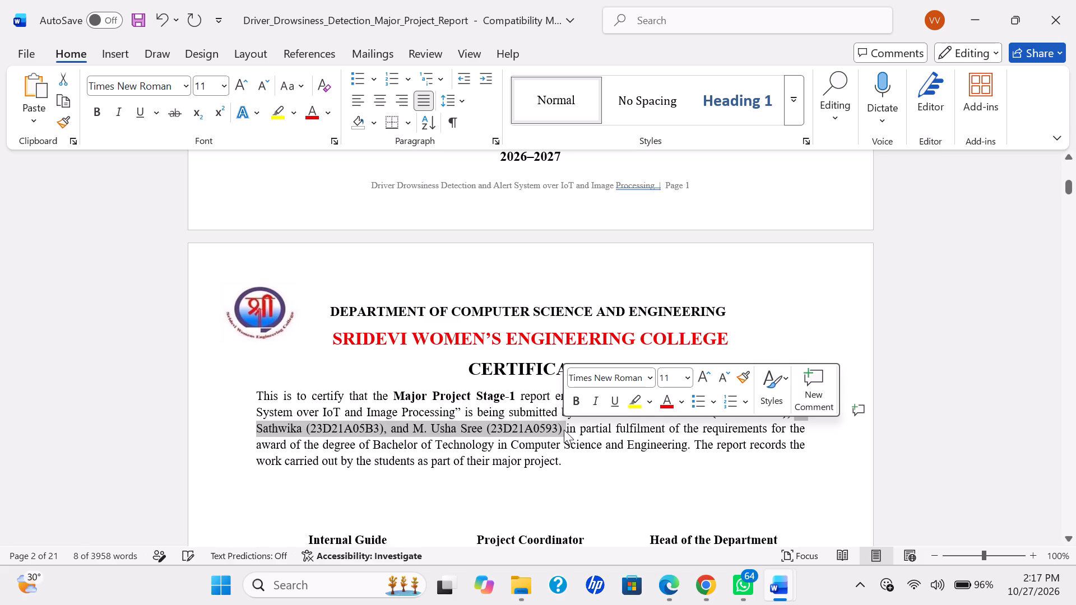
click(574, 403)
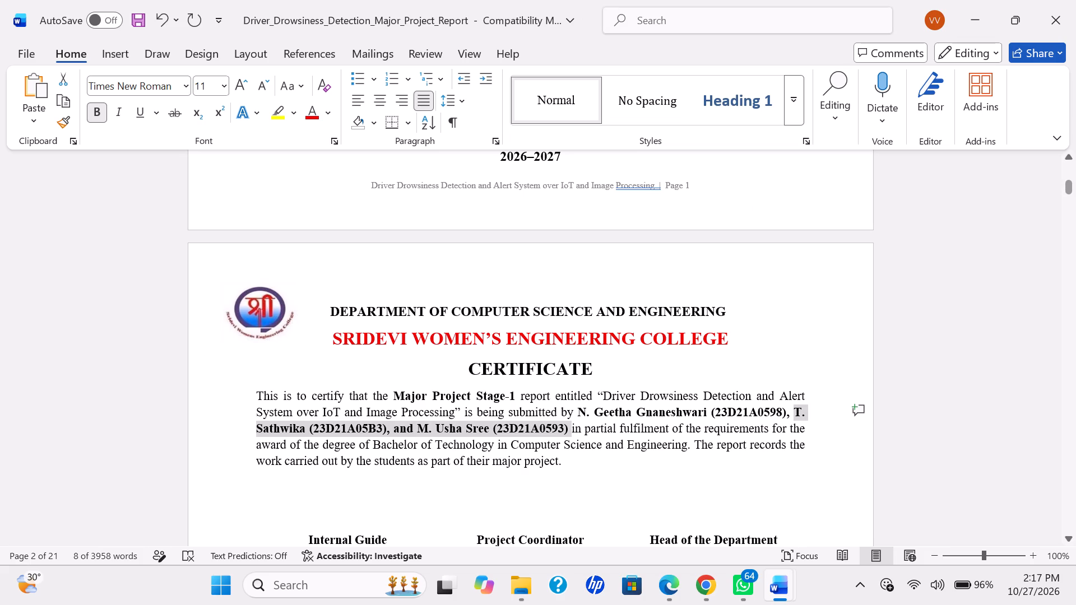
Make "Bachelor of Technology in Computer Science and Engineering" bold in the certificate paragraph.
drag(372, 449, 684, 447)
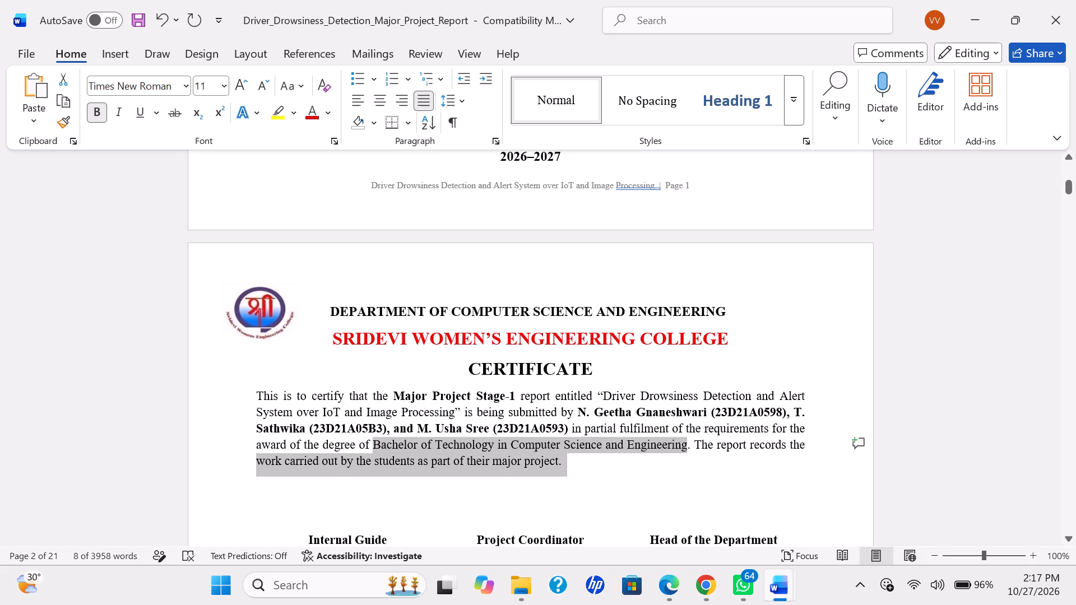
drag(684, 447, 683, 444)
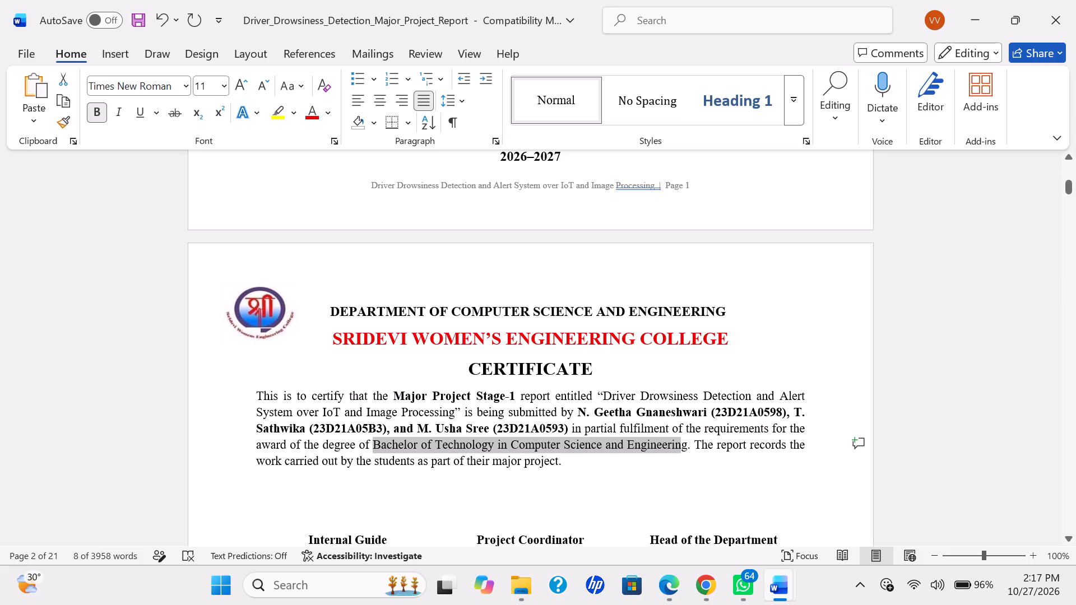
drag(683, 444, 688, 445)
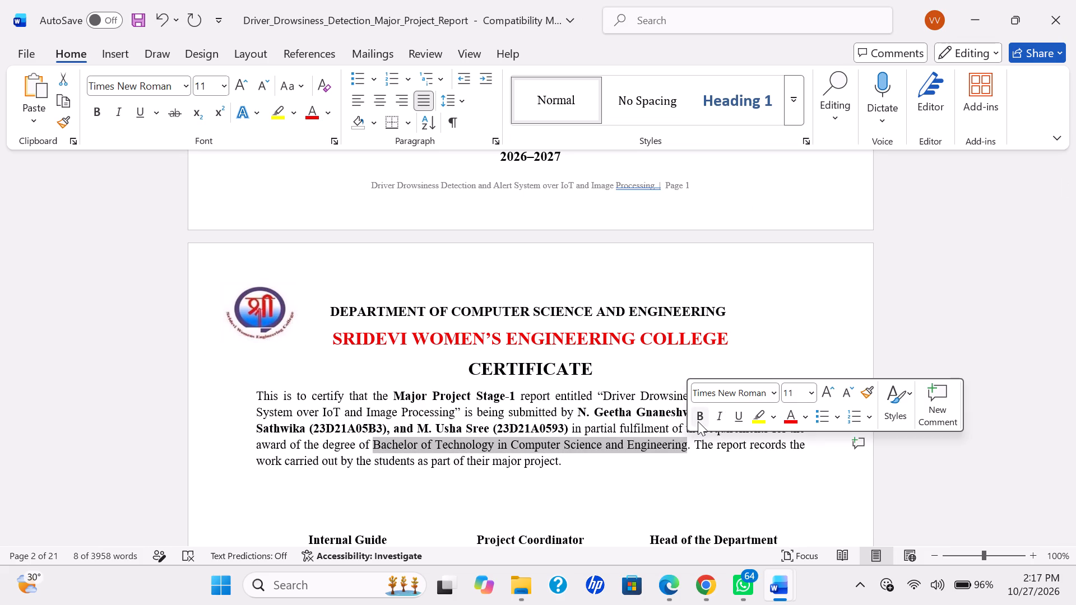
click(698, 421)
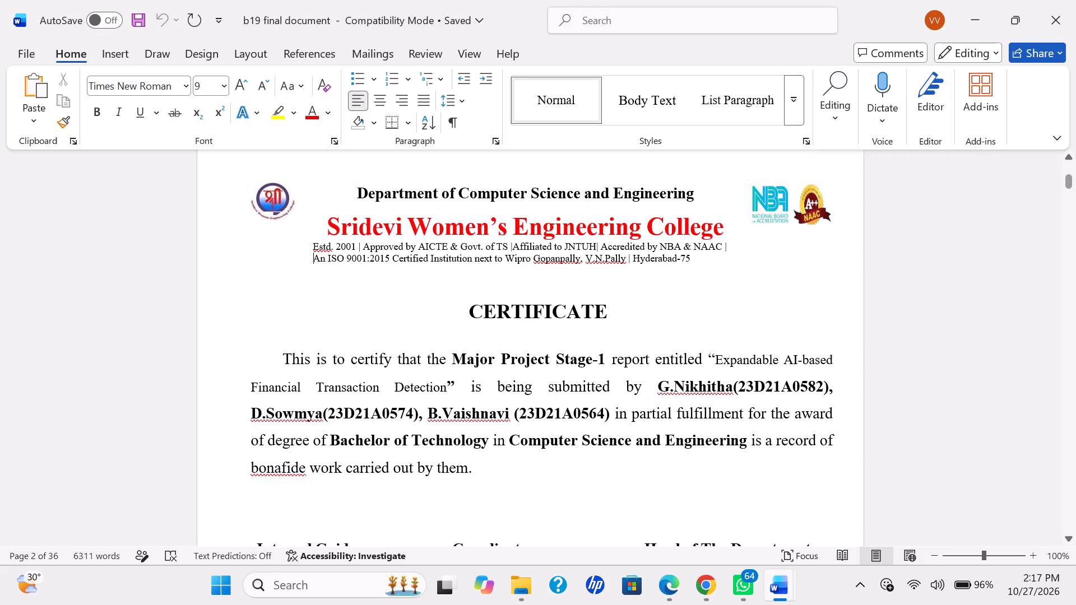
Examine the reference certificate and the report's title page, certificate page and page 3 for remaining formatting differences.
scroll(674, 460, down, 1)
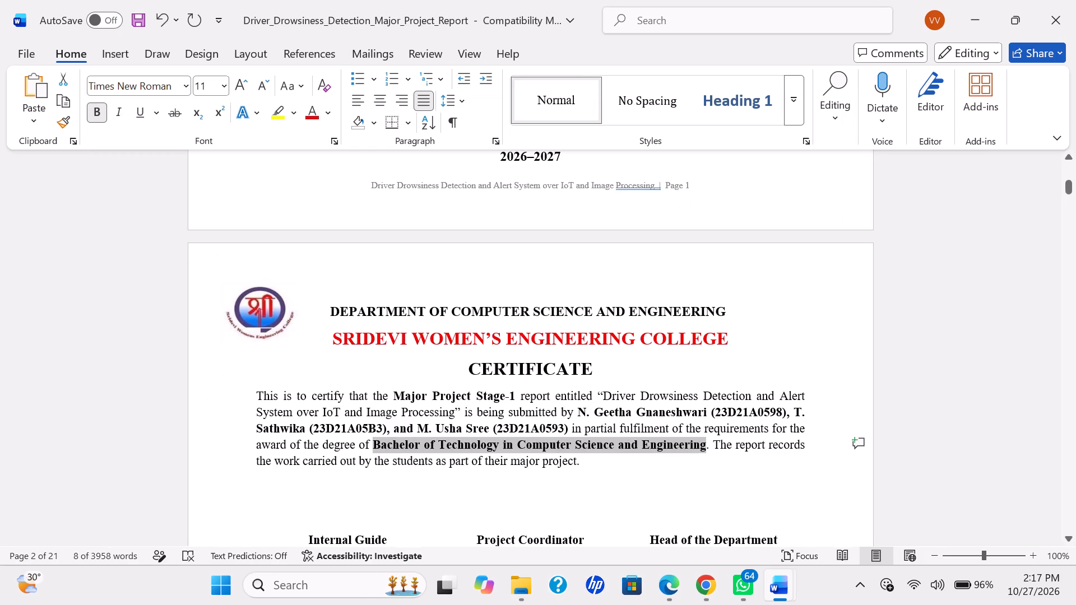
scroll(674, 460, down, 1)
click(674, 460)
scroll(674, 460, up, 5)
scroll(674, 460, down, 1)
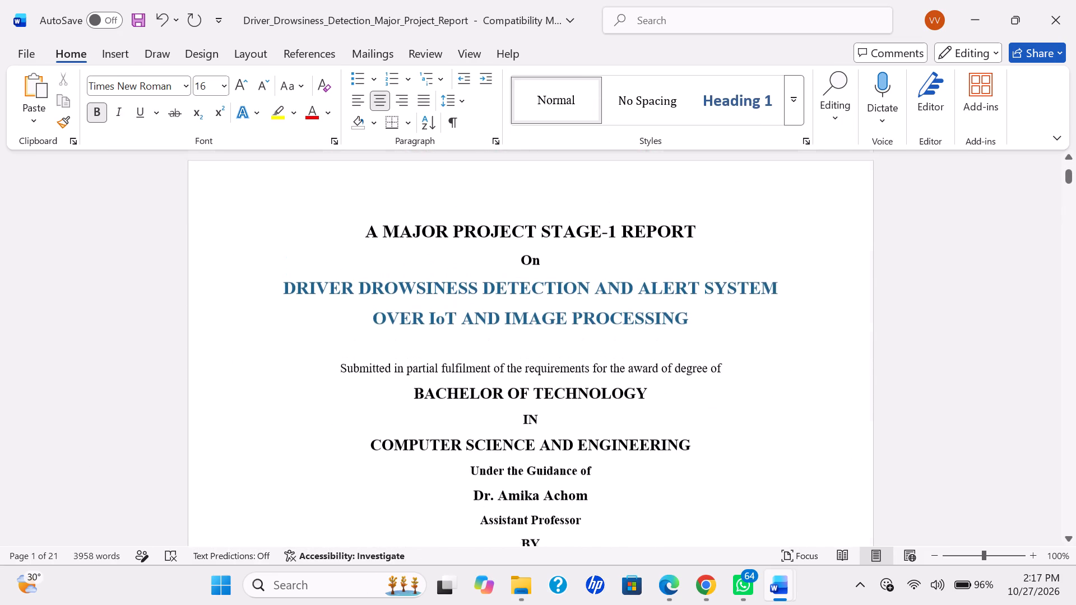
scroll(674, 460, down, 1)
scroll(674, 460, up, 6)
scroll(674, 460, down, 1)
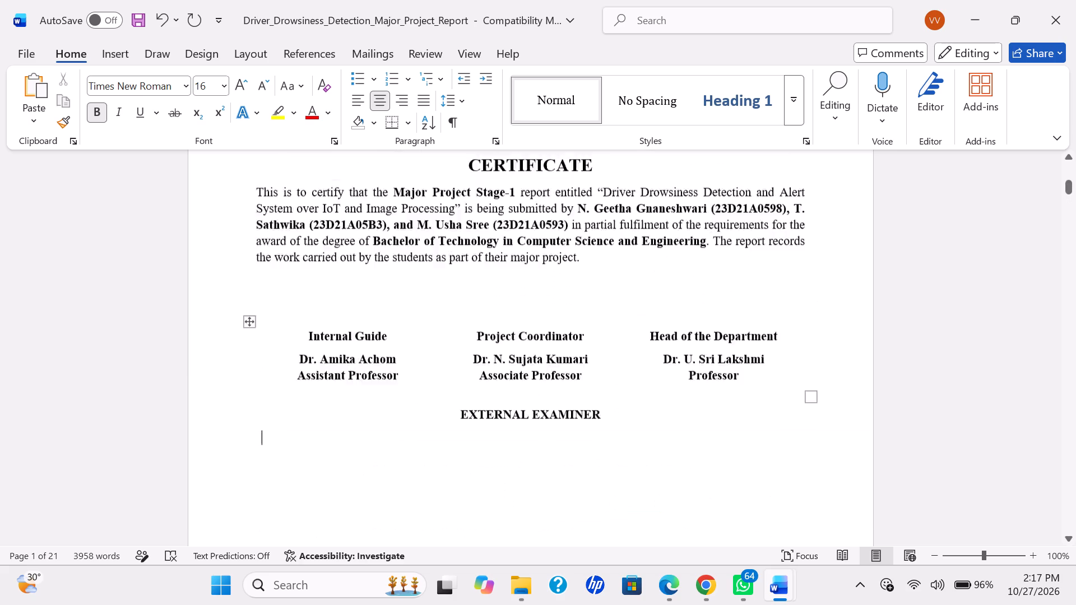
scroll(674, 460, down, 1)
scroll(674, 460, up, 4)
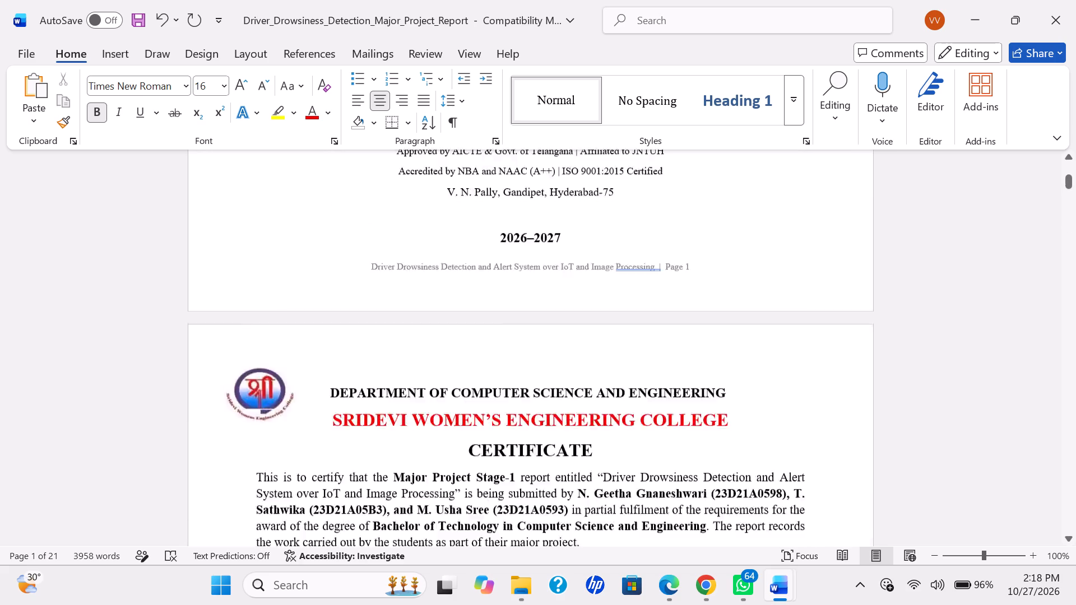
scroll(674, 460, down, 4)
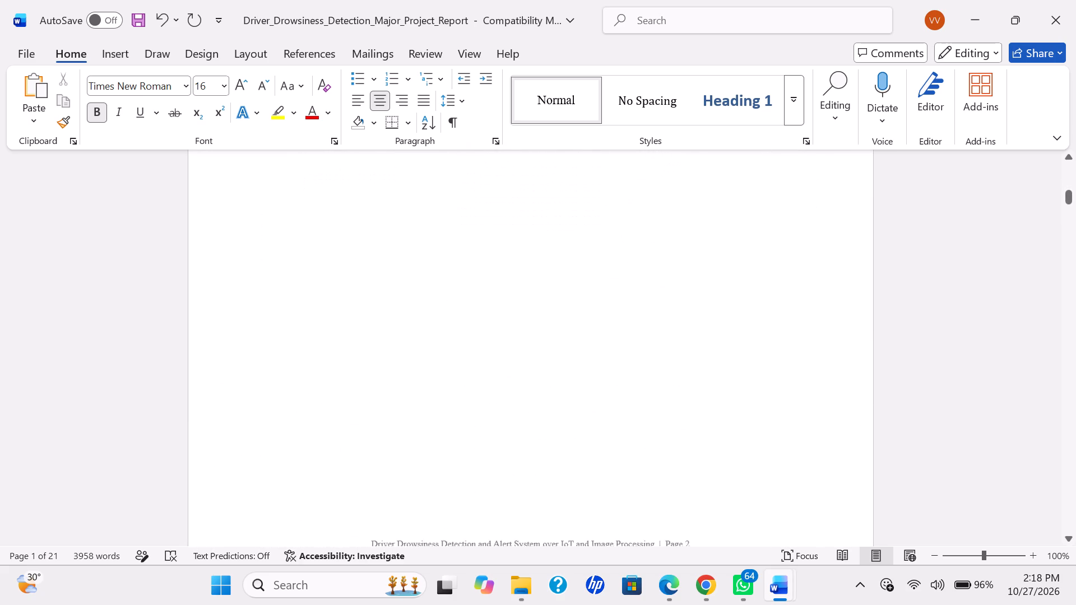
scroll(674, 460, down, 3)
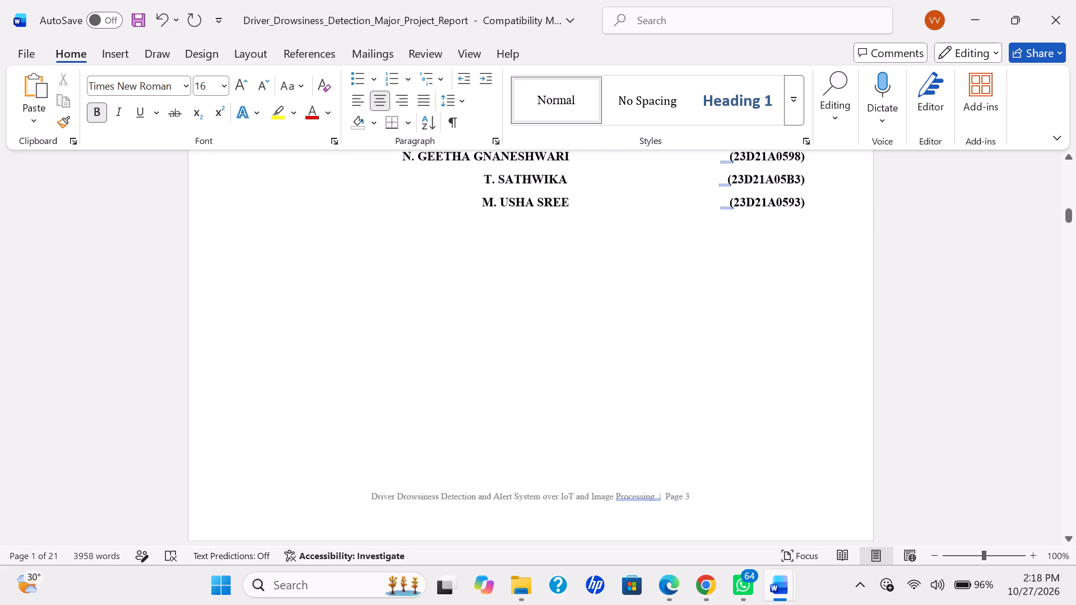
Insert nine blank lines above the list of student names and roll numbers on page 3.
click(609, 194)
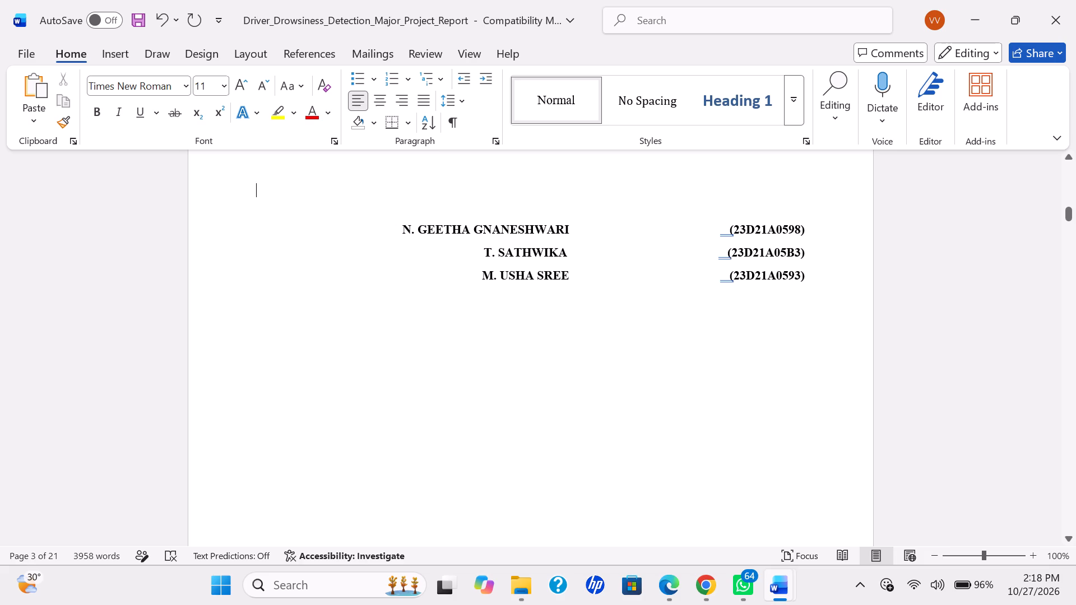
click(401, 231)
key(Return)
key(Return)
key(Return)
key(Return)
key(Return)
key(Return)
key(Return)
key(Return)
key(Return)
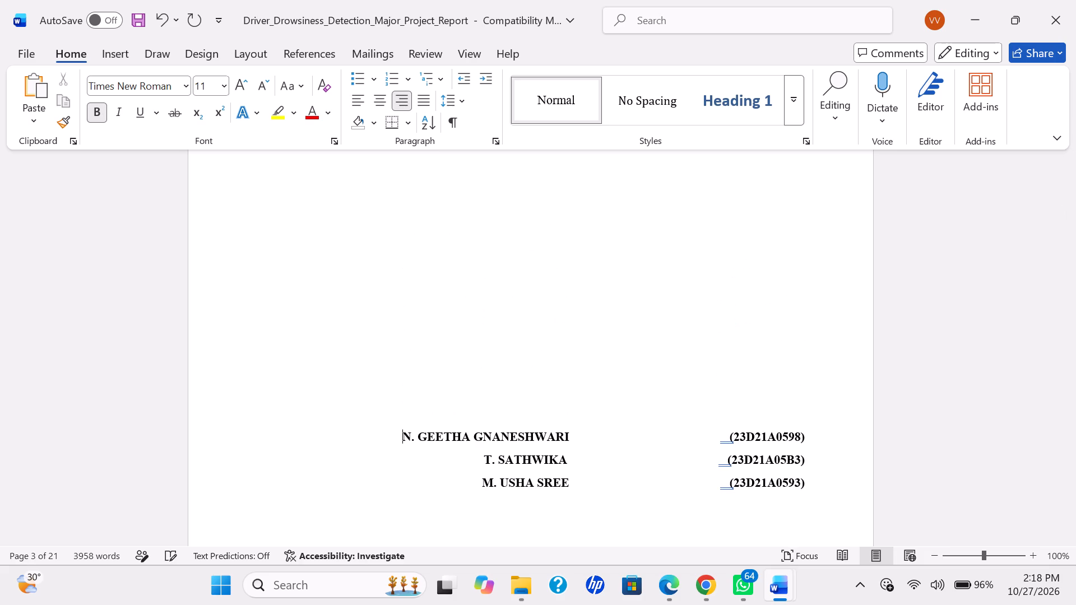
Look over the acknowledgement page with the student names at its end.
scroll(401, 231, down, 5)
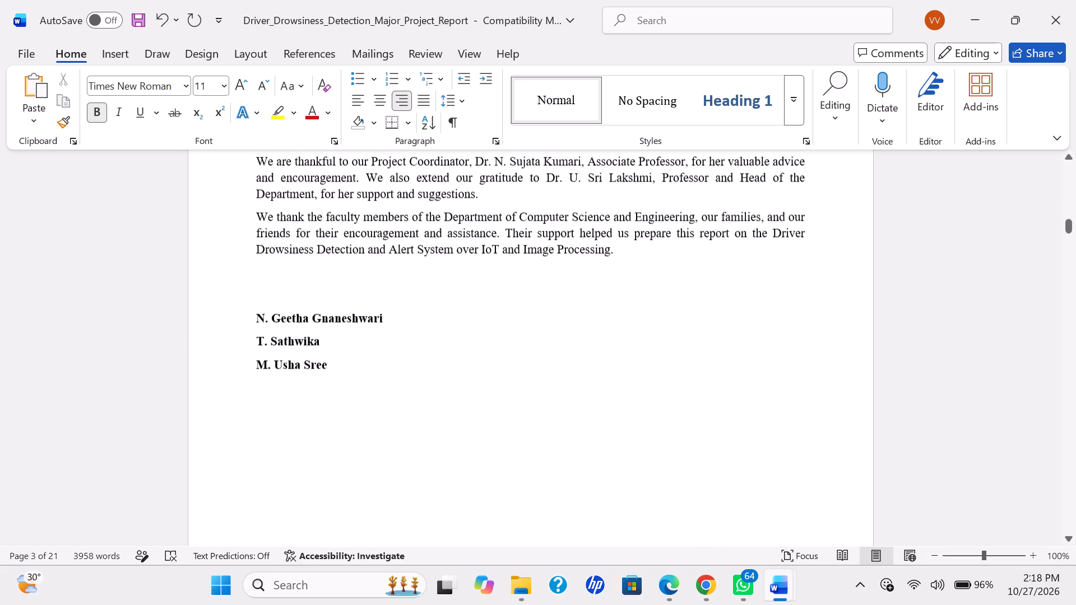
scroll(401, 231, down, 2)
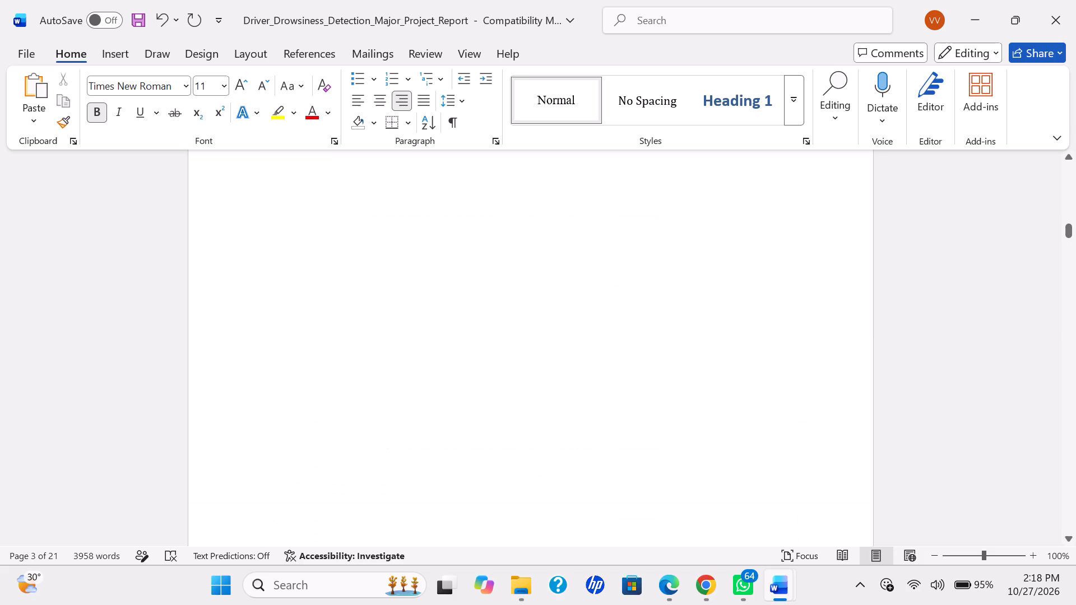
Insert two blank lines between the closing paragraph of the acknowledgement and the list of student names.
scroll(401, 231, up, 2)
click(274, 234)
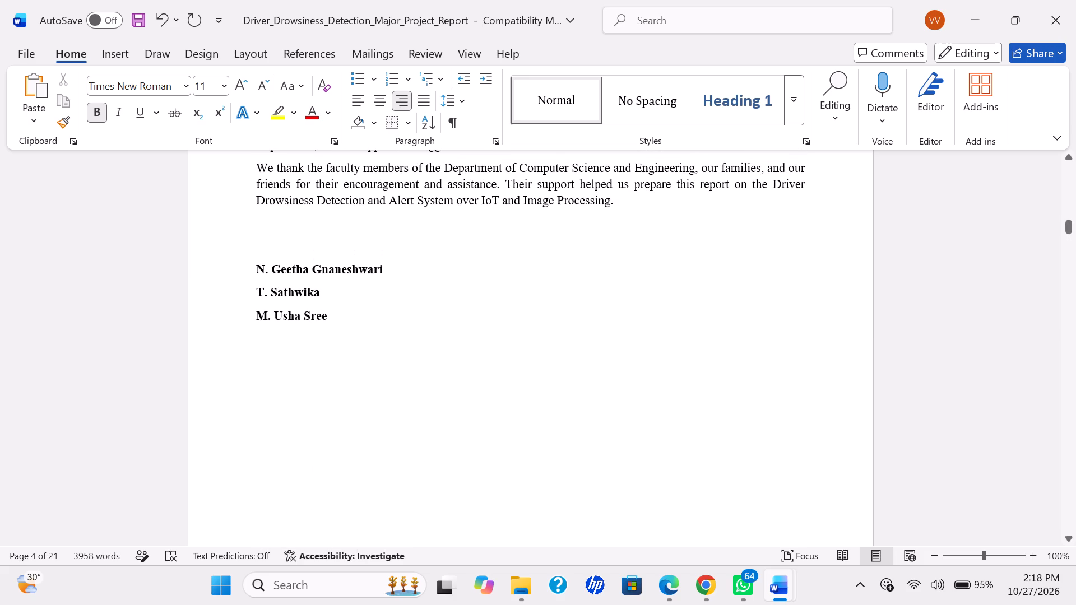
key(Return)
key(Return)
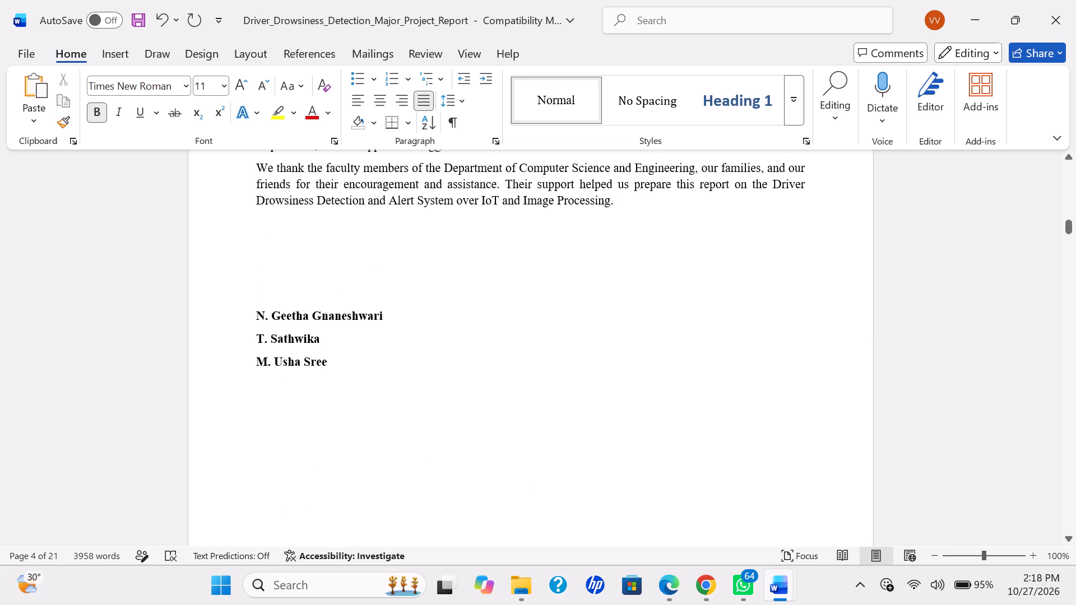
Save the major project report with the spacing changes on the acknowledgement page.
scroll(287, 320, up, 11)
key(ctrl+s)
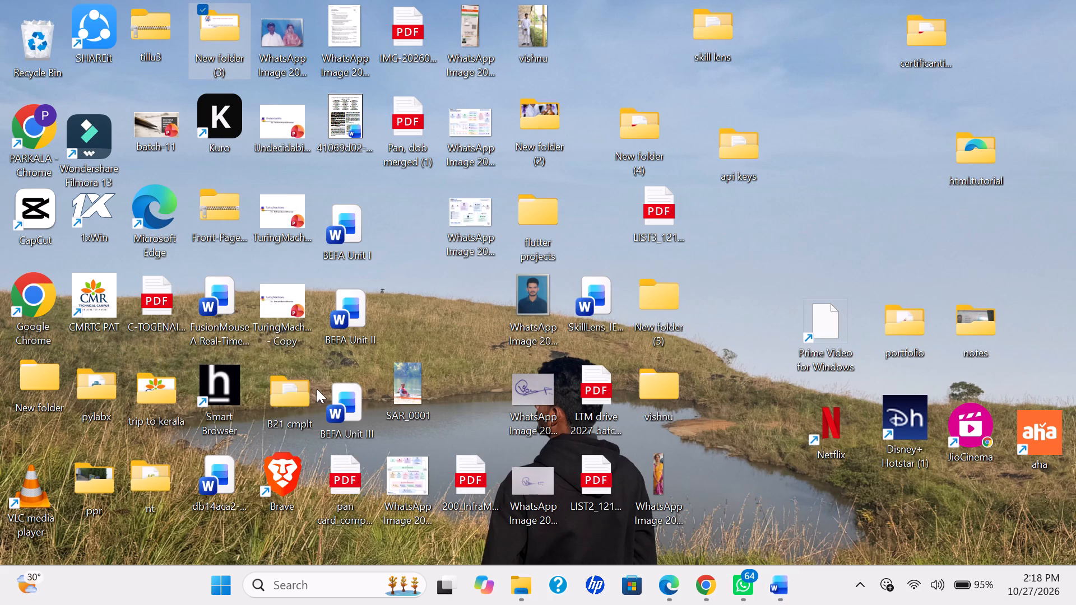
Switch to Windows search and look for an app starting with "w".
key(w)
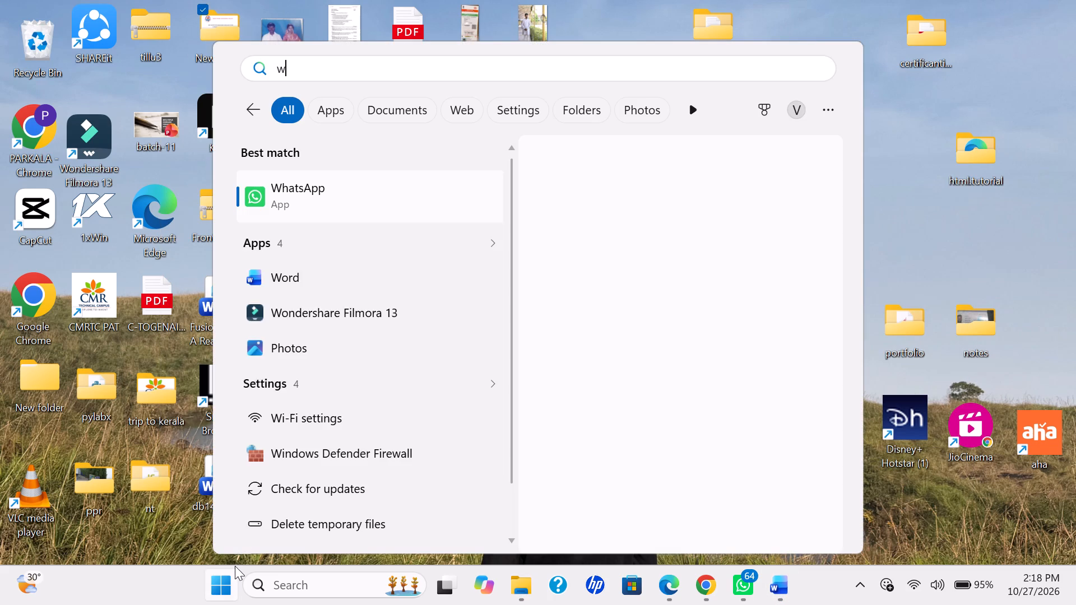
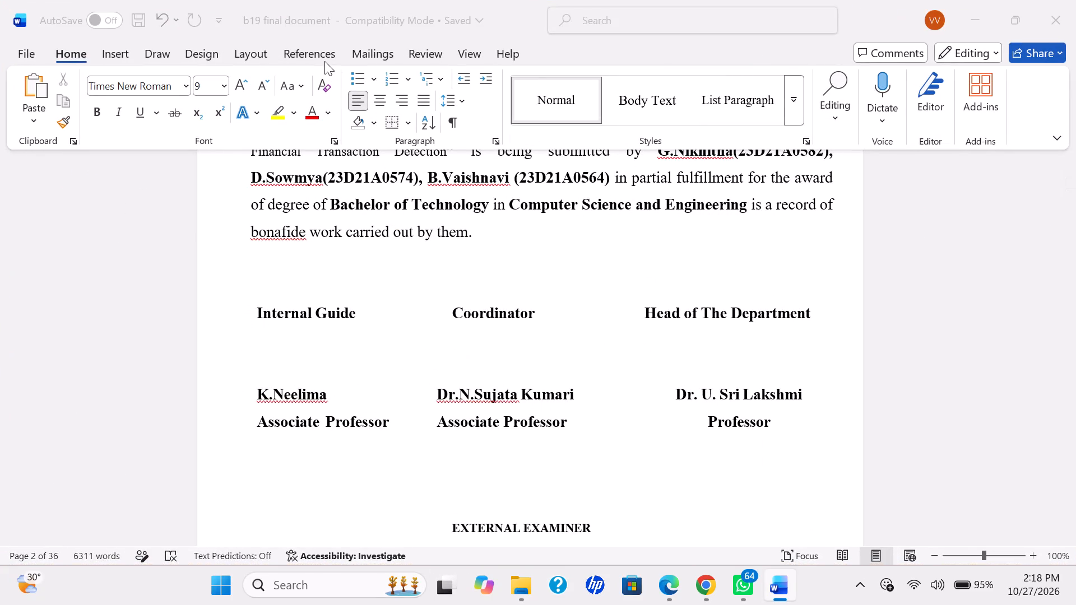
Close the Word report, the Downloads folder, the b19 final document PDF, the Claude chat and the music video windows, keeping WhatsApp open.
click(352, 22)
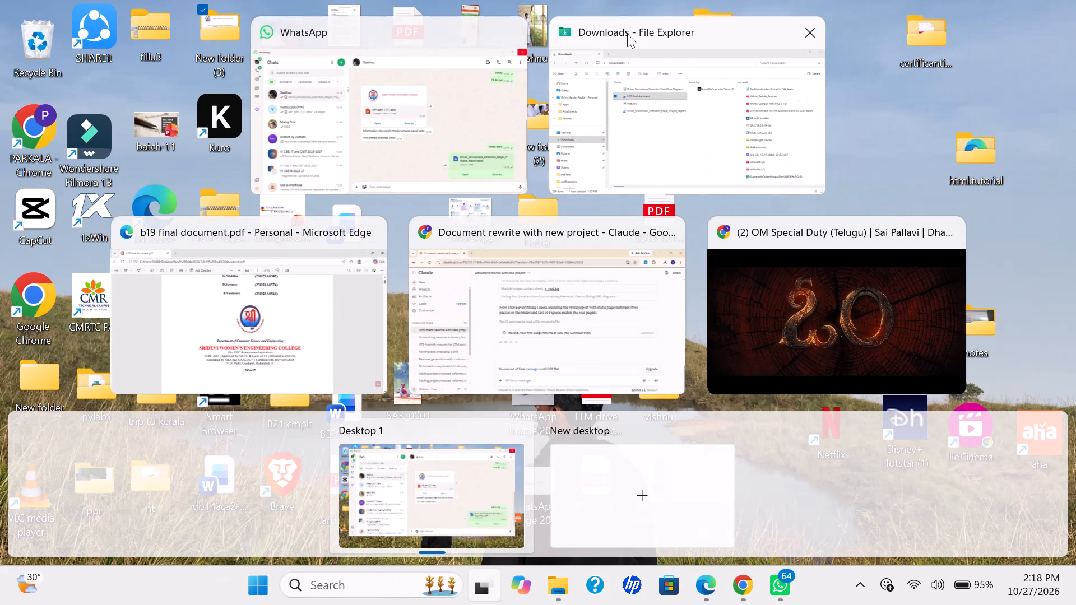
click(811, 32)
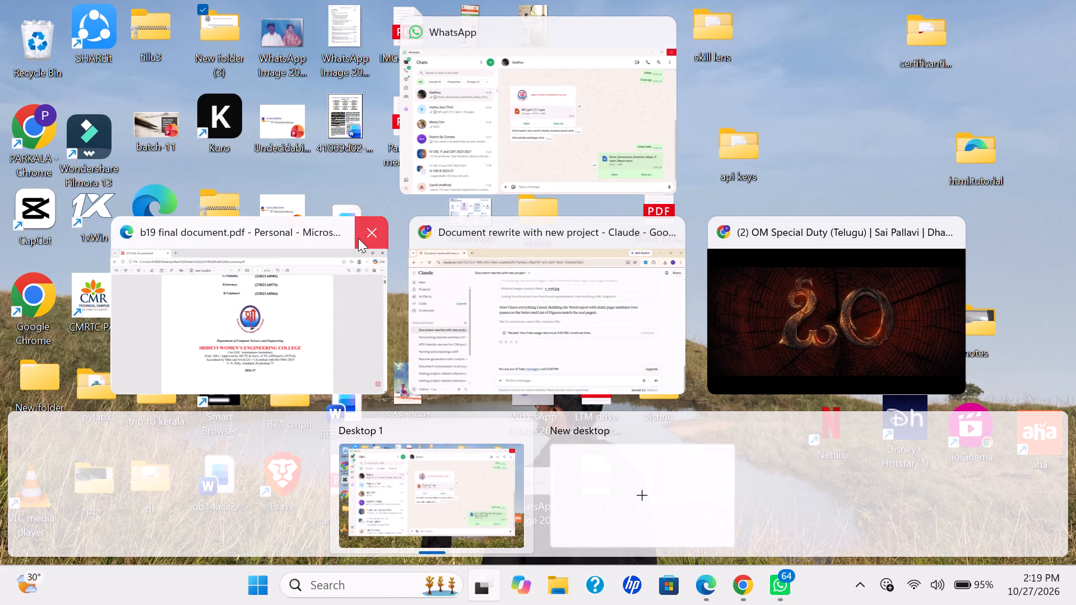
click(358, 238)
click(520, 233)
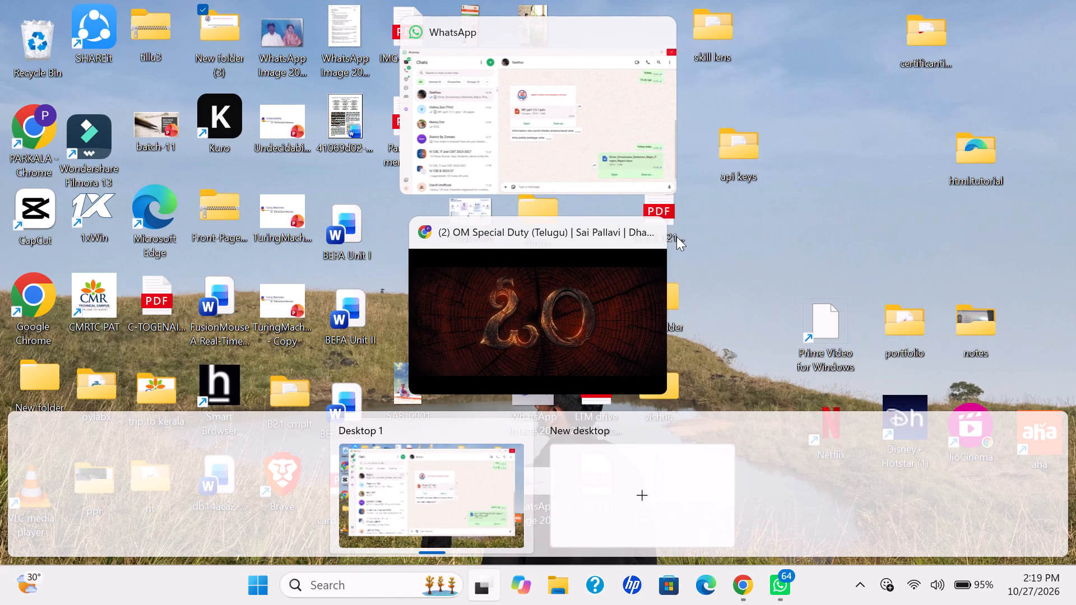
click(666, 233)
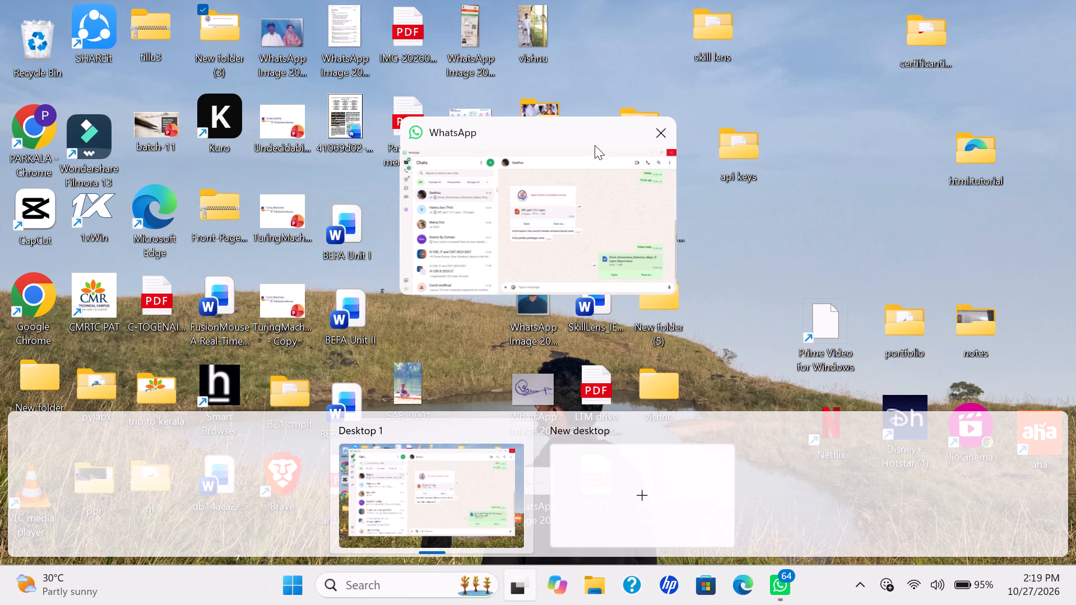
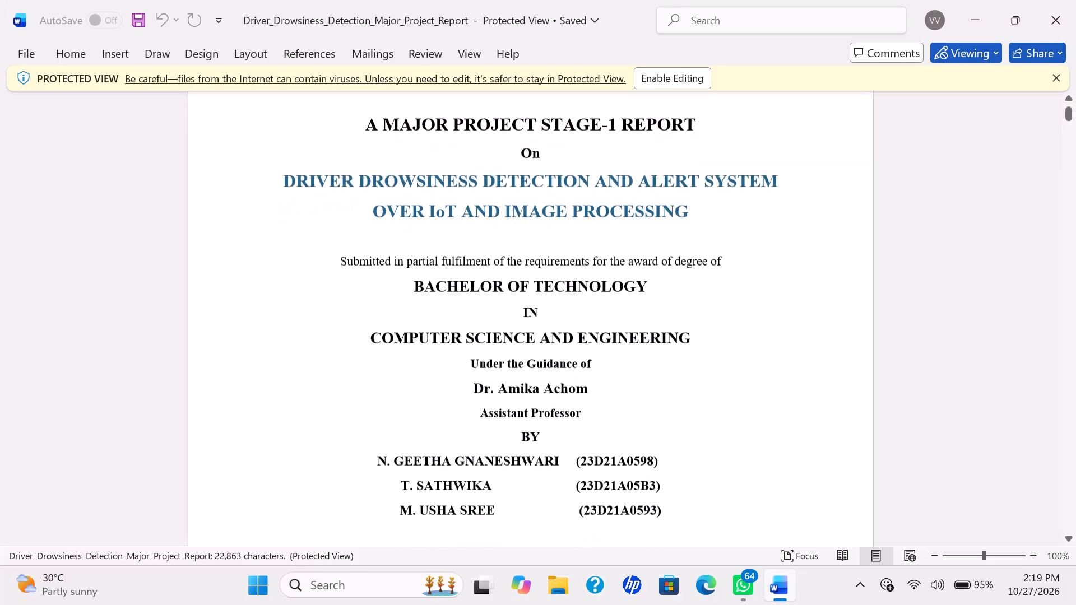
Review the reopened major project report from the title page through the front pages and chapters to the UML diagrams section.
scroll(564, 391, down, 1)
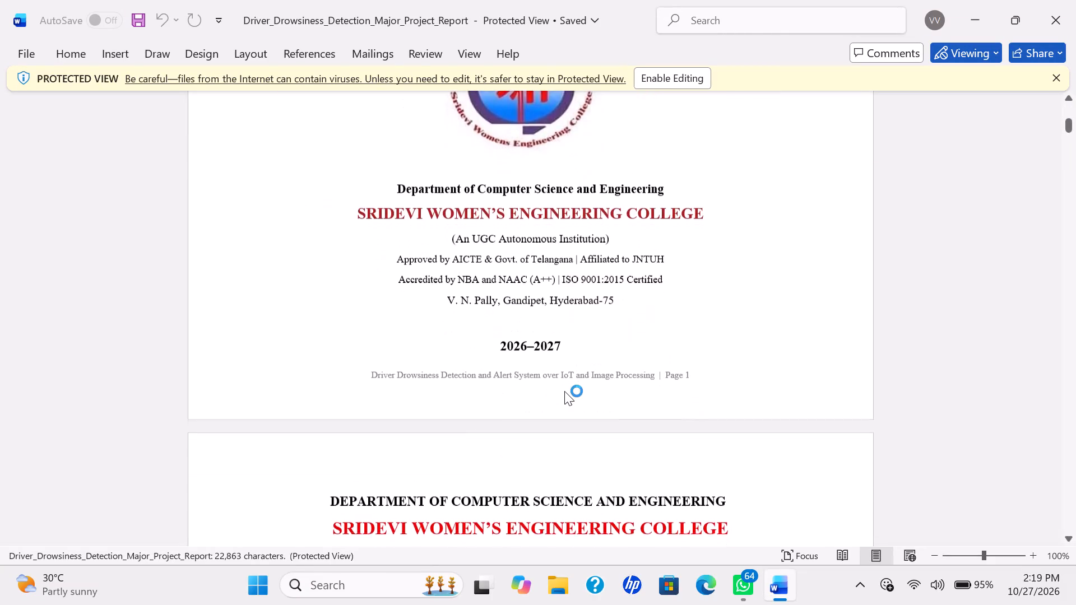
scroll(564, 391, down, 3)
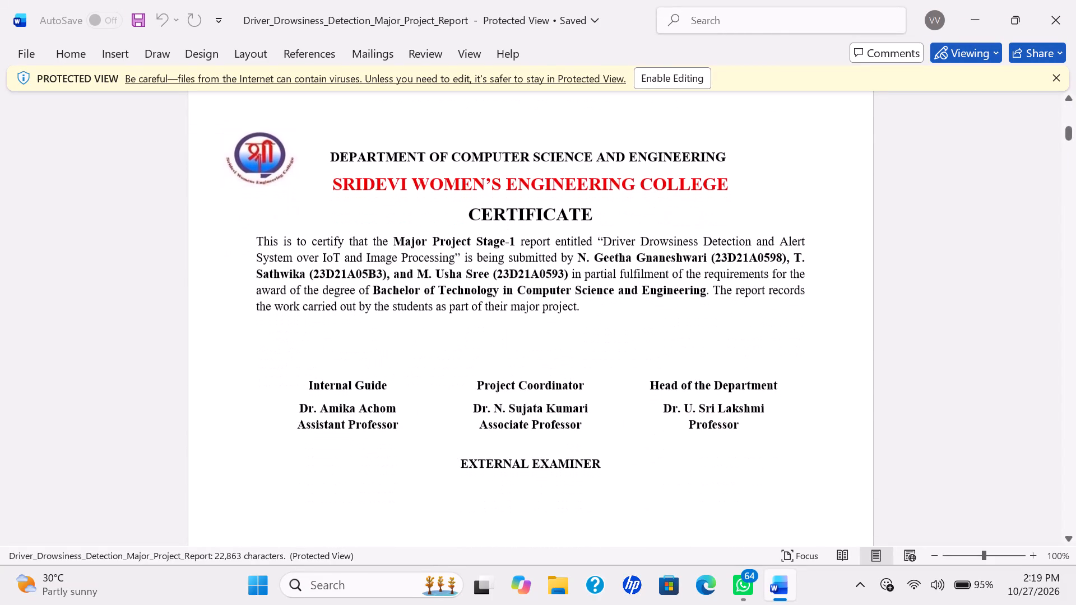
scroll(564, 391, down, 2)
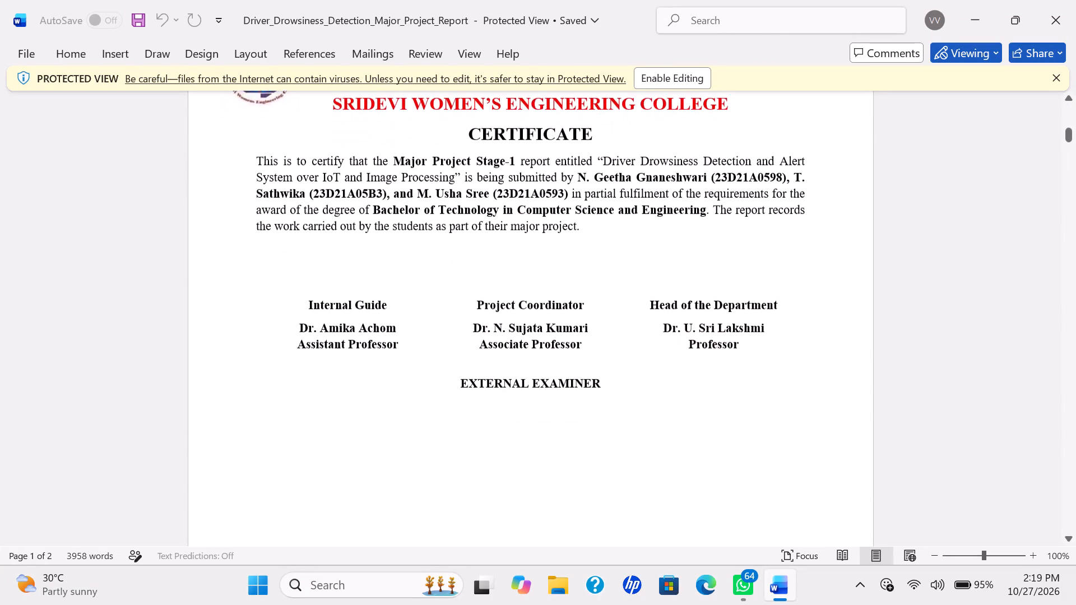
scroll(564, 391, down, 6)
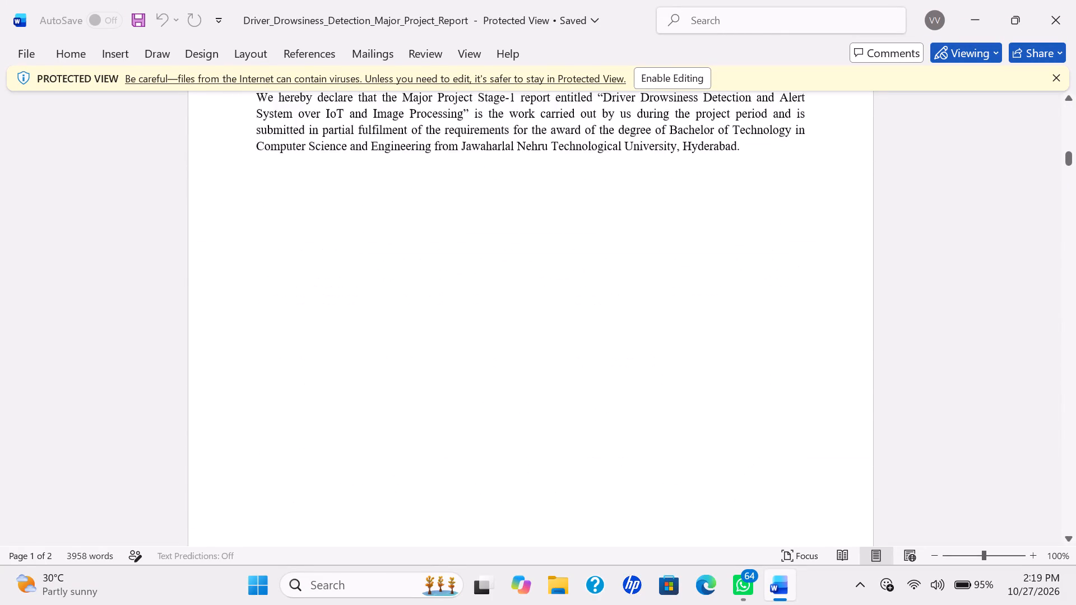
scroll(564, 391, down, 6)
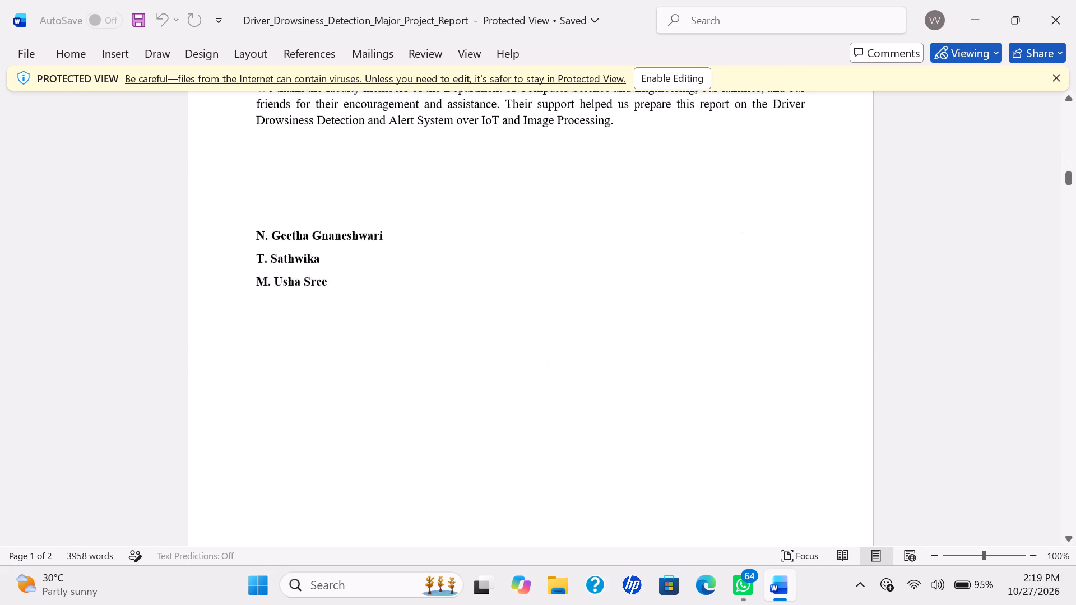
scroll(564, 391, down, 6)
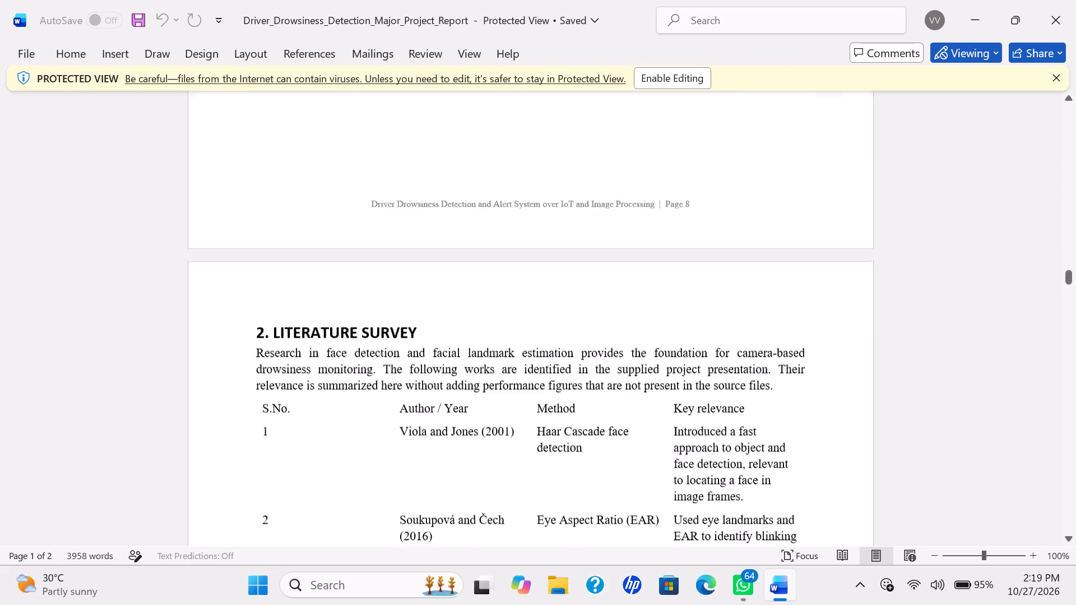
scroll(564, 391, down, 5)
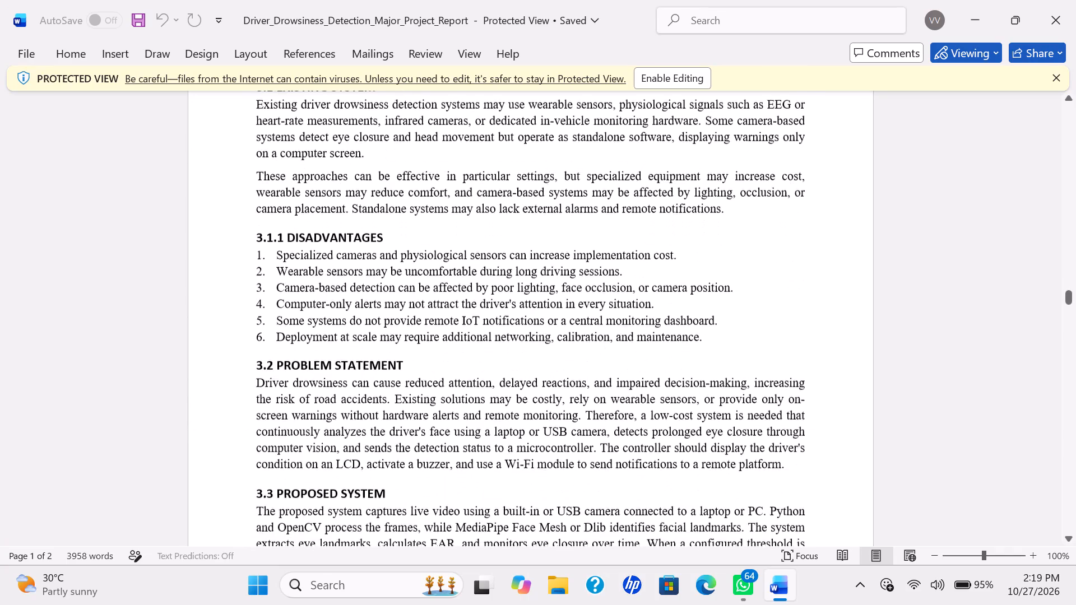
scroll(564, 391, down, 5)
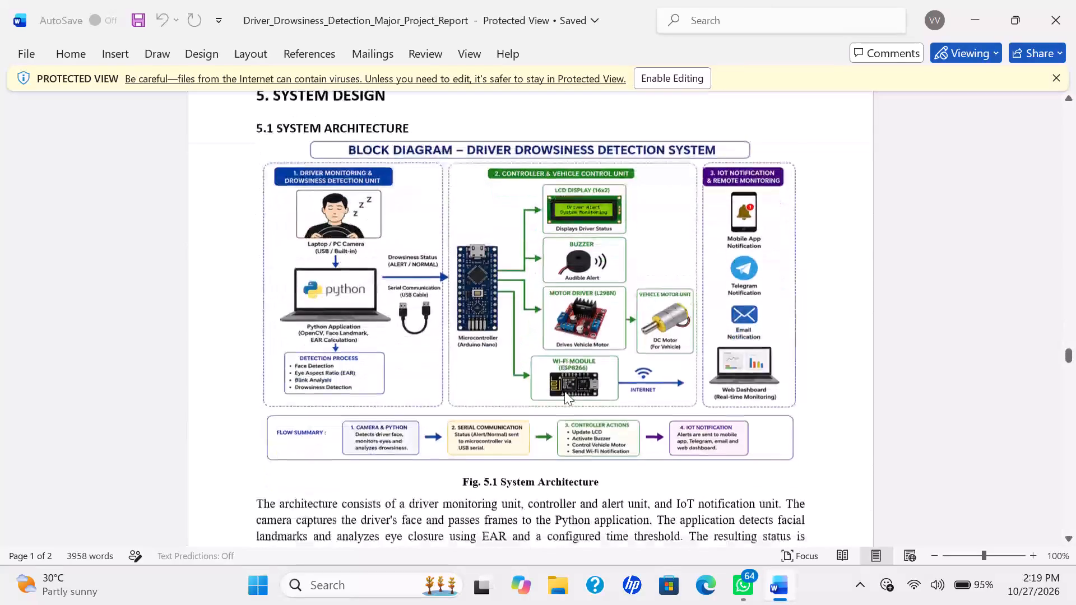
scroll(564, 391, down, 5)
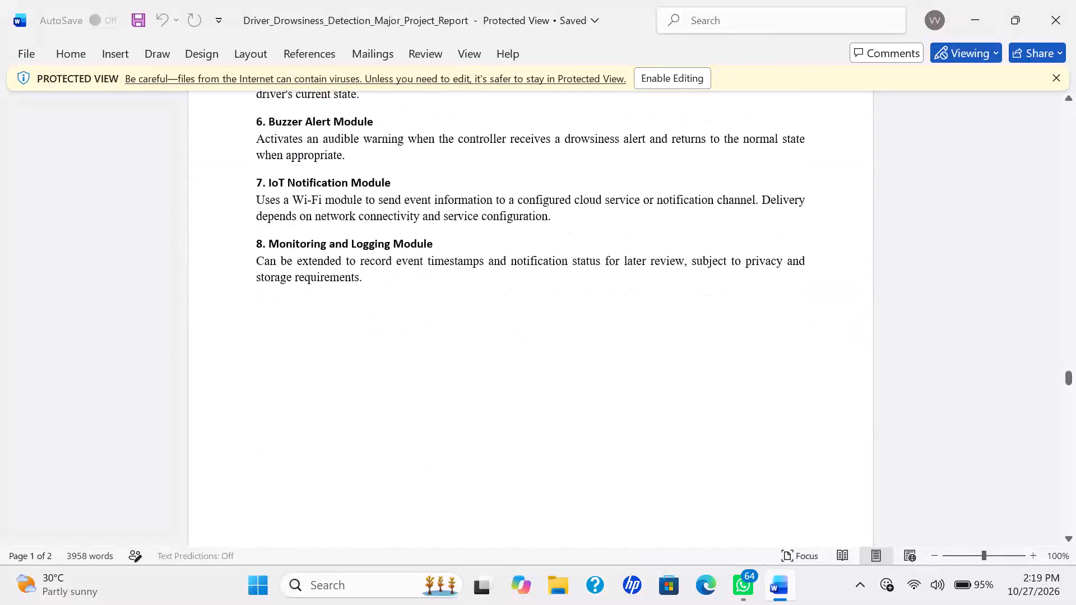
scroll(564, 391, down, 7)
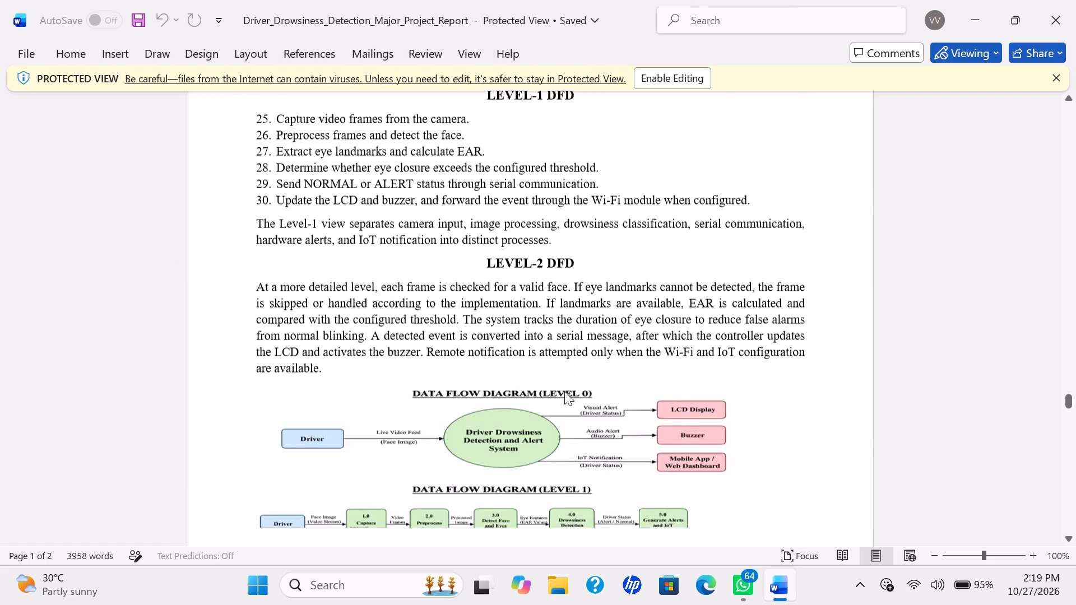
scroll(564, 391, down, 6)
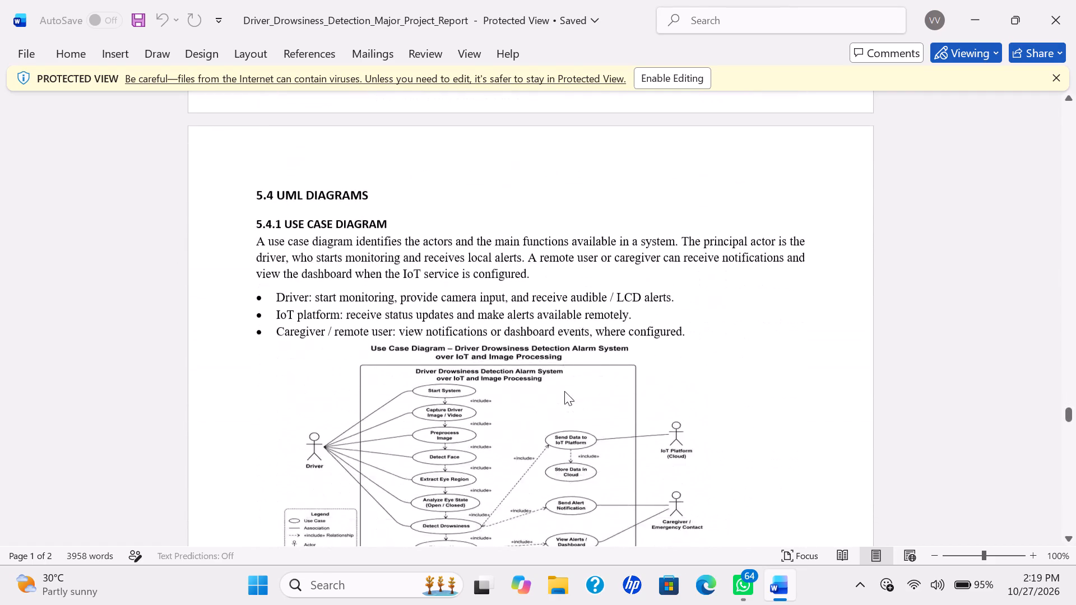
Review the closing part of the report, from the UML diagrams through the conclusion and future enhancements to the references.
scroll(564, 391, down, 6)
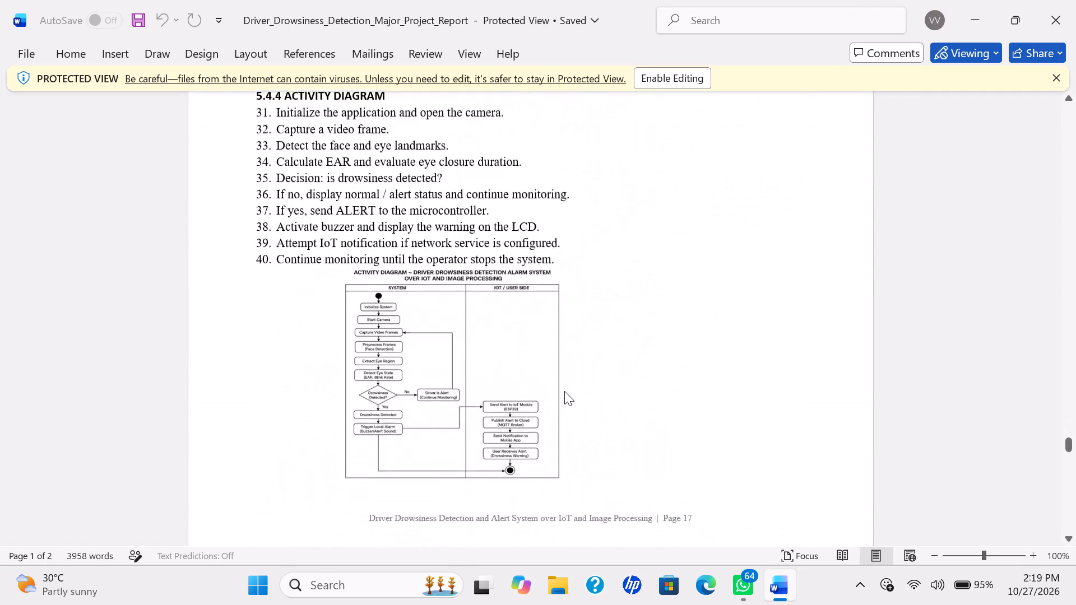
scroll(564, 391, down, 4)
scroll(564, 391, up, 1)
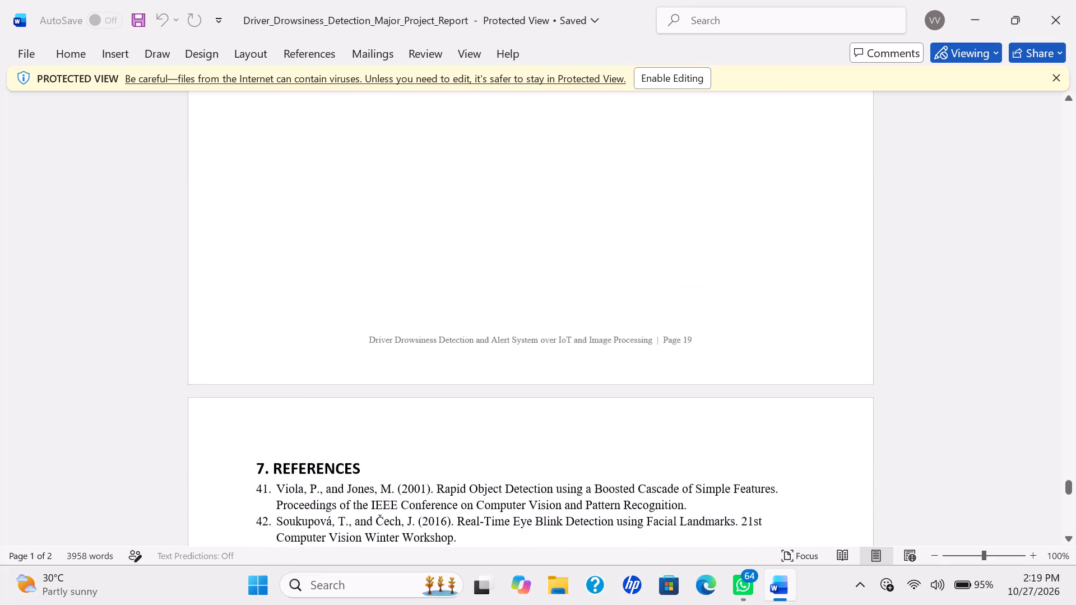
scroll(564, 391, up, 2)
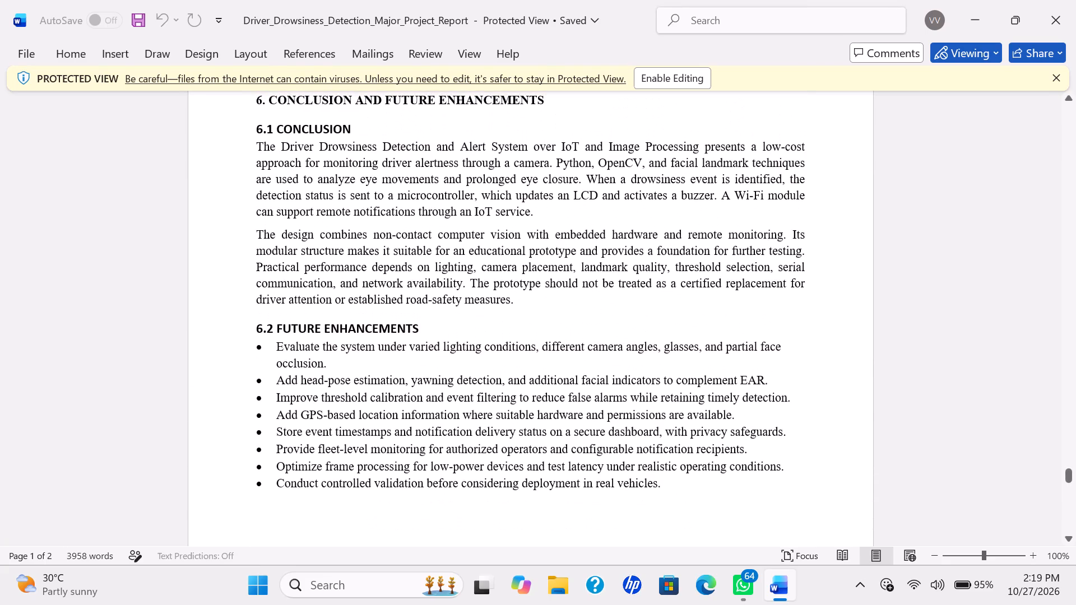
scroll(564, 391, up, 2)
scroll(564, 391, down, 4)
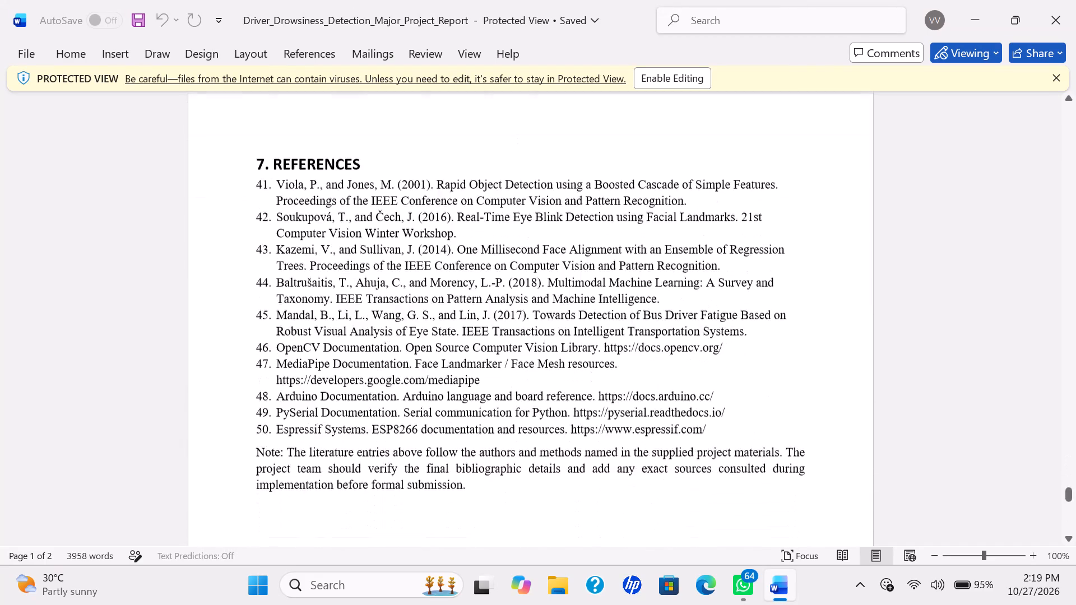
scroll(564, 391, down, 3)
scroll(564, 391, up, 8)
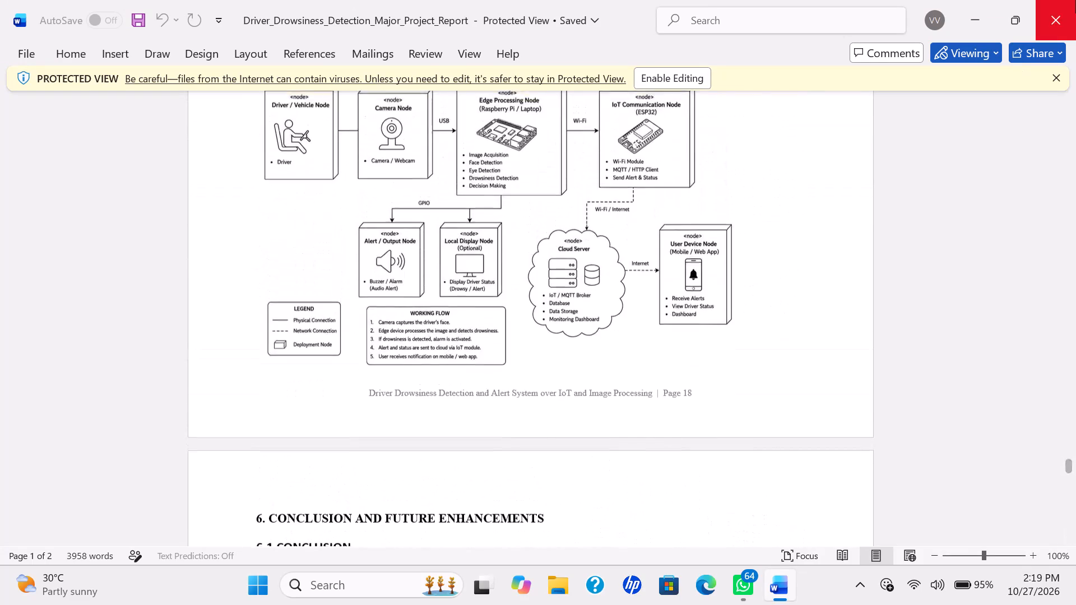
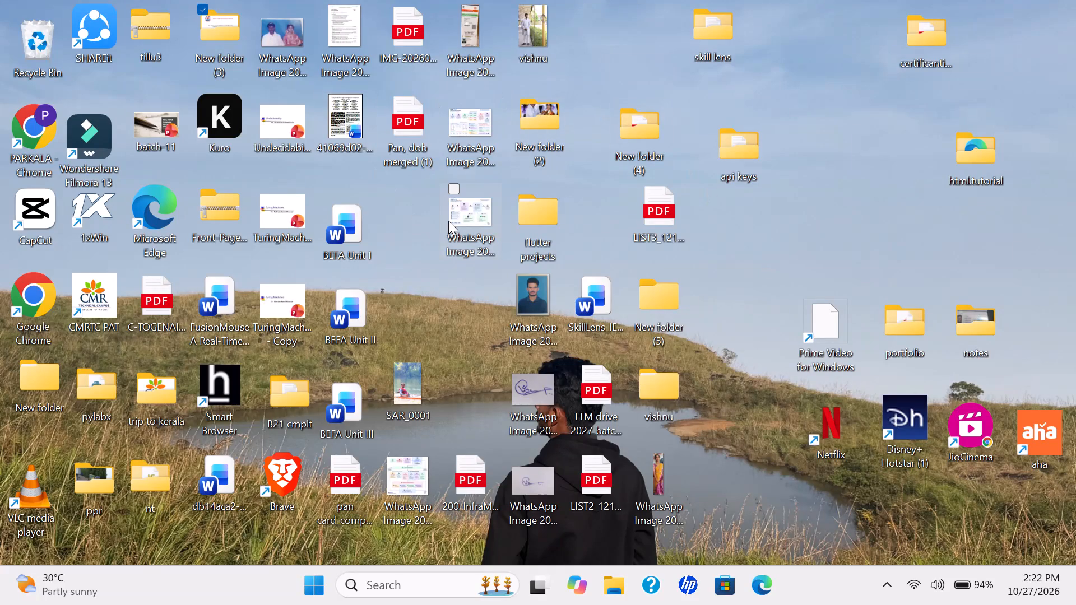
Open the Driver_Drowsiness_Detection_Major_Project_Report document and enable it for editing.
click(599, 578)
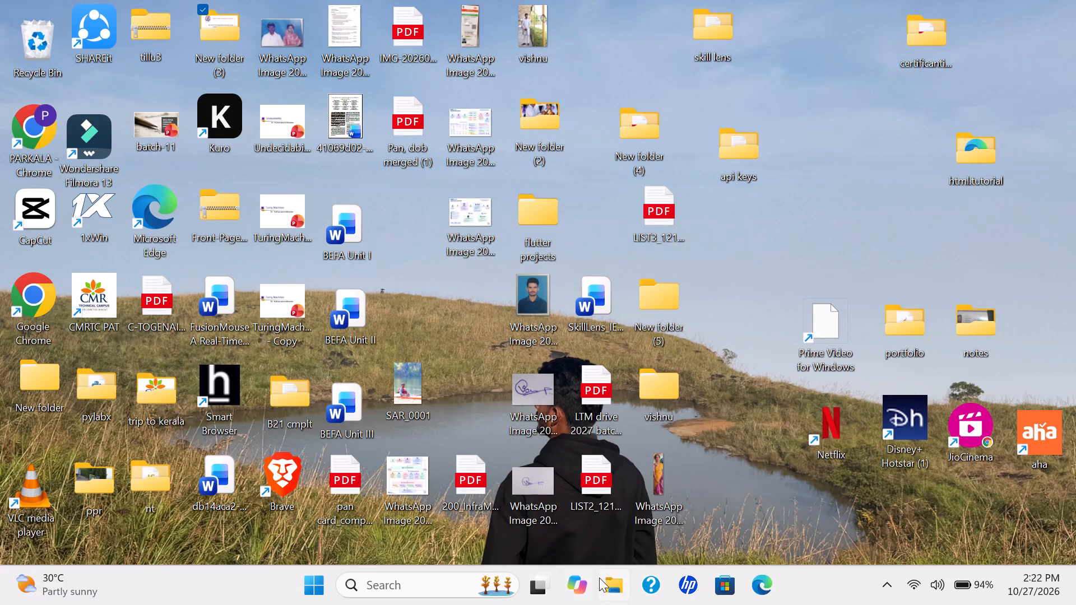
double_click(421, 482)
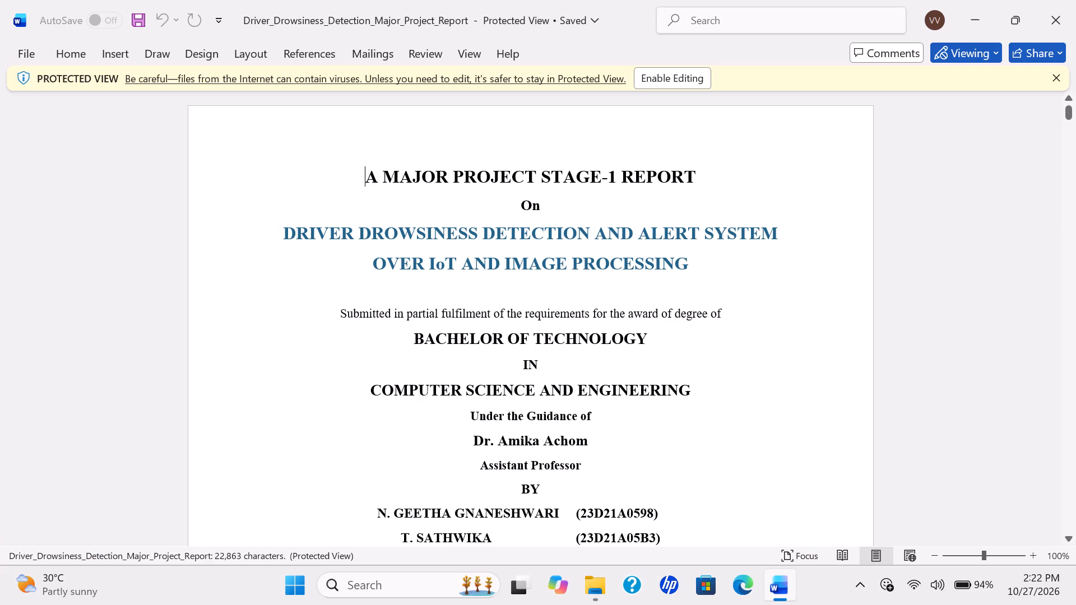
scroll(571, 300, down, 1)
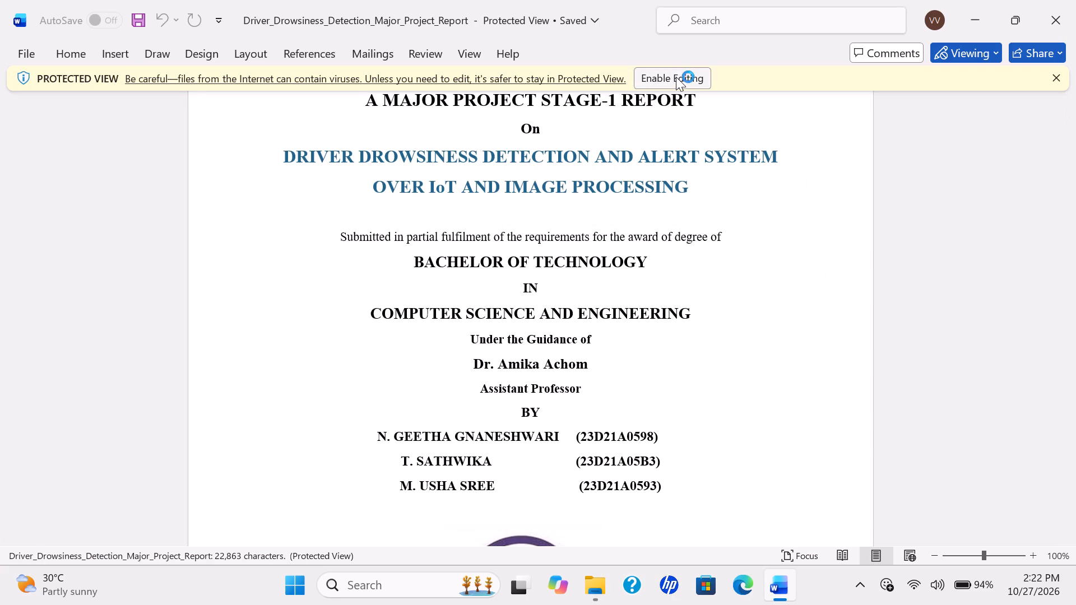
click(676, 77)
Open the footer on the certificate page for editing and delete the page number after "Page".
scroll(653, 178, down, 3)
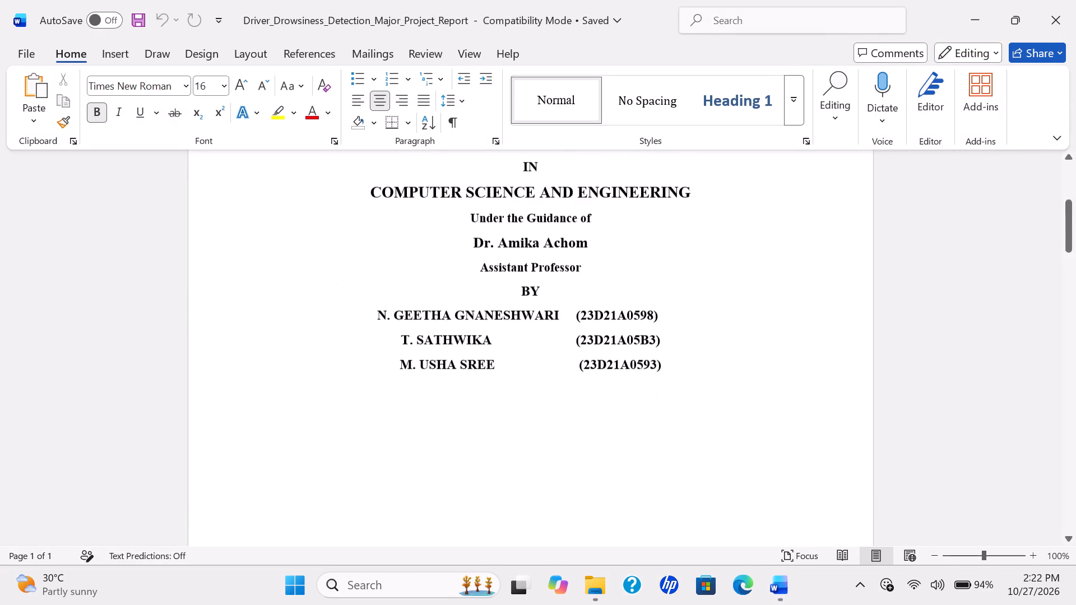
scroll(653, 178, down, 5)
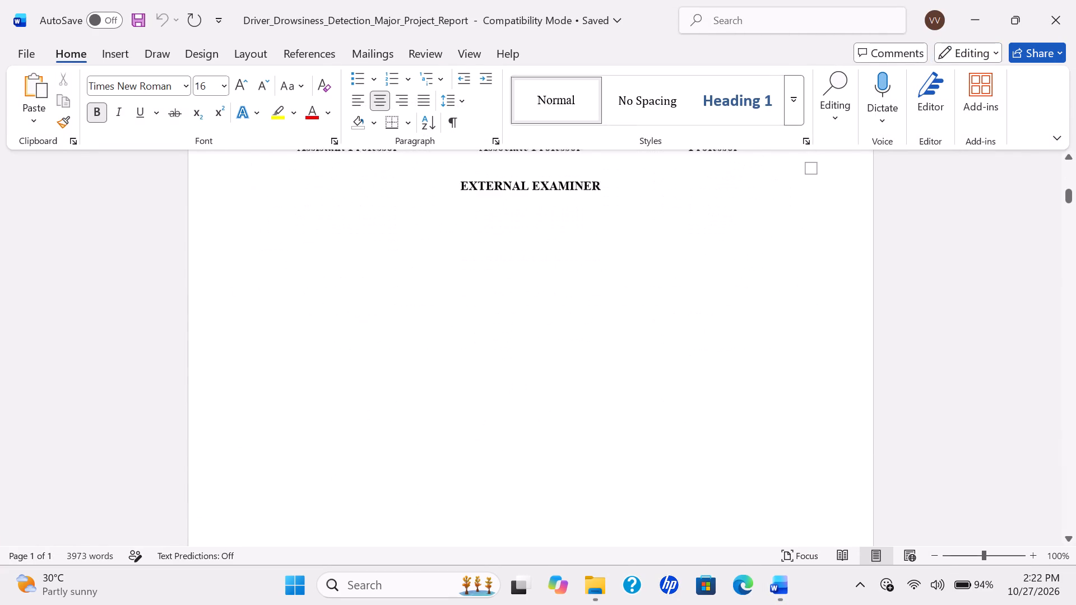
scroll(653, 178, down, 2)
scroll(653, 178, up, 1)
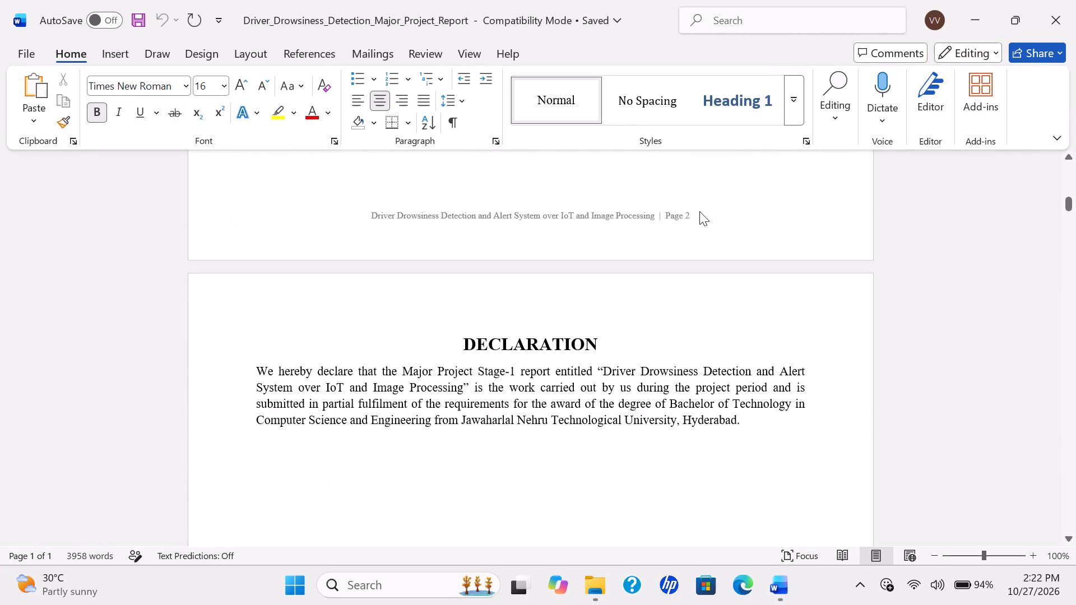
click(699, 215)
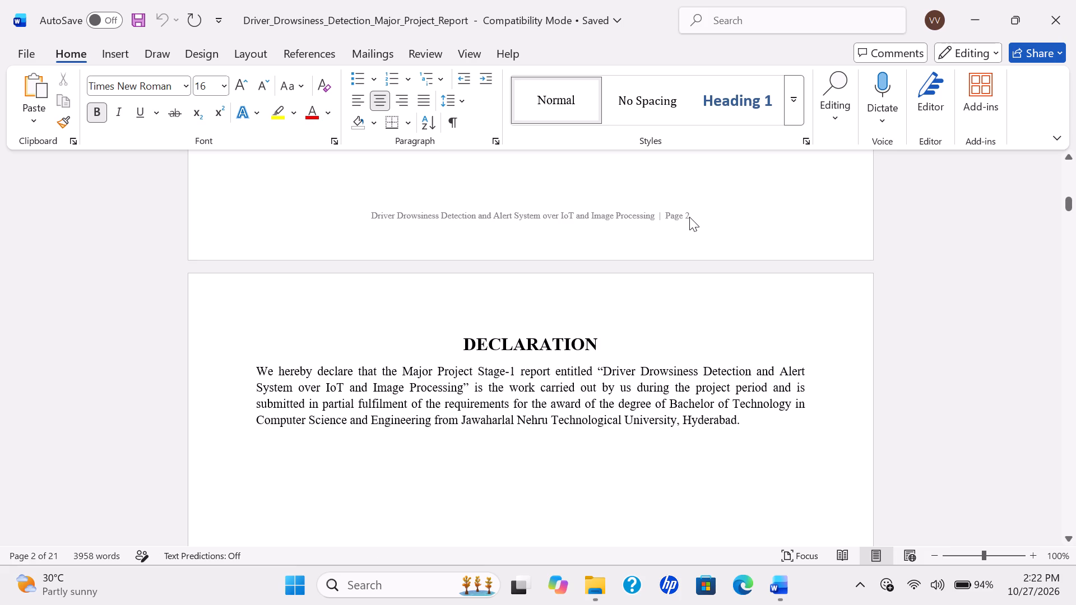
click(689, 217)
click(685, 217)
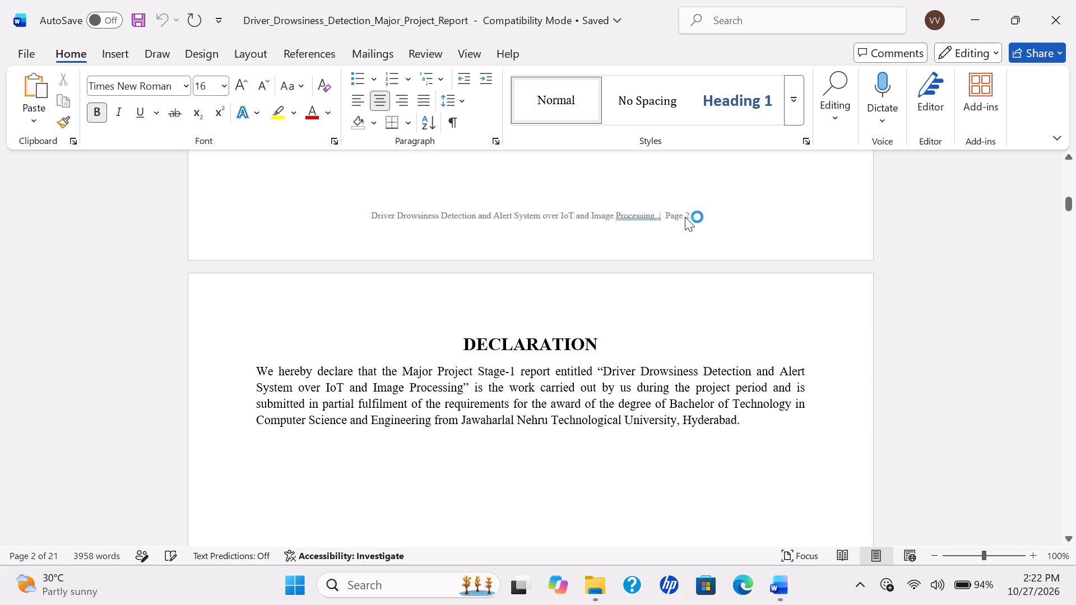
click(686, 215)
double_click(686, 215)
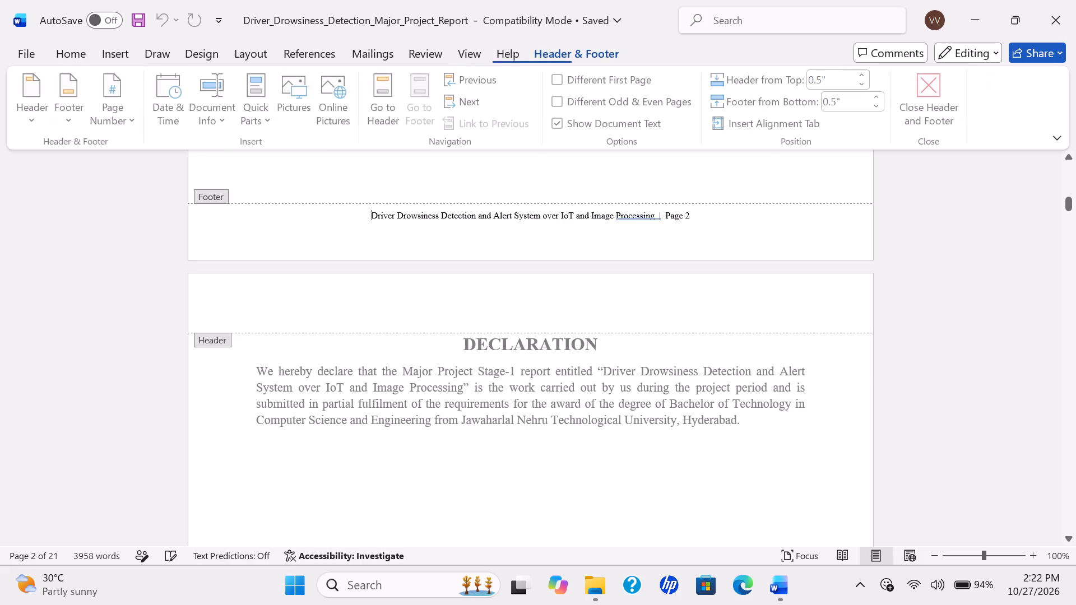
click(692, 213)
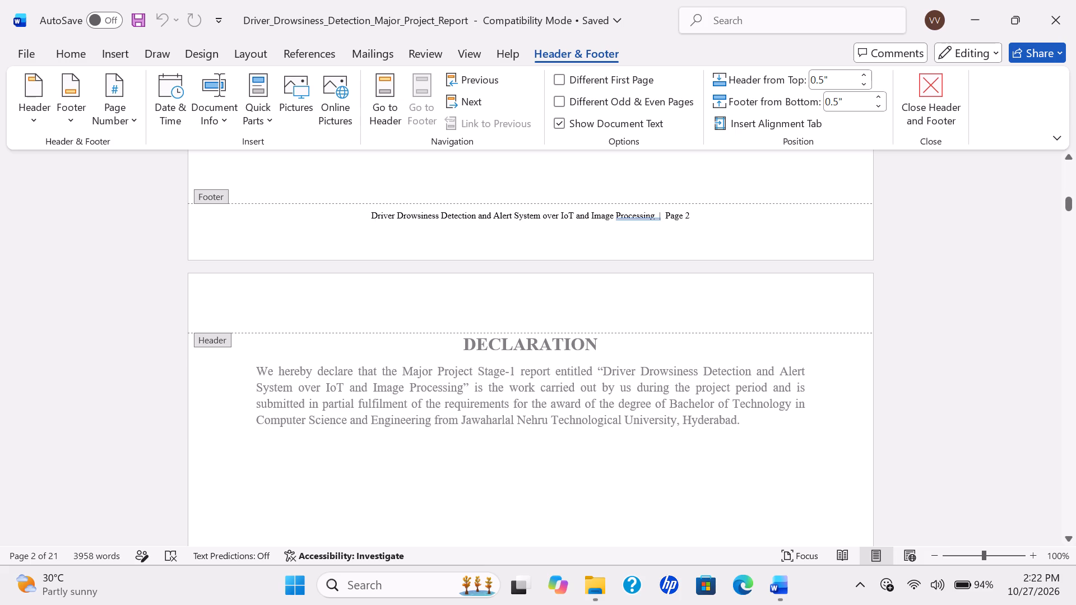
key(BackSpace)
key(BackSpace)
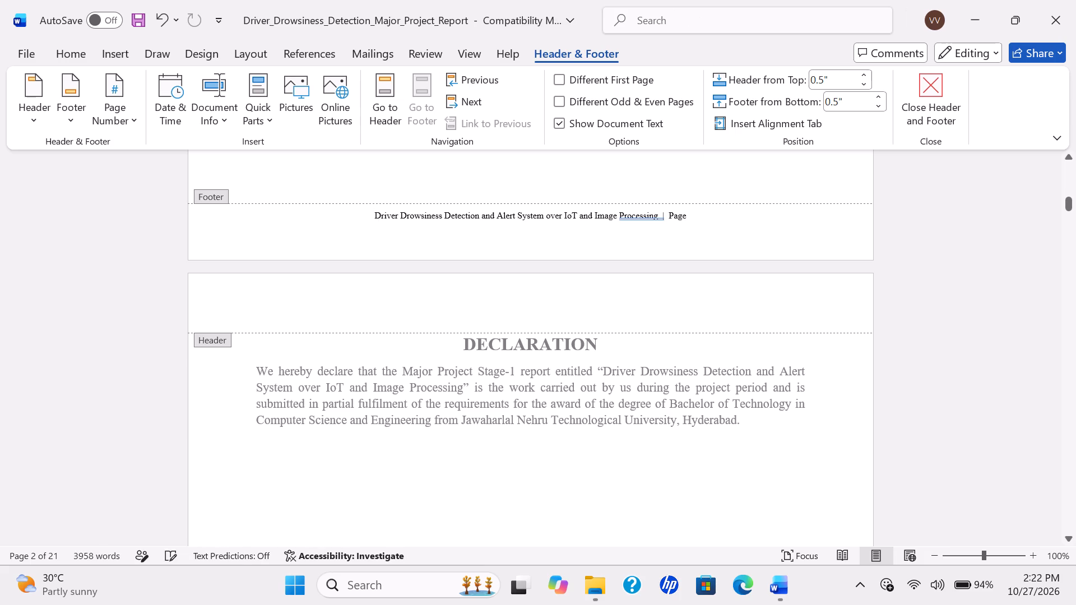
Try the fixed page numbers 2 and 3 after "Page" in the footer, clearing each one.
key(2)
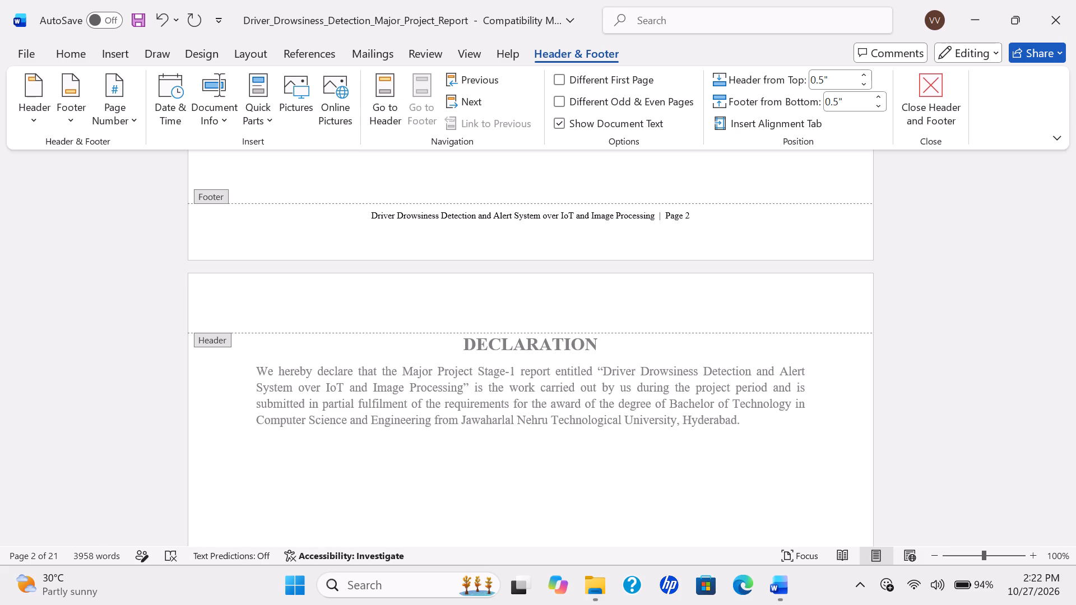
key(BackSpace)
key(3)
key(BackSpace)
Add the Roman numeral I after "Page" in the title page's footer.
scroll(702, 244, up, 2)
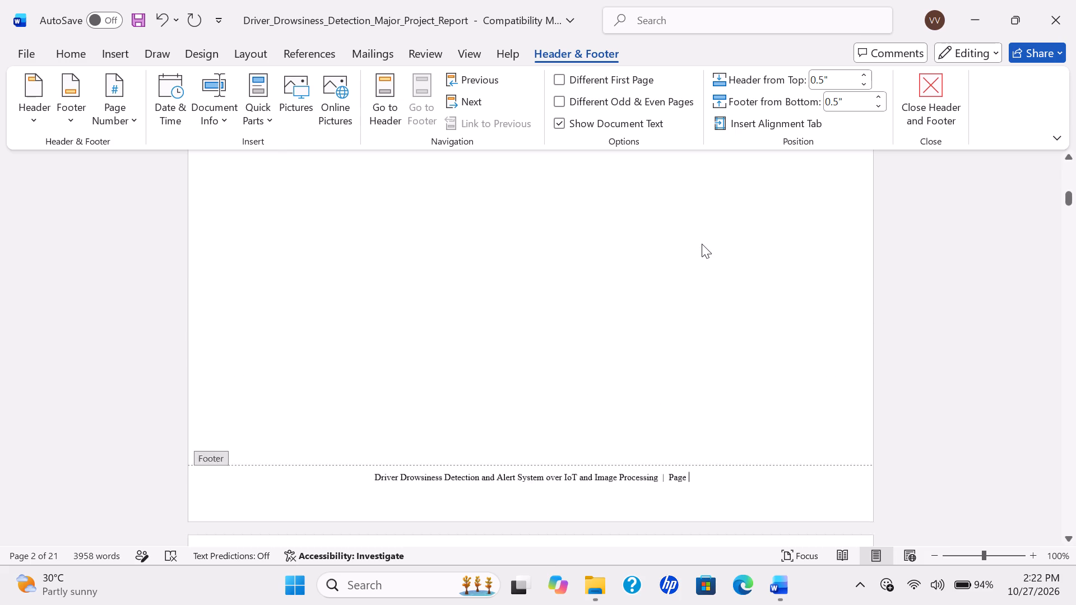
scroll(702, 244, up, 3)
scroll(702, 244, down, 2)
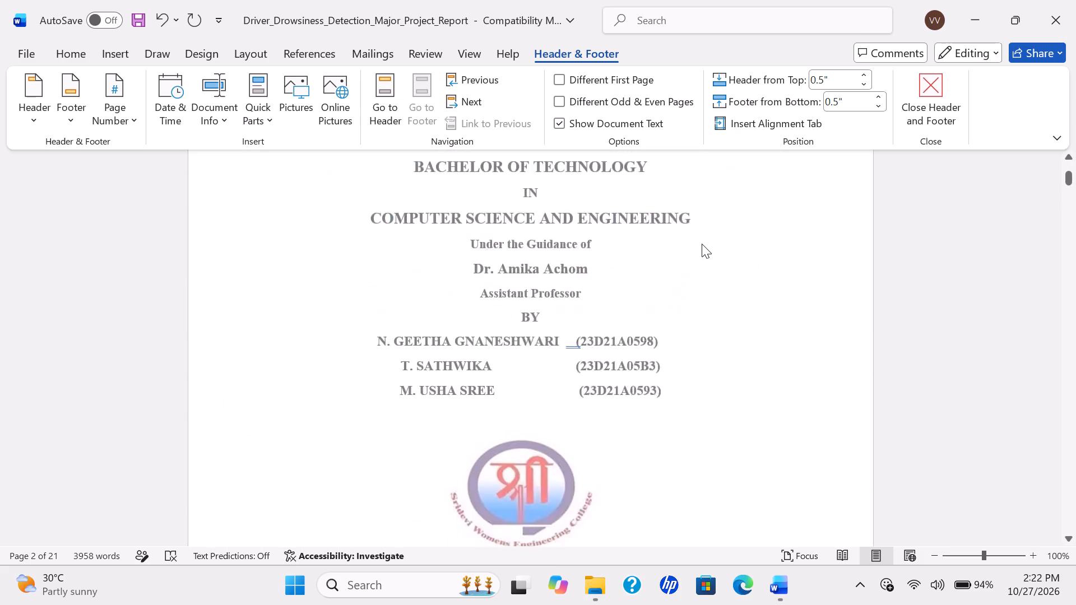
scroll(702, 244, down, 2)
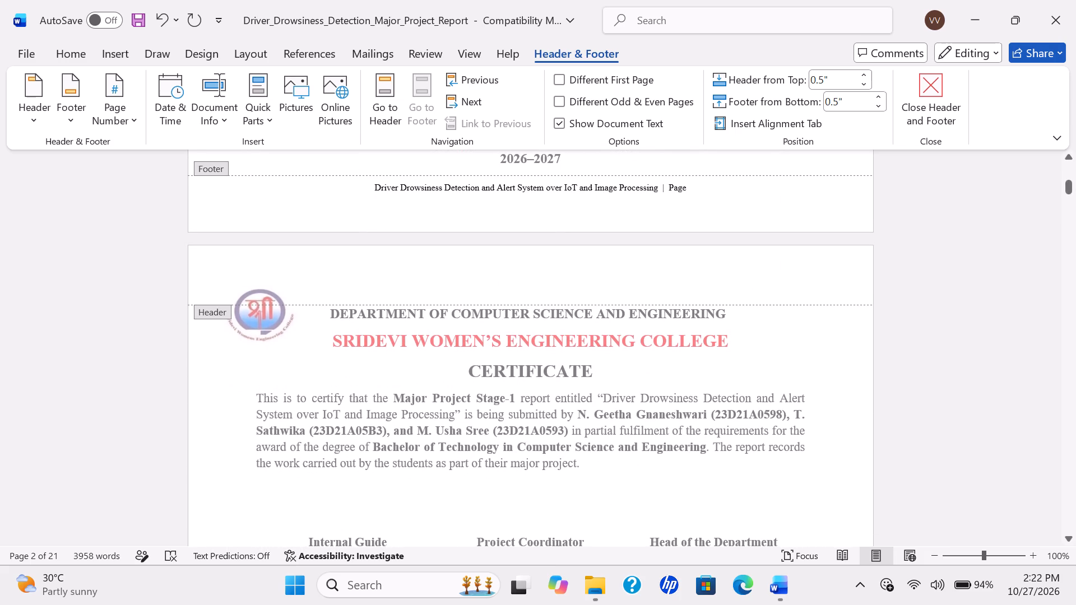
click(702, 189)
key(shift+i)
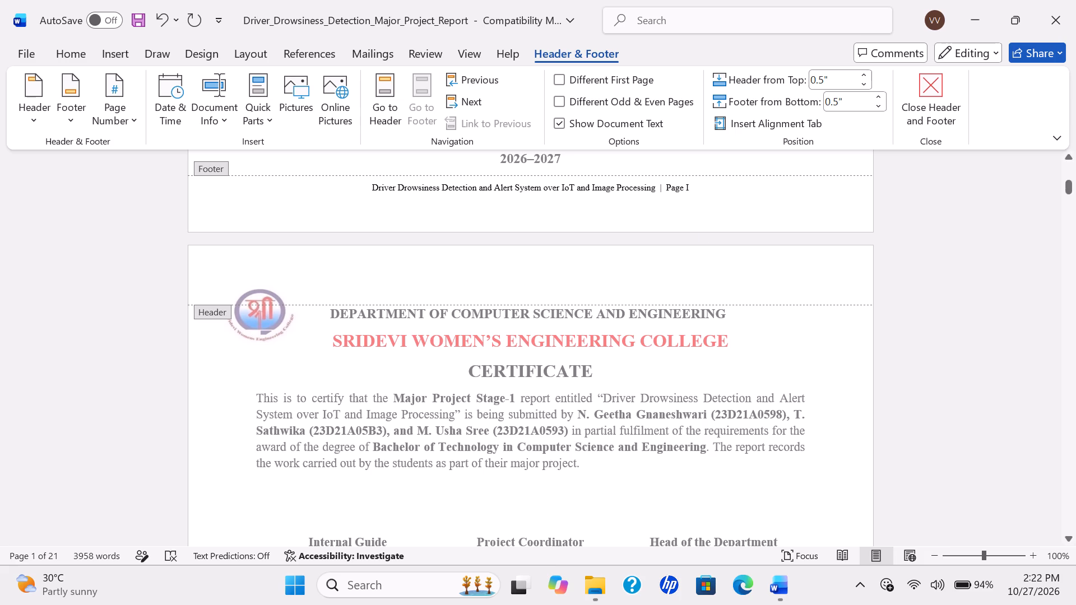
Check the page footers across the title, certificate and declaration pages.
scroll(699, 227, down, 4)
scroll(699, 227, up, 1)
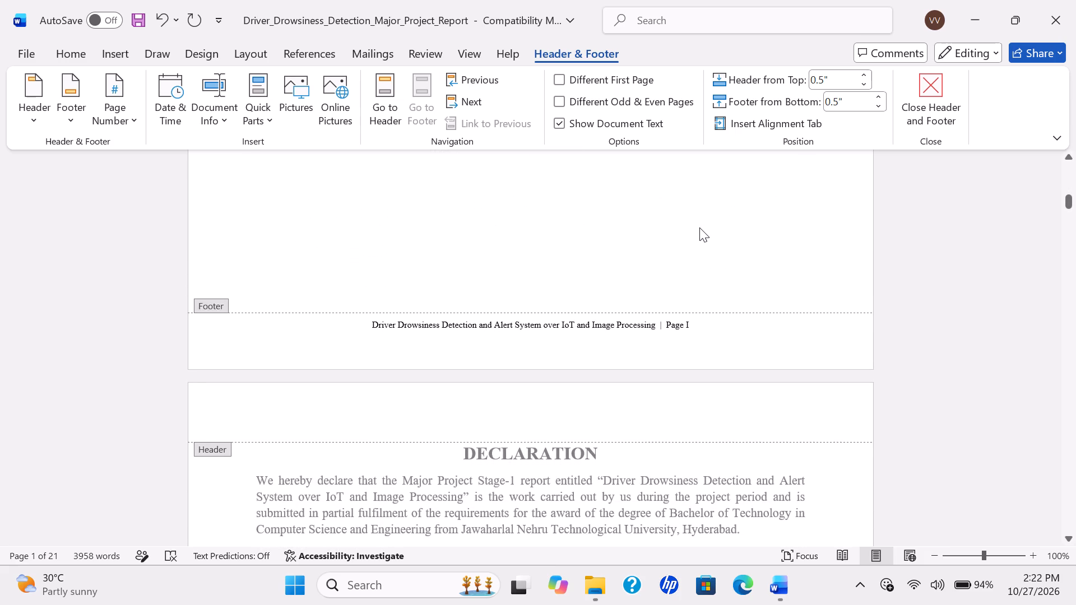
scroll(699, 227, up, 5)
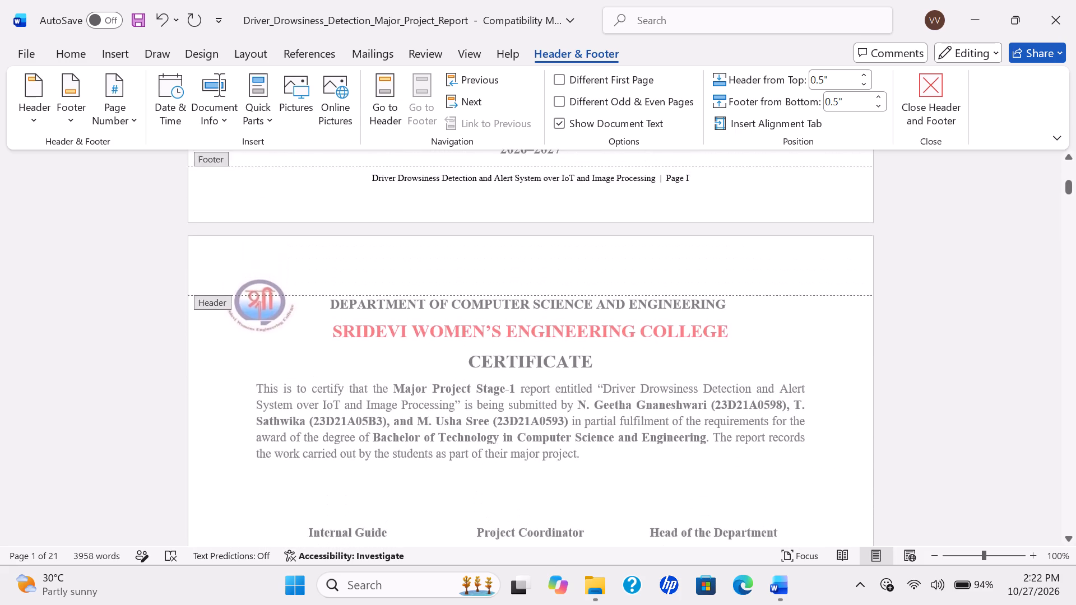
scroll(699, 227, up, 3)
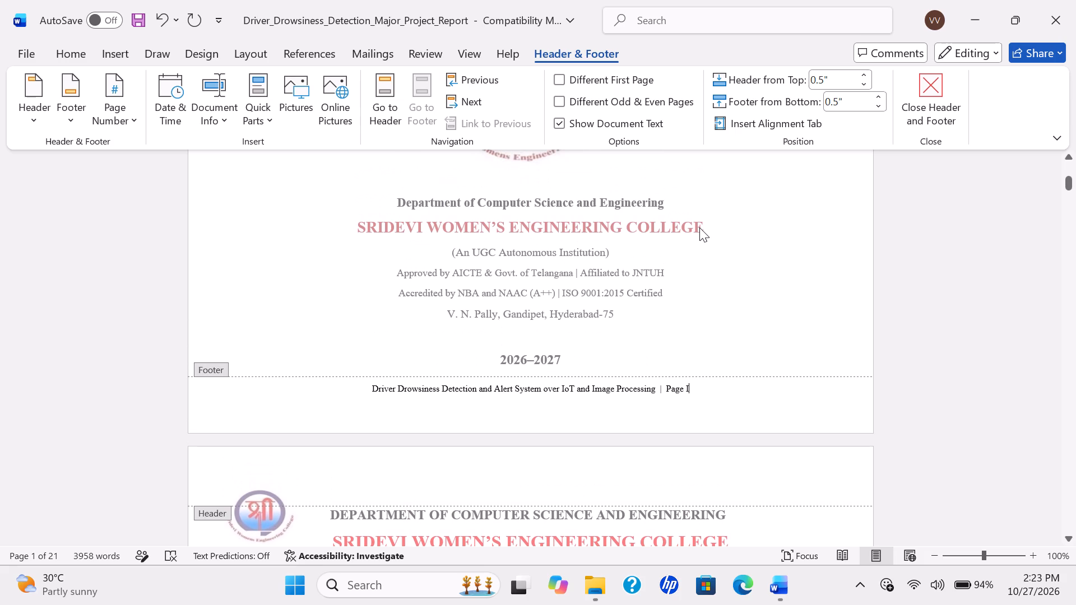
scroll(699, 227, up, 2)
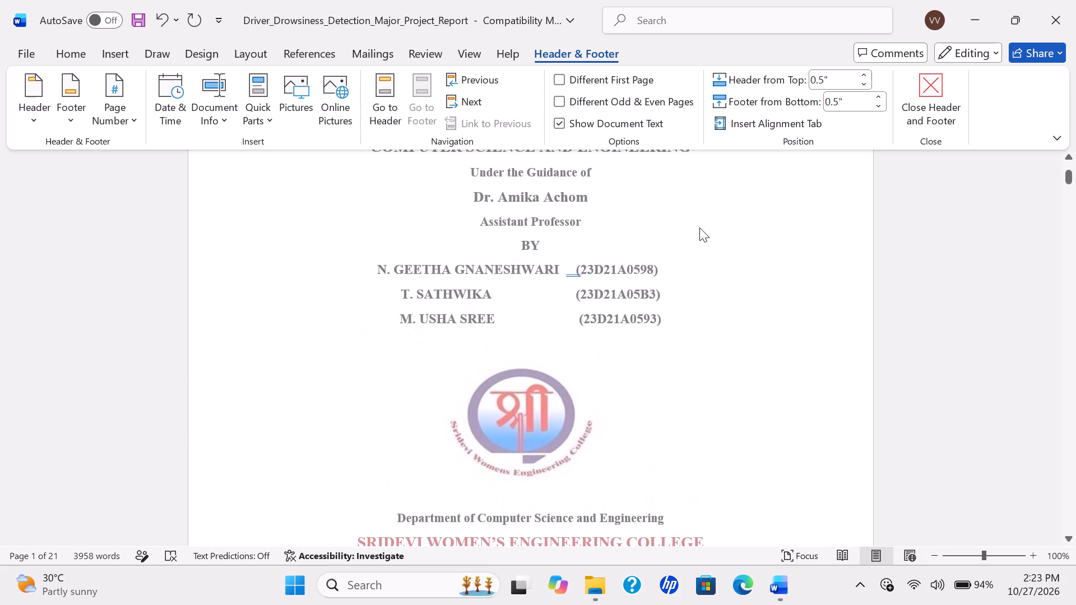
scroll(699, 227, up, 2)
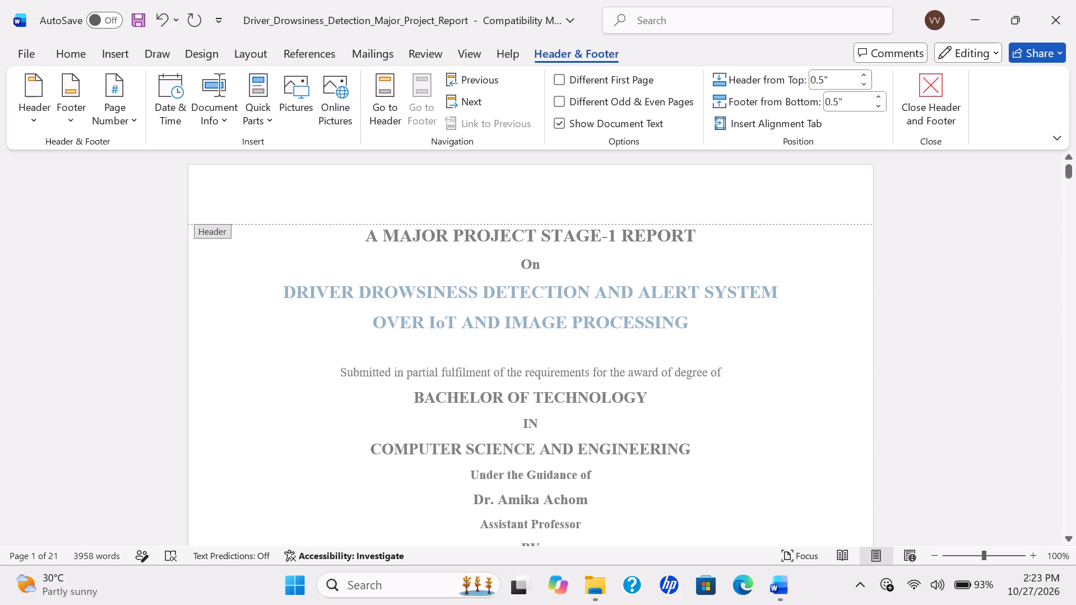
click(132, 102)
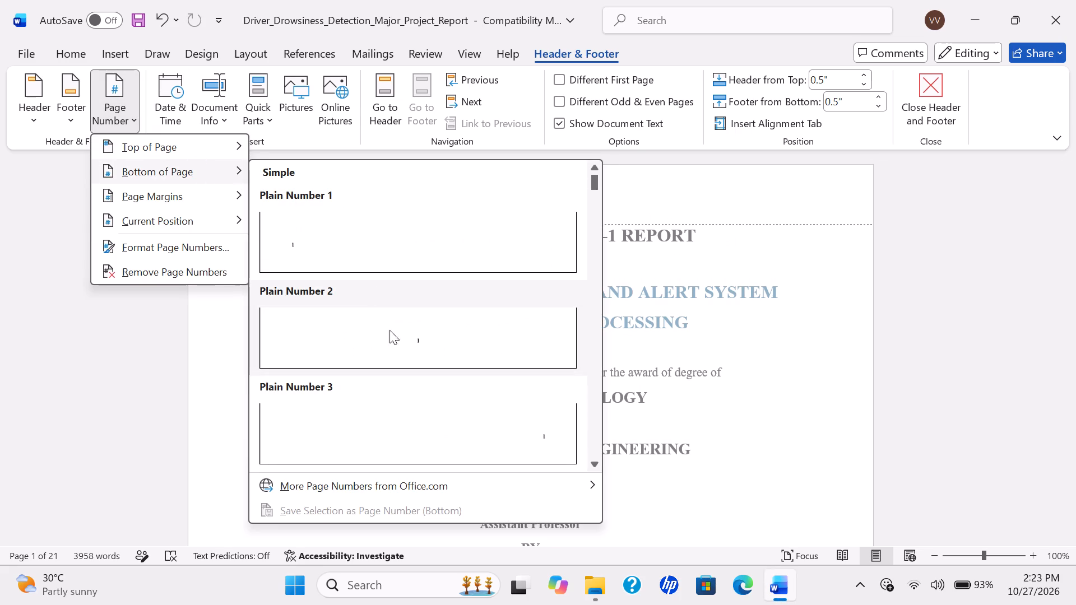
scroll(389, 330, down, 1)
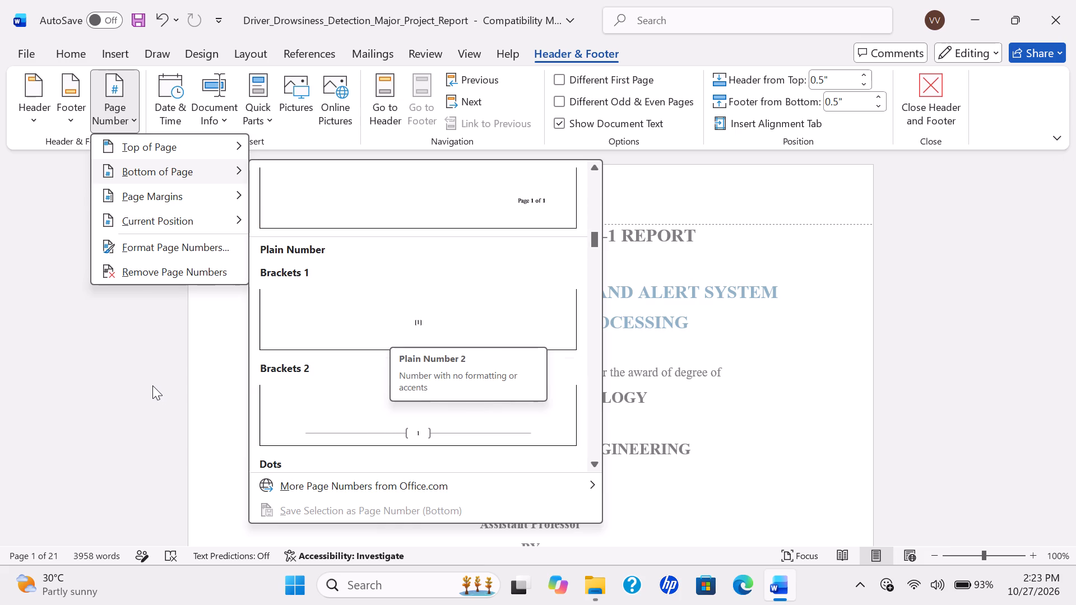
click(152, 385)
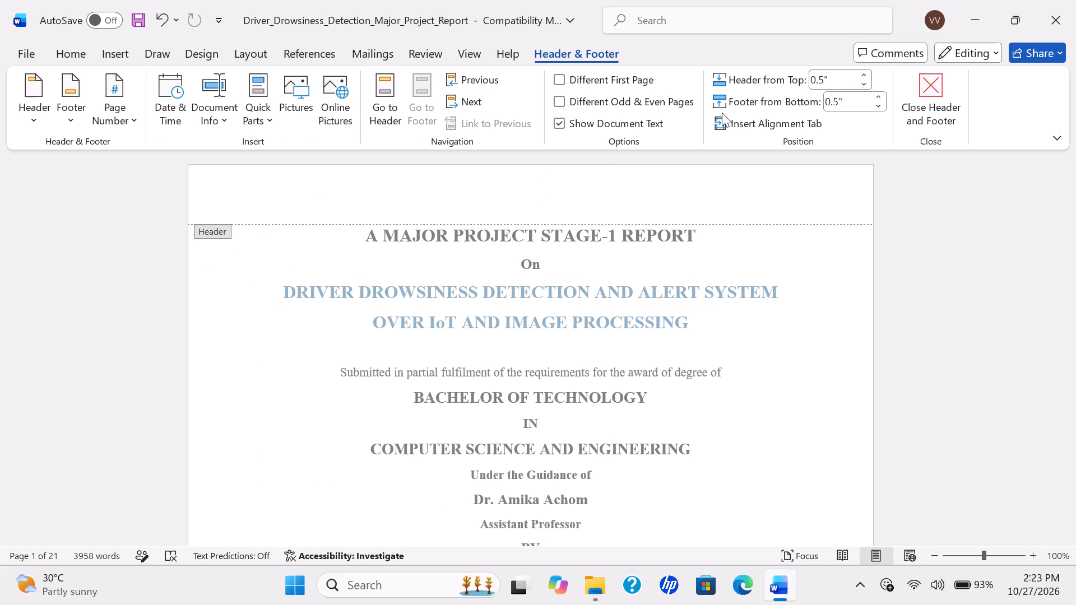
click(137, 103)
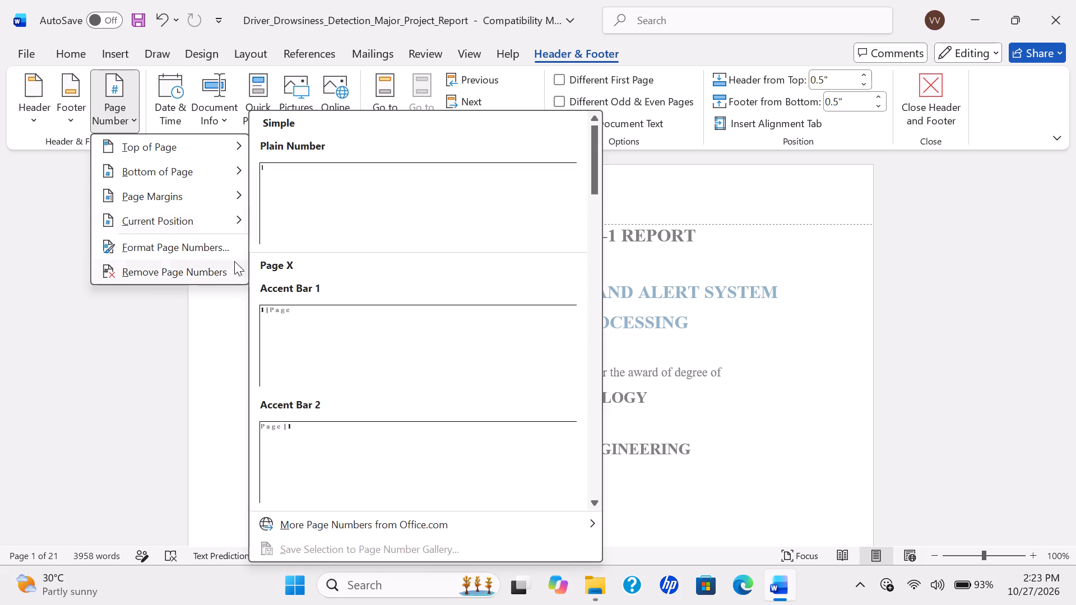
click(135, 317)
Set the page number format to i, ii, iii and start the page numbering at 1.
click(119, 116)
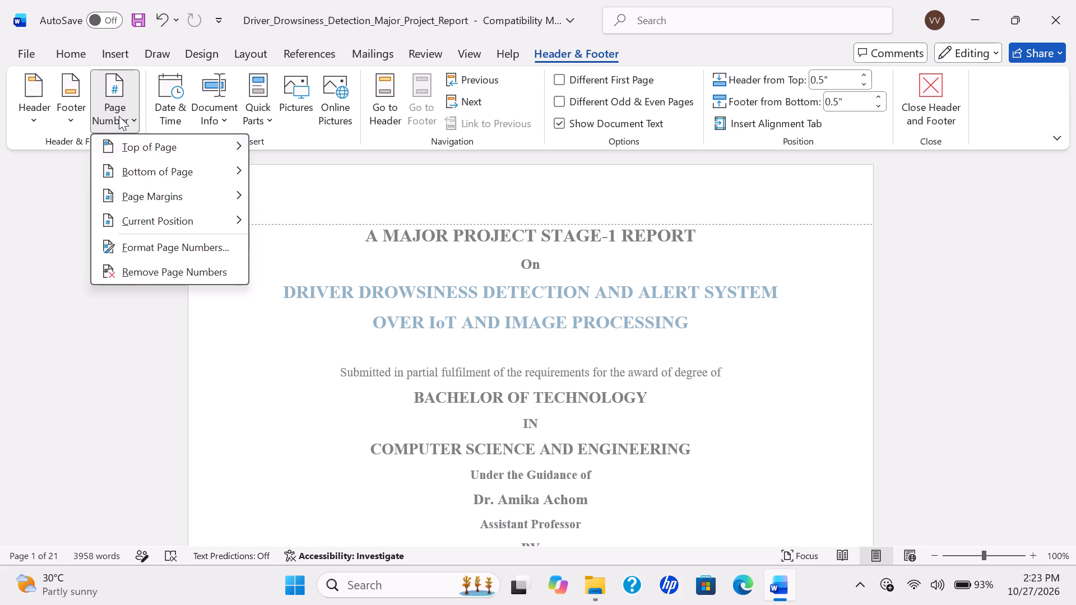
click(171, 246)
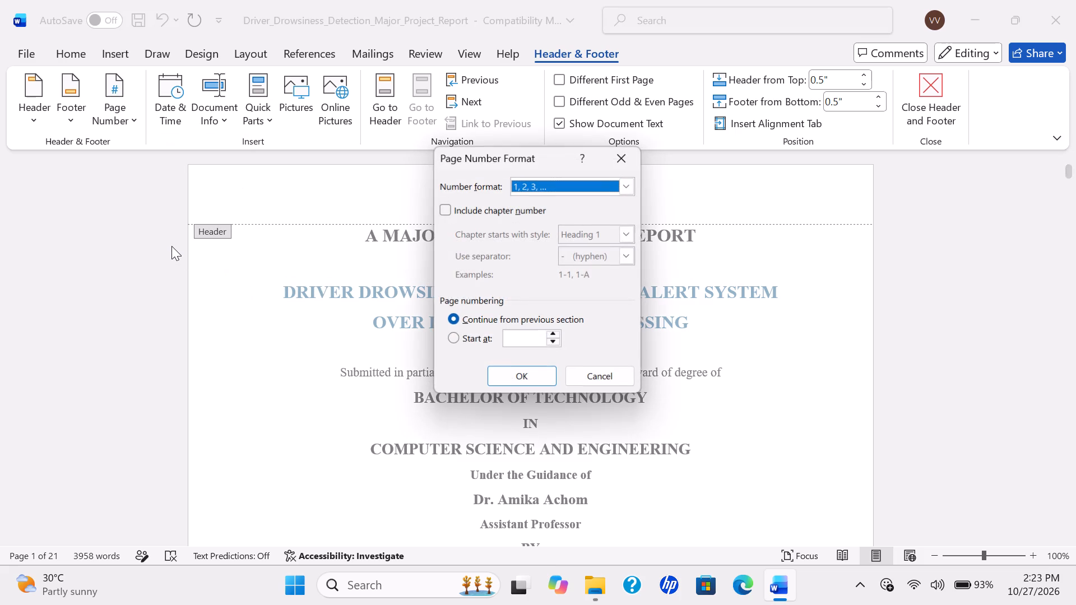
click(571, 184)
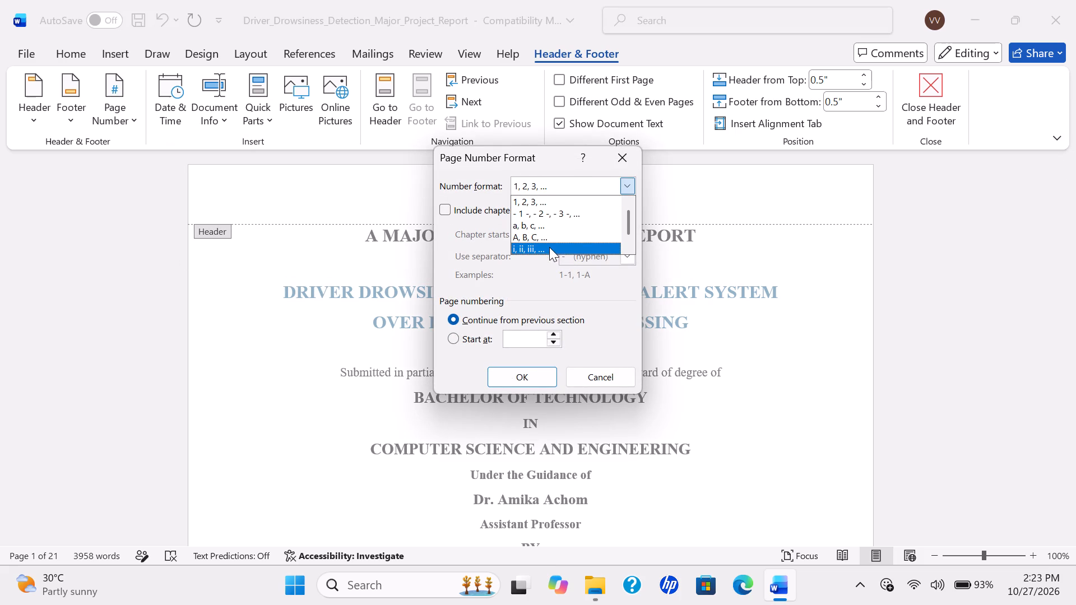
click(549, 247)
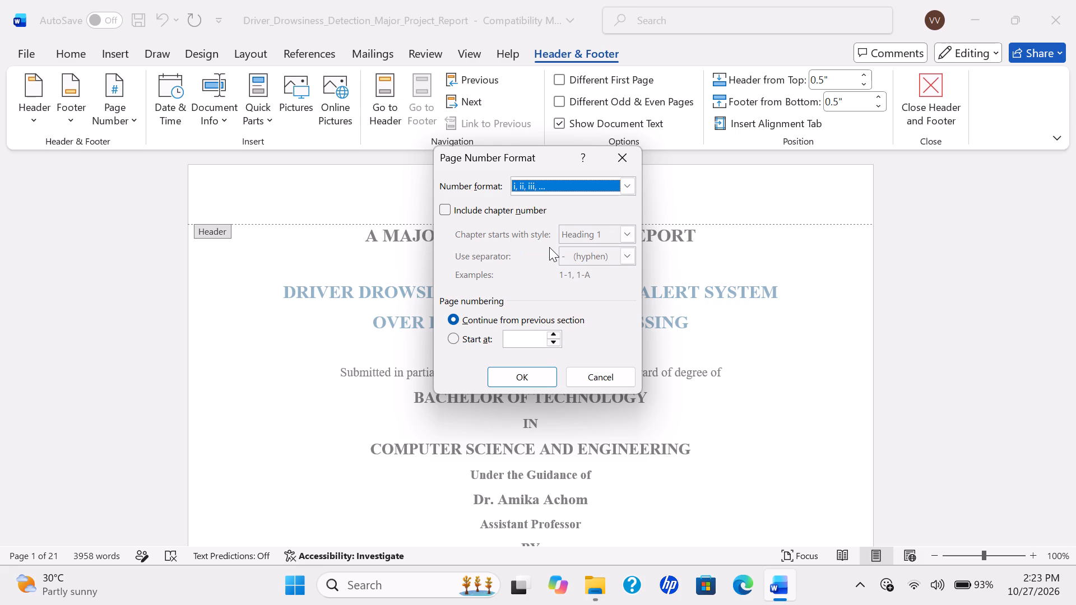
click(535, 328)
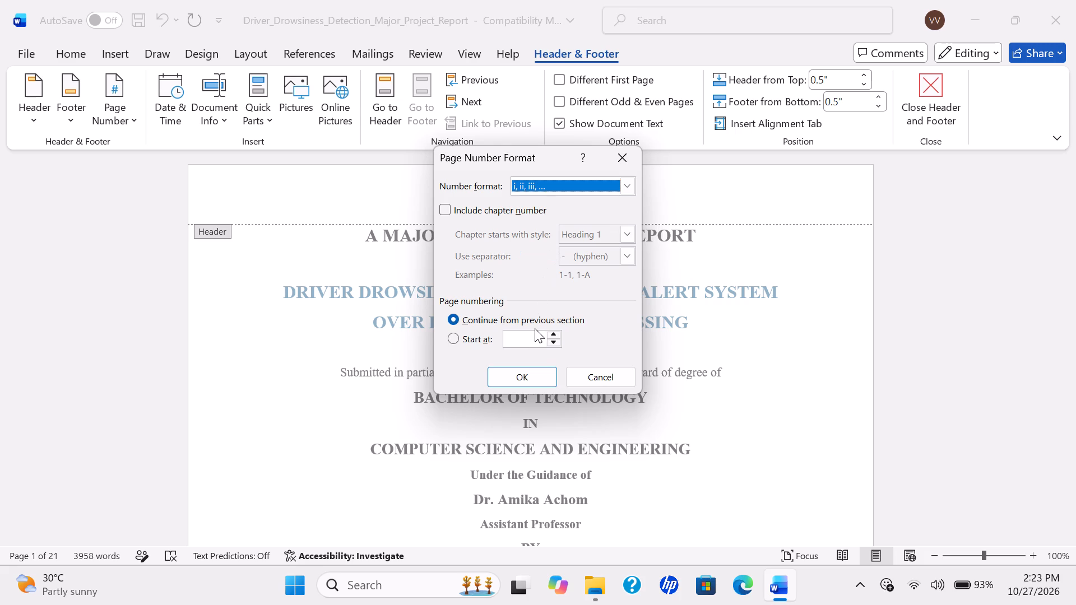
click(531, 331)
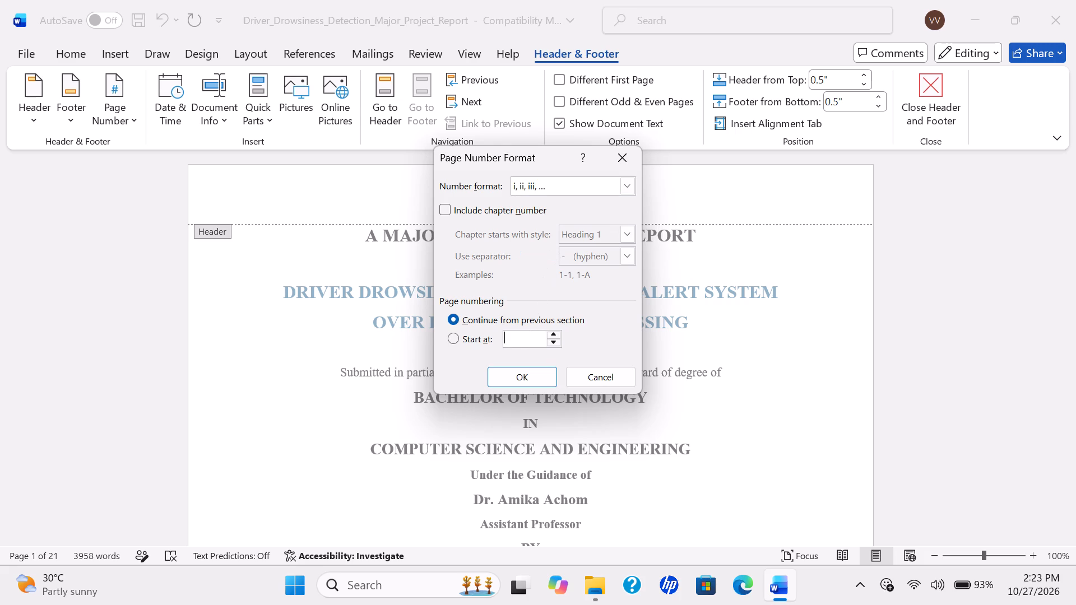
key(1)
click(537, 371)
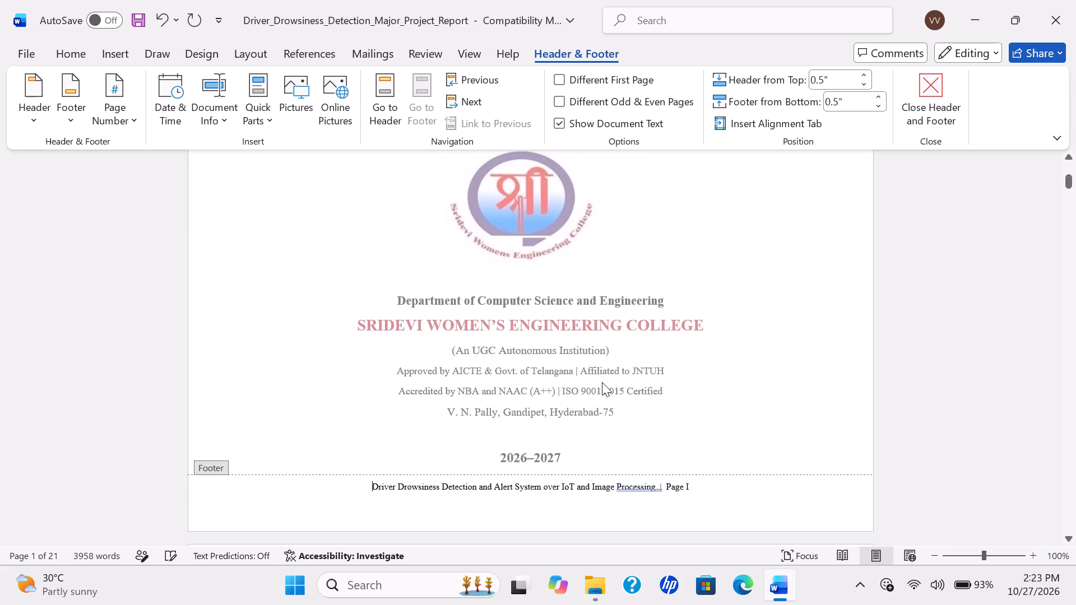
Check the page number in the footers from the title page through the declaration page.
scroll(602, 382, down, 5)
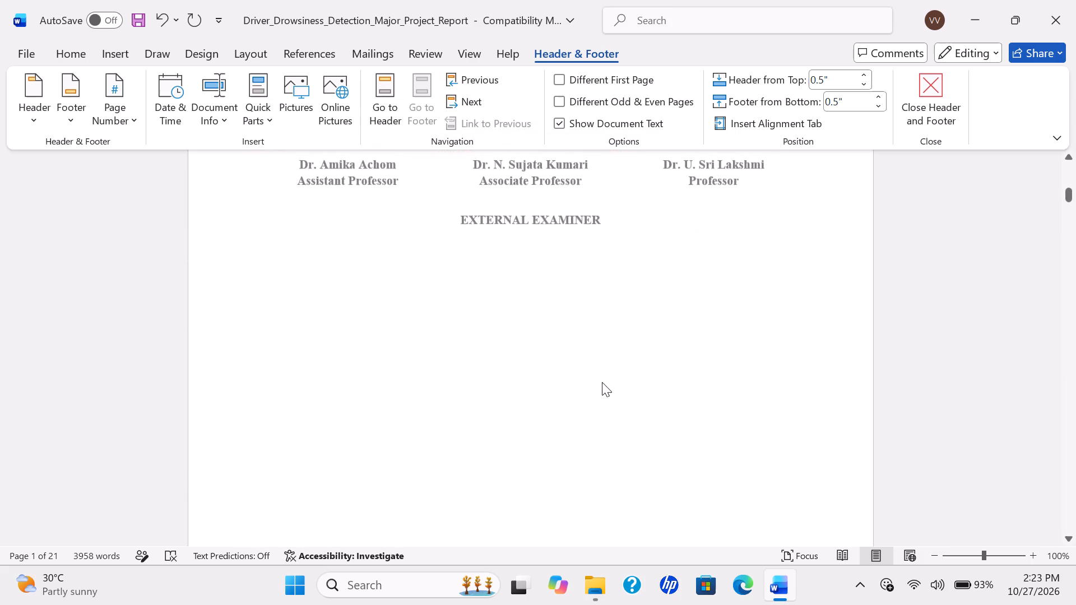
scroll(602, 382, down, 4)
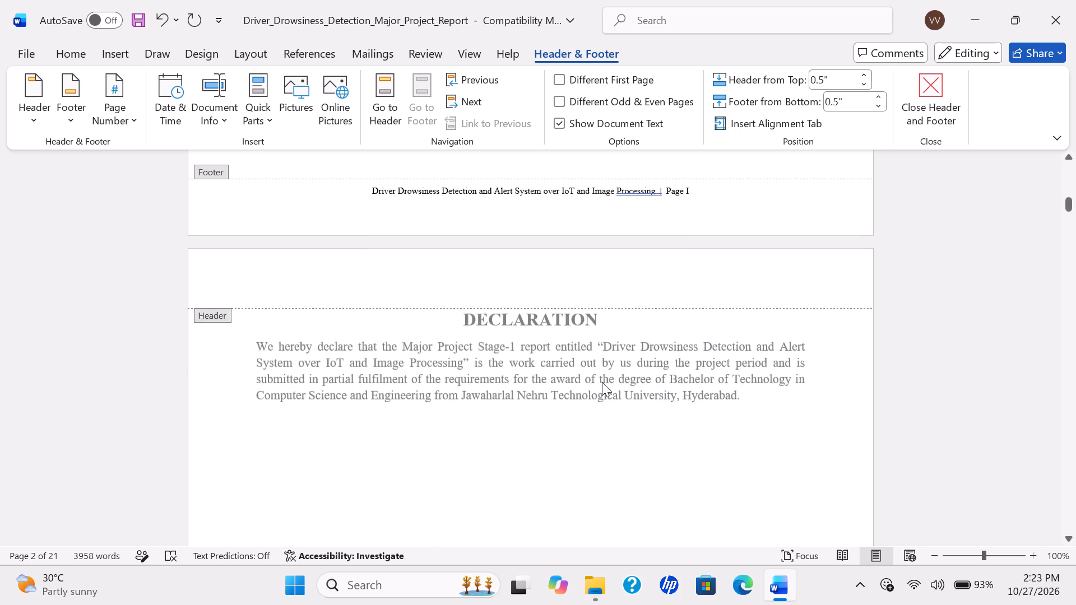
scroll(602, 382, down, 1)
scroll(602, 382, up, 8)
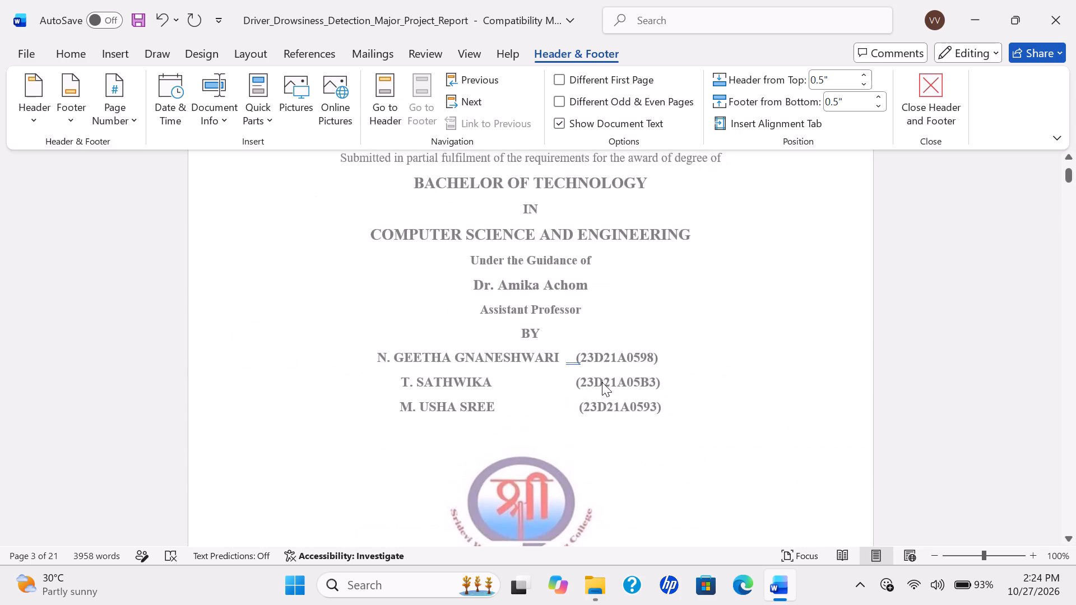
scroll(602, 382, up, 2)
Undo the latest footer edits, including the Roman numeral I after "Page".
key(ctrl+z)
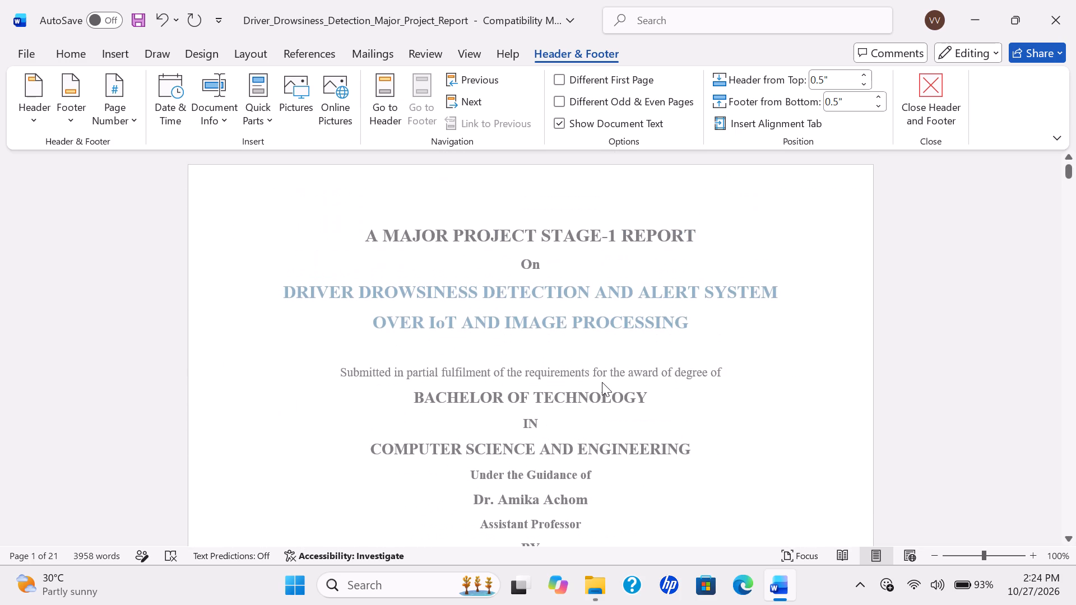
key(ctrl+z)
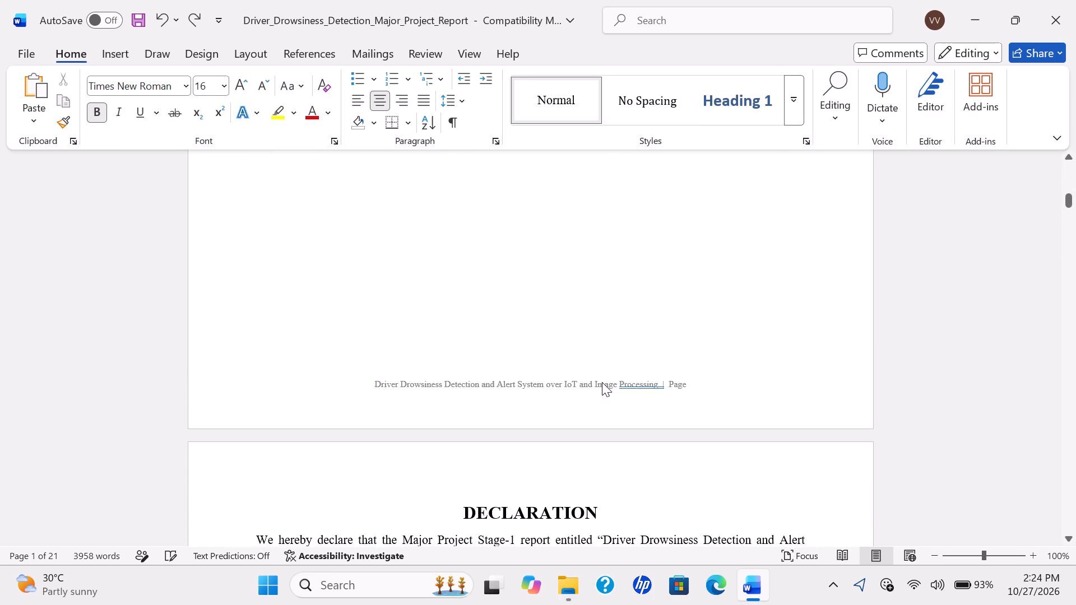
key(ctrl+z)
Check the pages up to the abstract and undo further footer edits, back to the fixed page number 2.
ctrl+scroll(602, 382, down, 1)
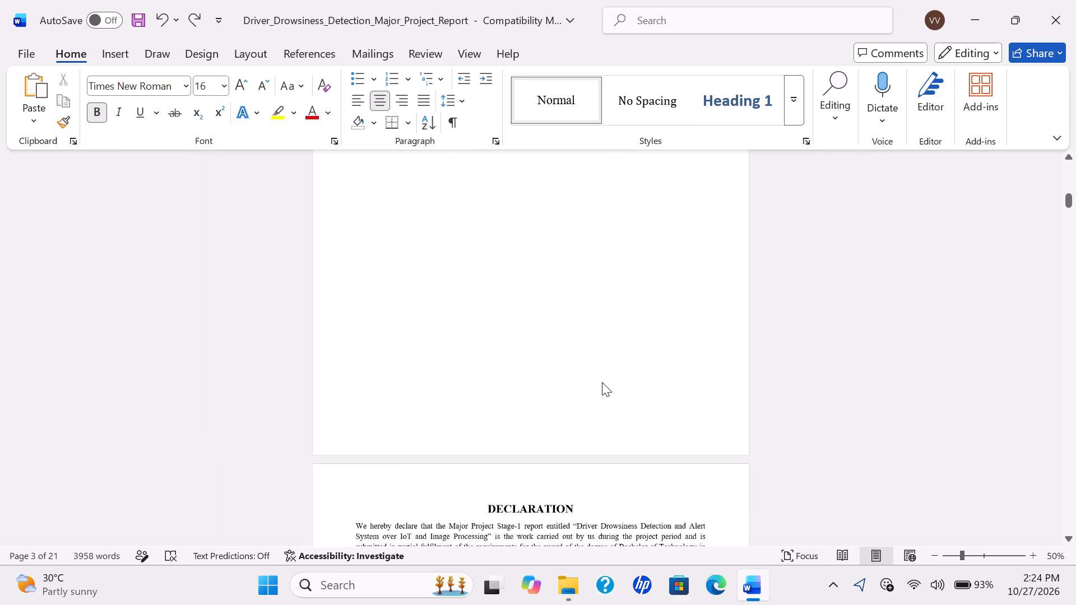
ctrl+scroll(602, 382, up, 2)
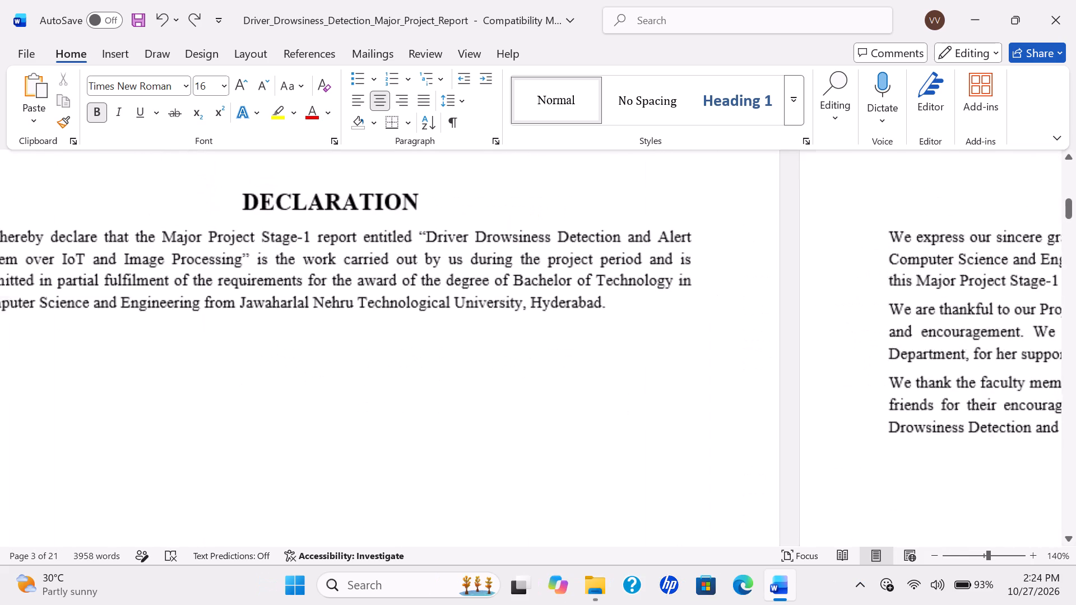
scroll(602, 382, down, 4)
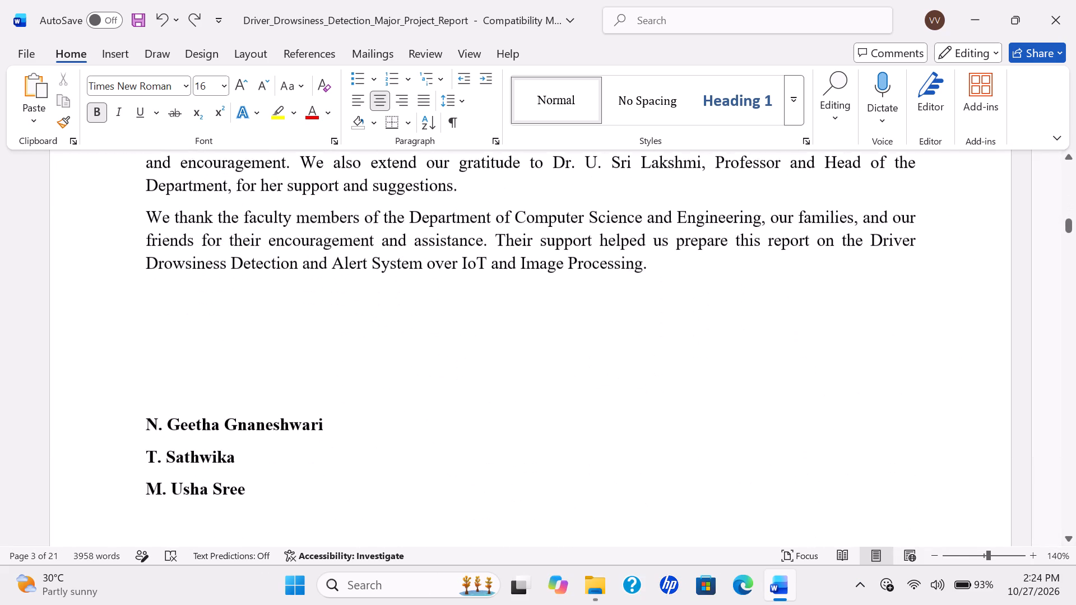
scroll(602, 382, down, 6)
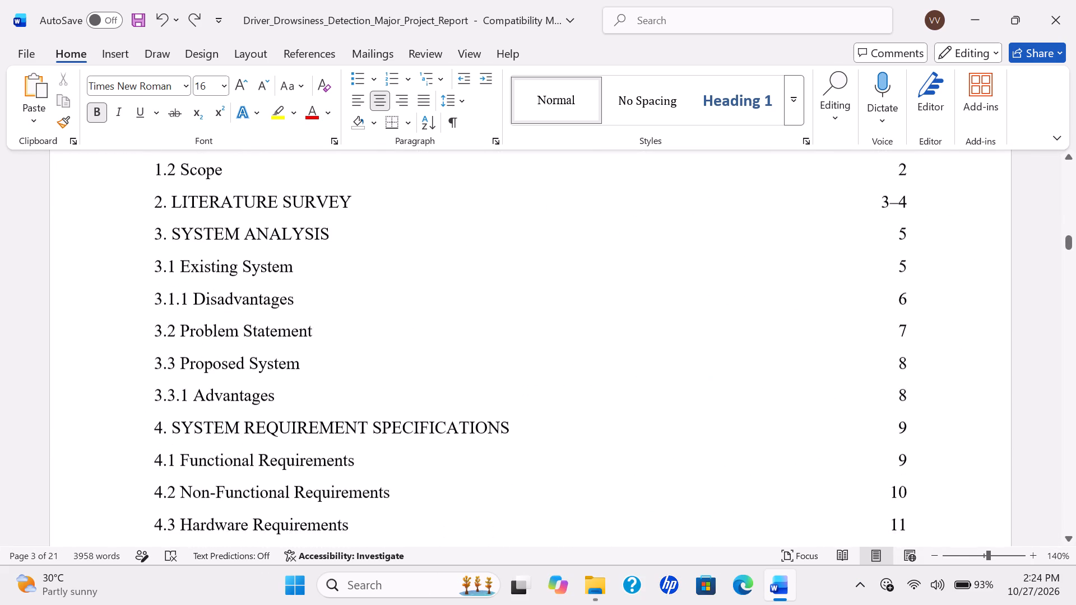
scroll(602, 382, down, 4)
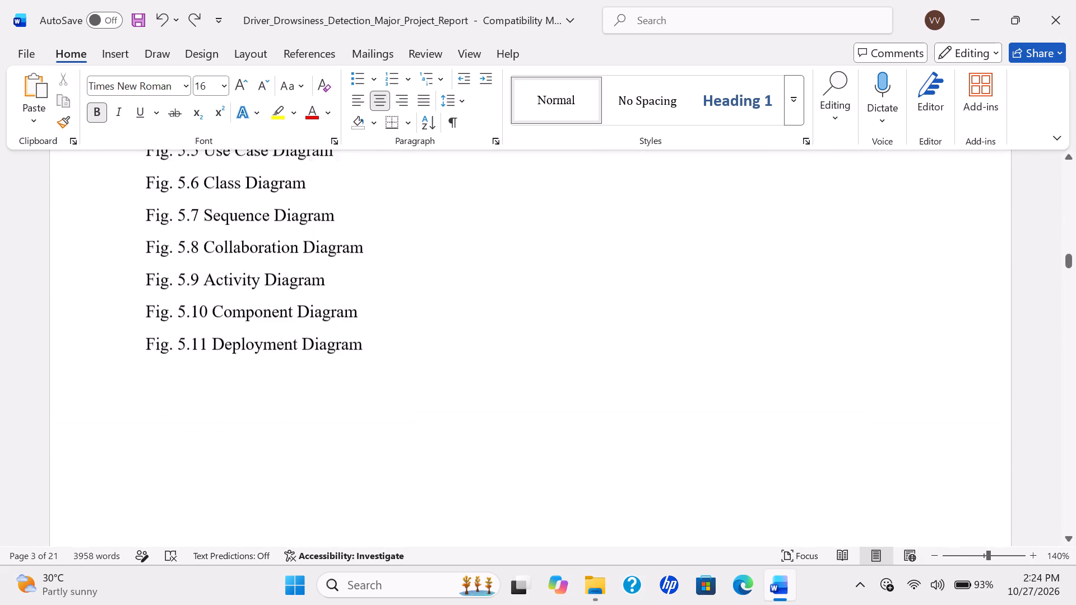
scroll(602, 382, down, 2)
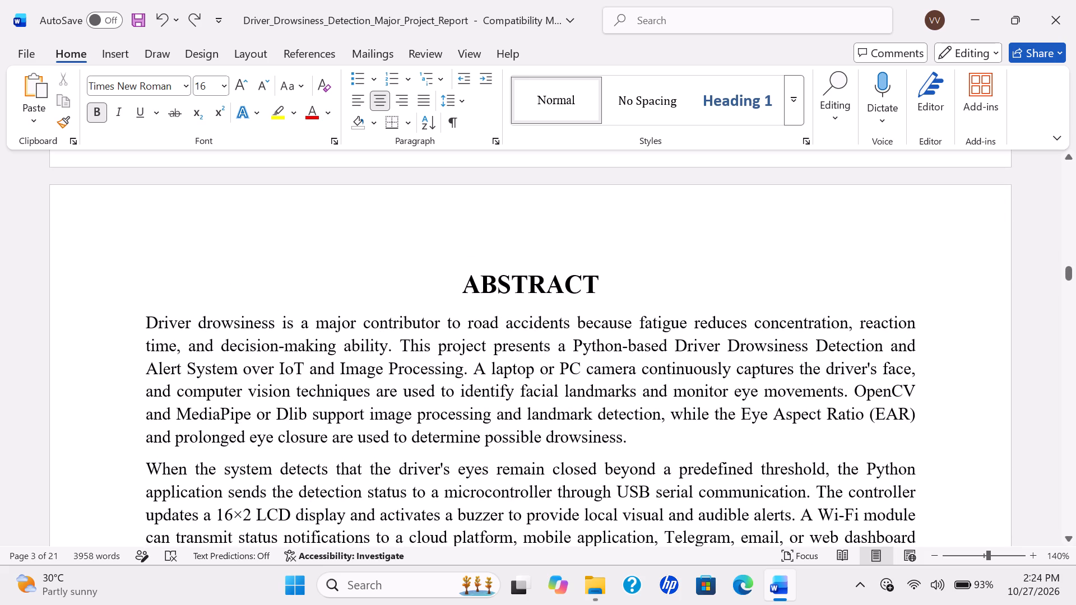
key(ctrl+z)
scroll(602, 382, down, 2)
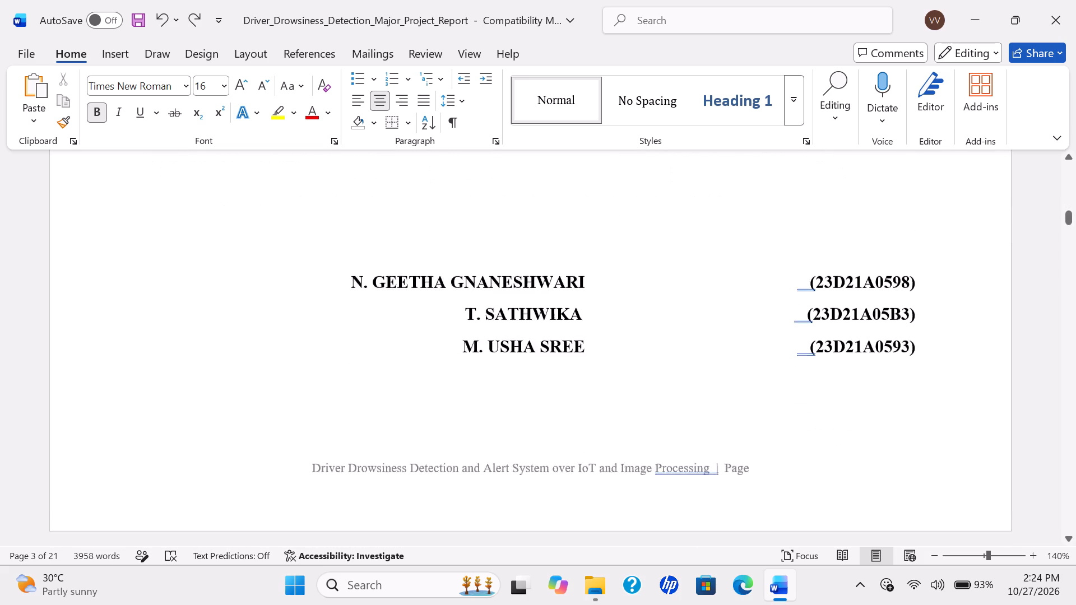
scroll(602, 382, down, 1)
key(ctrl+z)
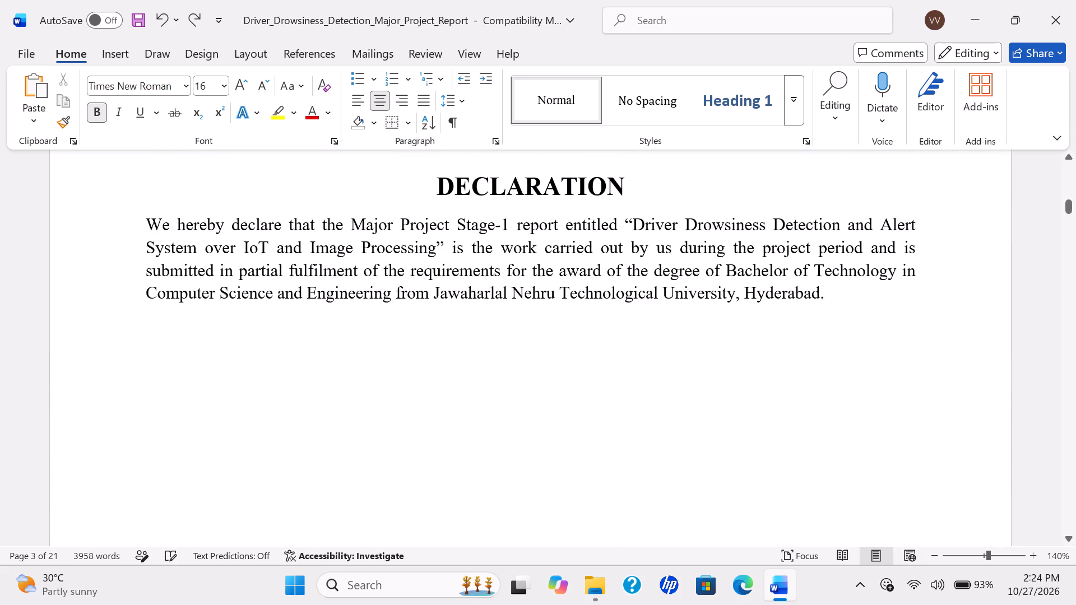
Undo the fixed page number 2 and the remaining footer edit, back to the original automatic page numbering.
scroll(602, 382, down, 7)
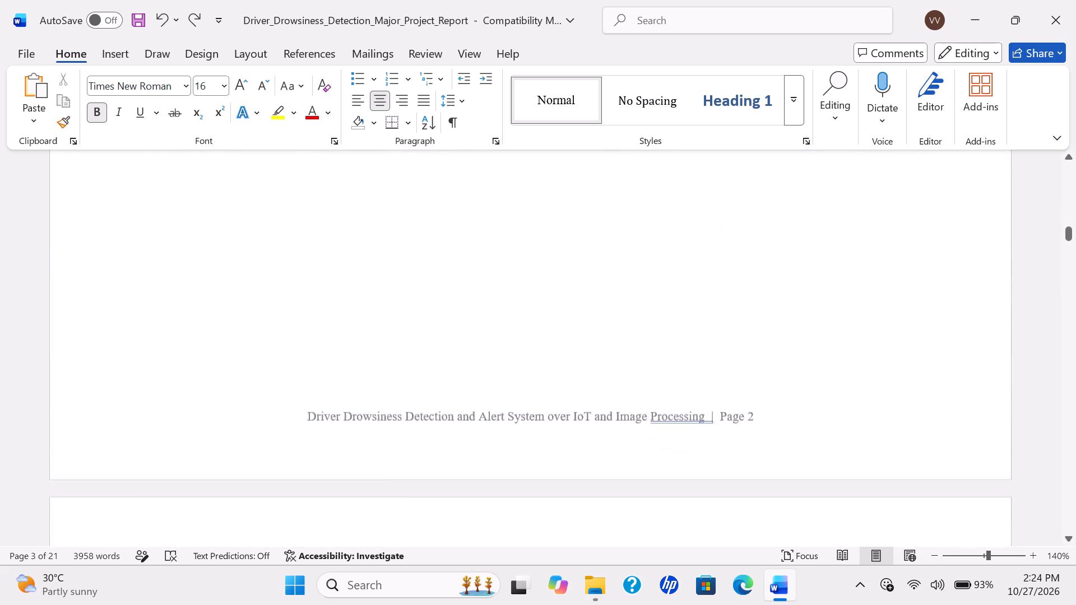
scroll(602, 382, down, 2)
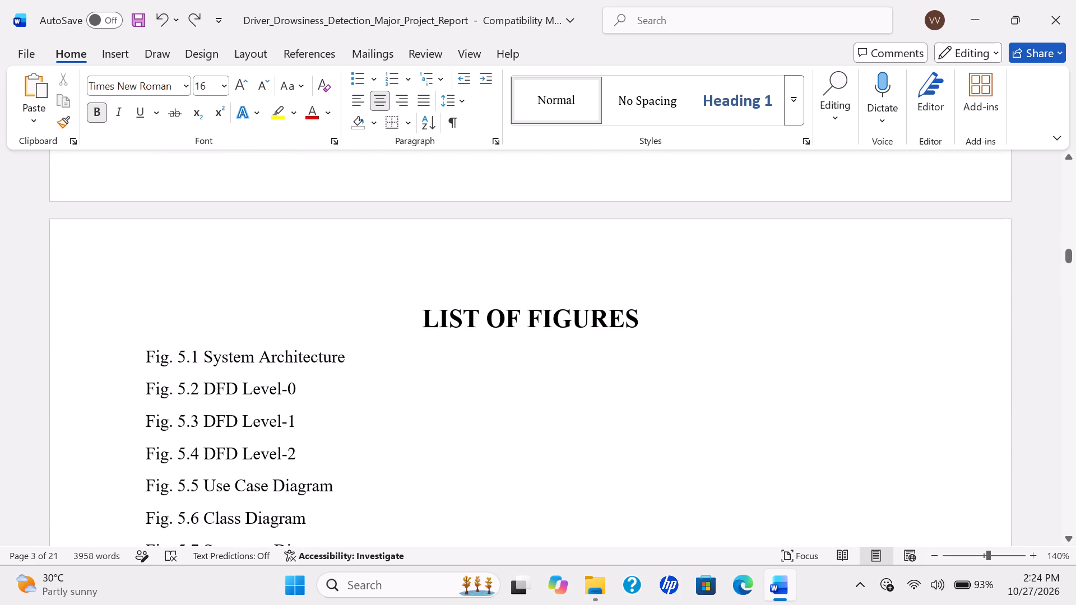
scroll(602, 382, down, 1)
key(ctrl+z)
scroll(602, 382, down, 2)
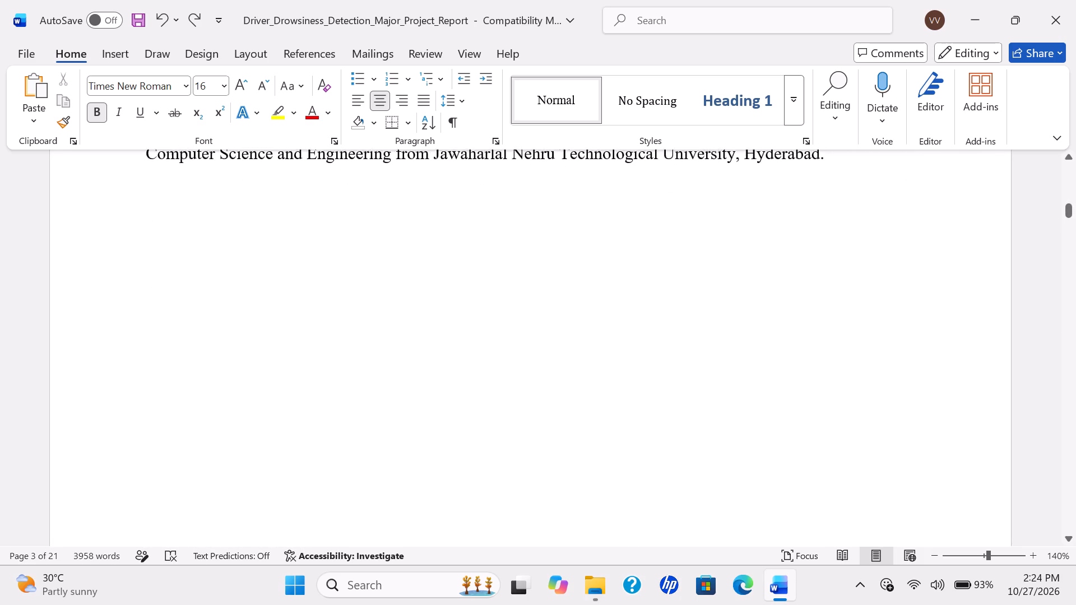
scroll(602, 382, down, 5)
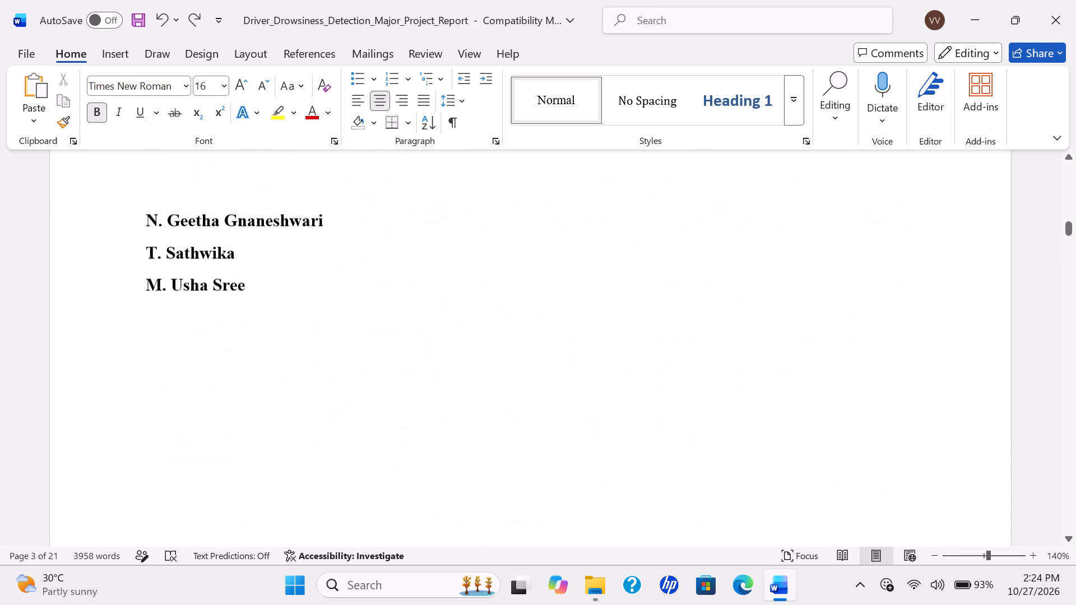
scroll(602, 382, down, 3)
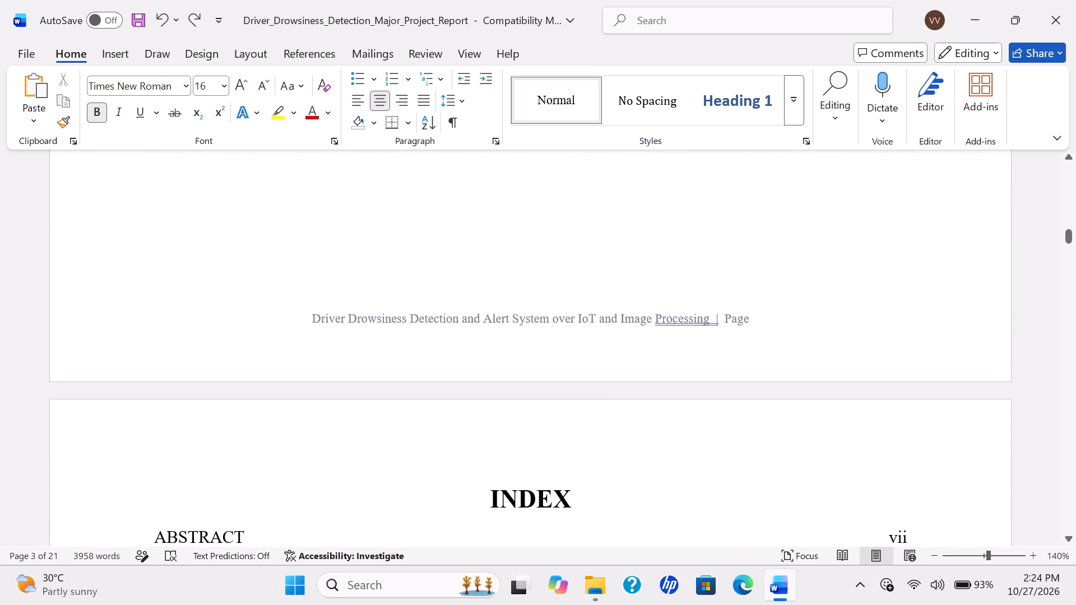
key(ctrl+z)
Check the restored pages and footers across the index, certificate and title pages.
scroll(602, 382, down, 9)
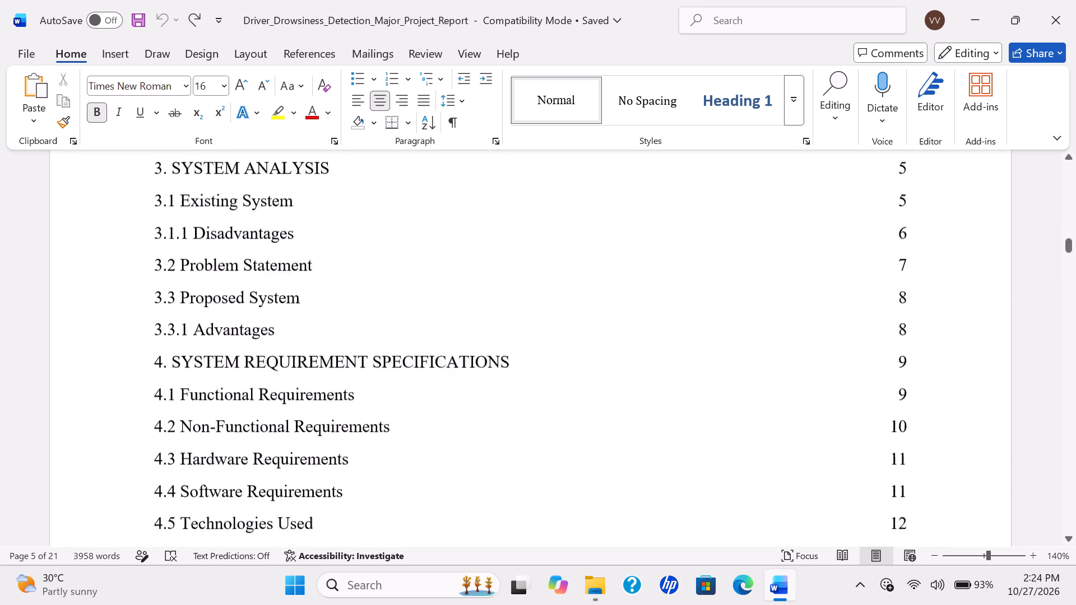
scroll(602, 382, down, 2)
scroll(576, 337, up, 5)
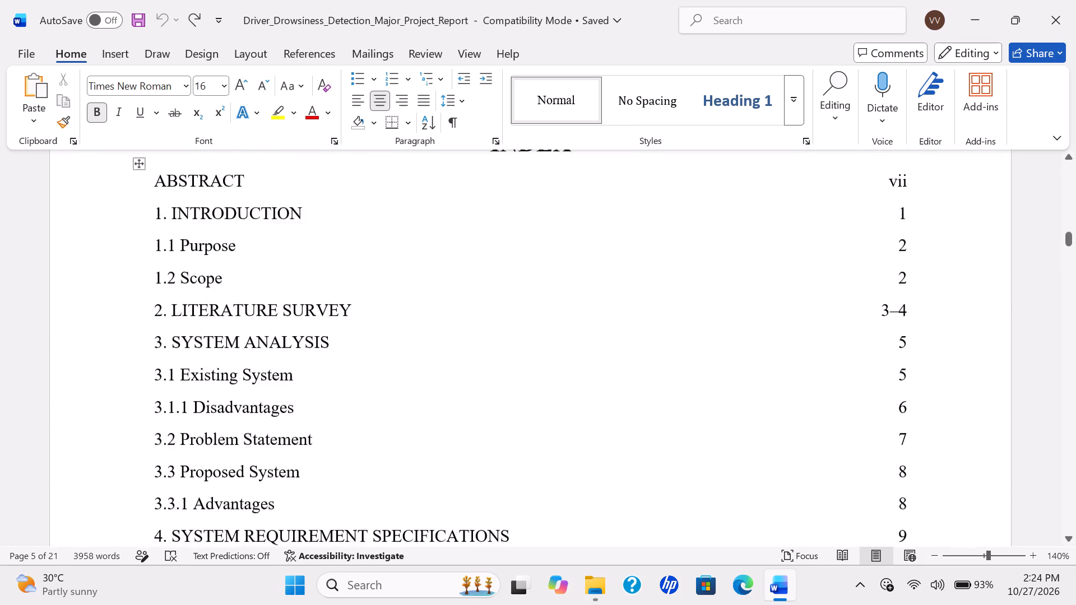
ctrl+scroll(576, 337, down, 3)
scroll(576, 337, up, 12)
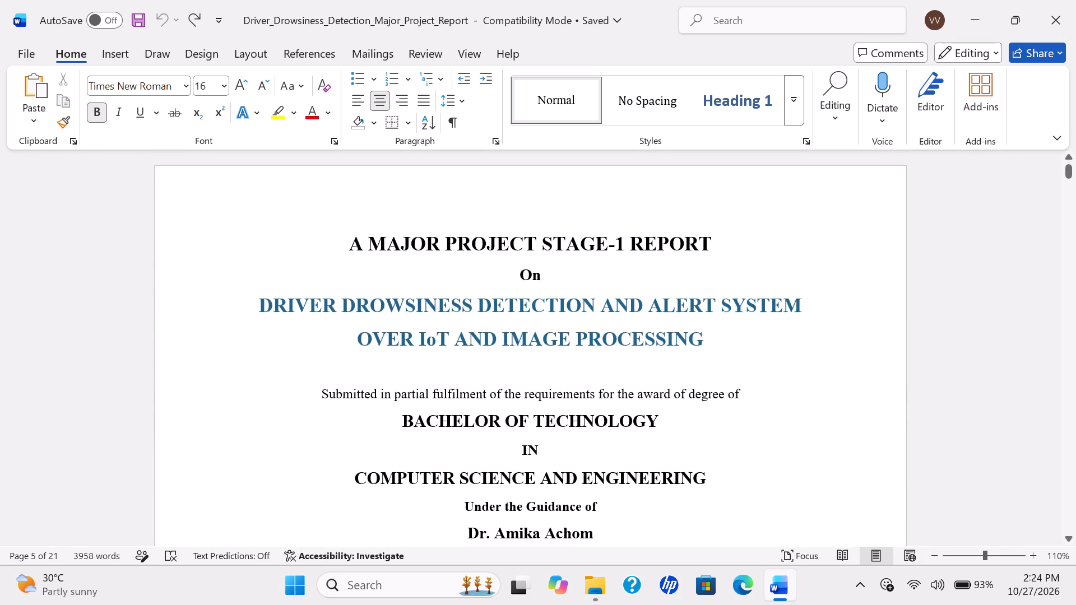
scroll(576, 337, down, 5)
scroll(576, 337, up, 1)
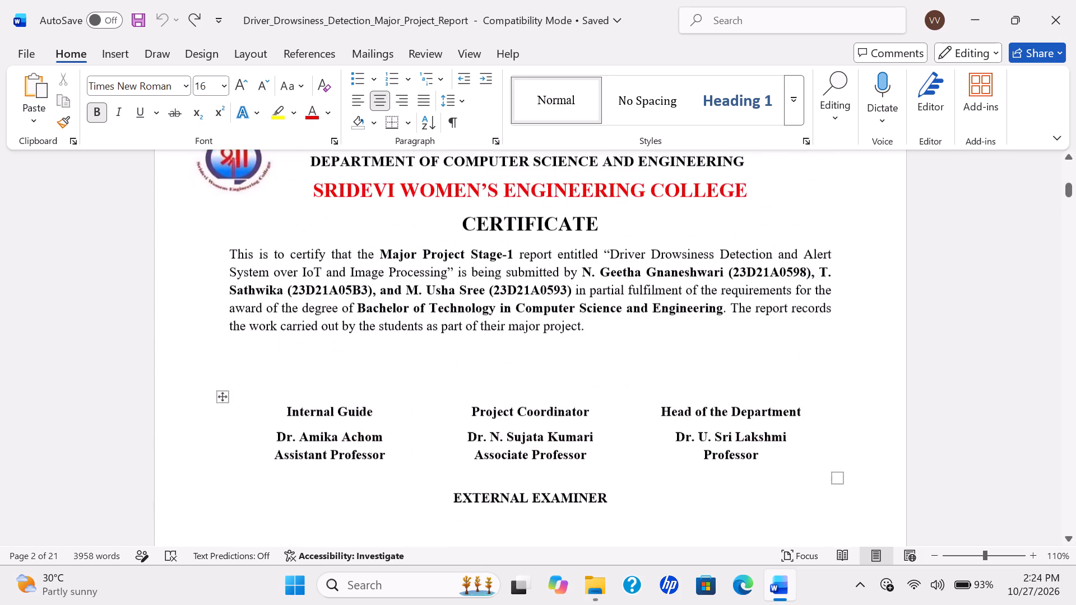
scroll(576, 337, up, 4)
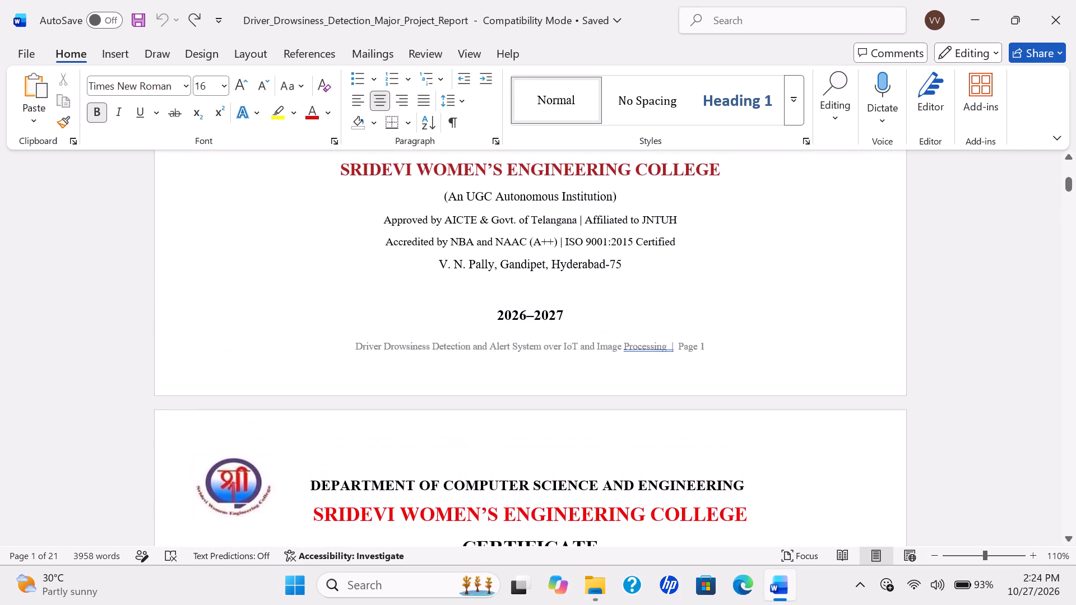
scroll(576, 337, up, 3)
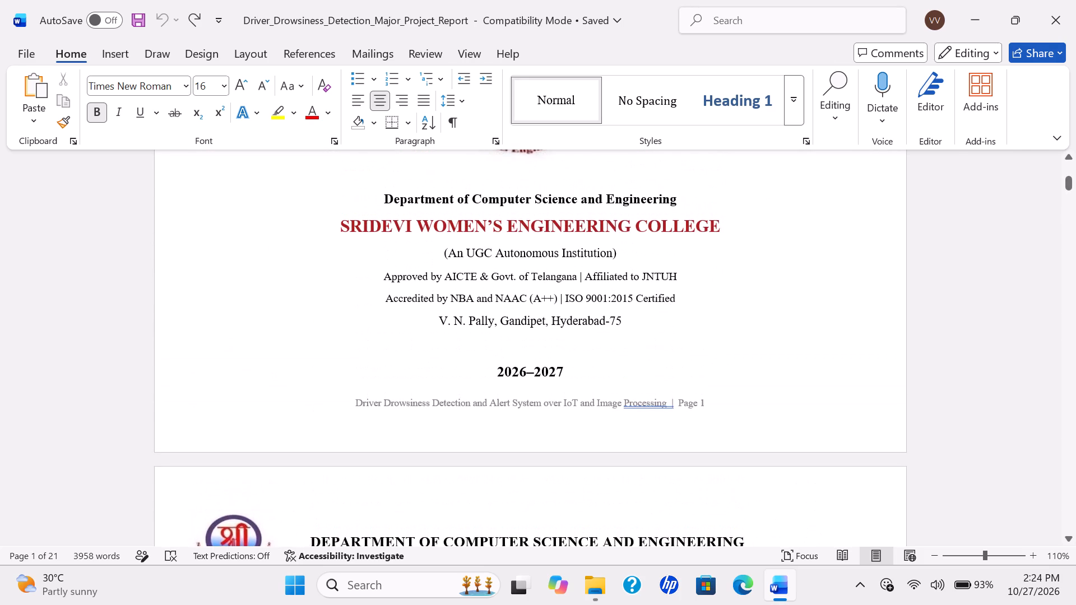
scroll(576, 337, up, 4)
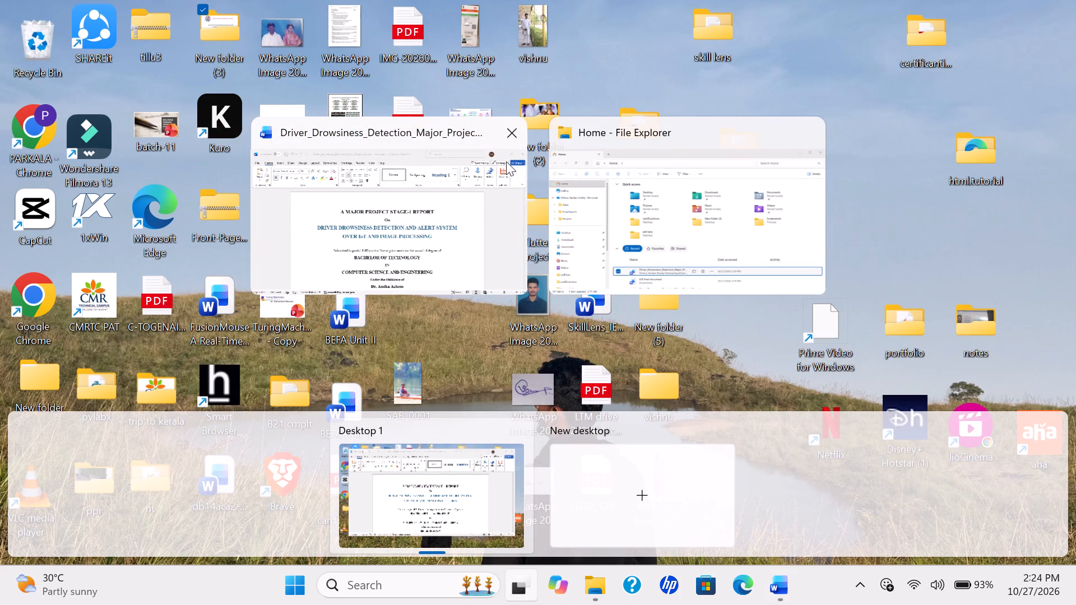
Save the project report.
click(470, 260)
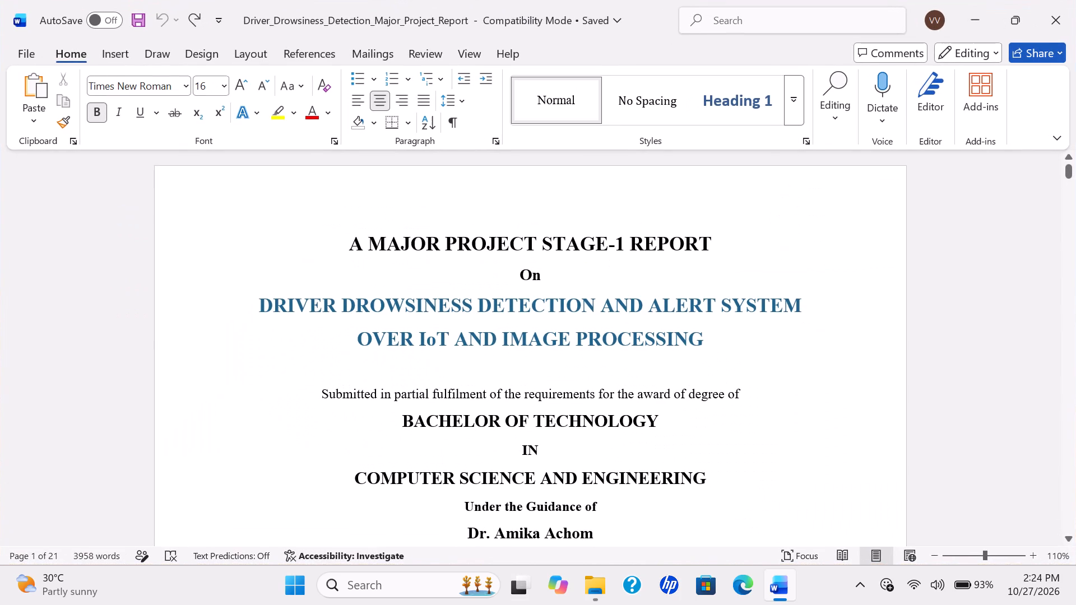
key(ctrl+s)
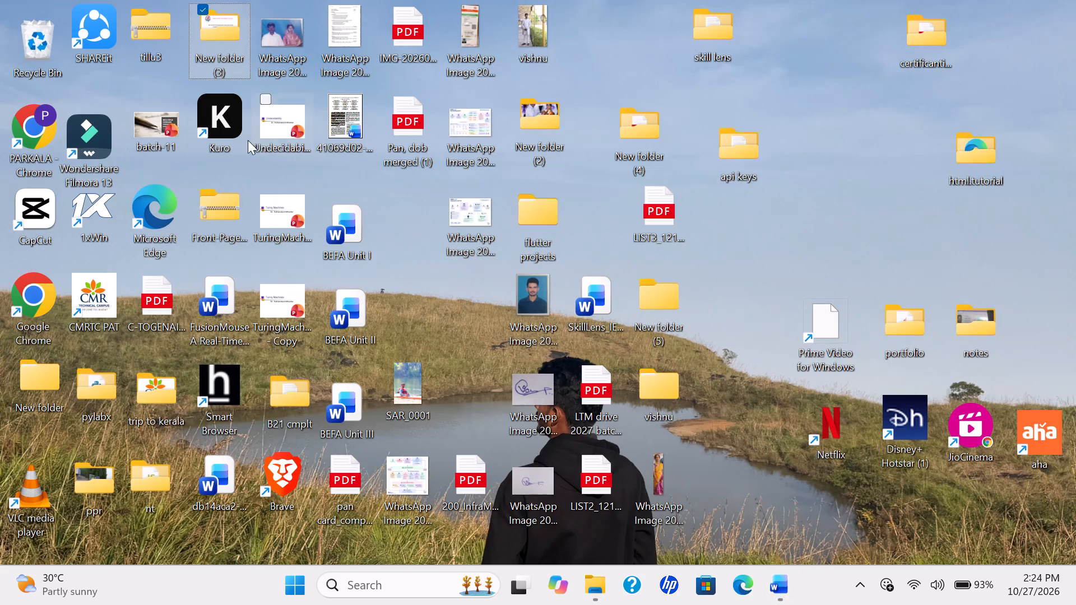
Open Google Chrome with the cmrtc.ac.in profile marked V.
double_click(63, 301)
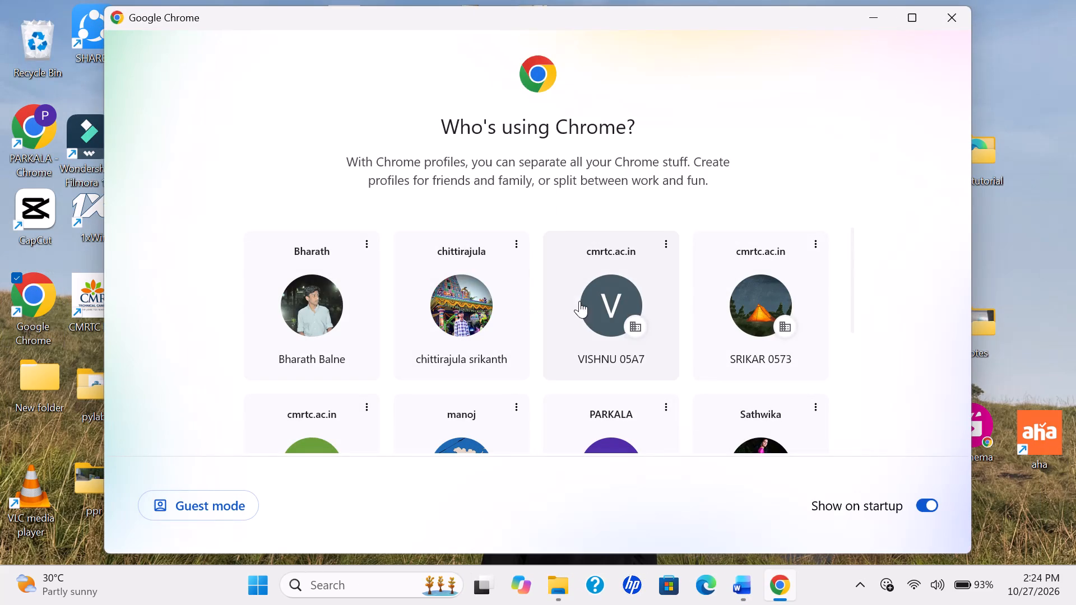
click(600, 315)
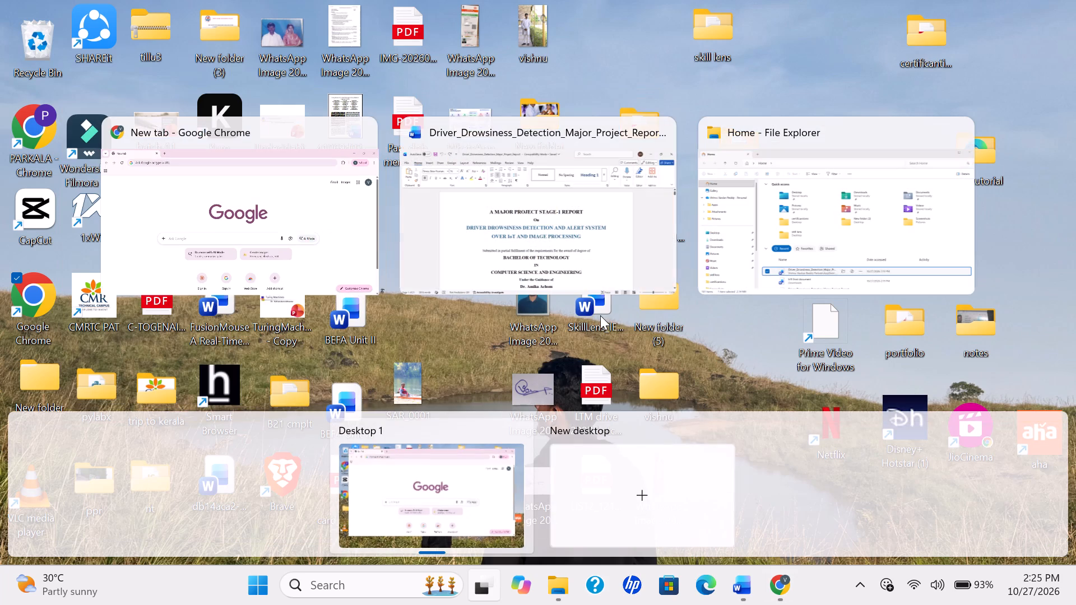
Switch to the project report in Word and review the front-matter pages and footers from the title page through the abstract.
click(622, 203)
scroll(604, 336, down, 4)
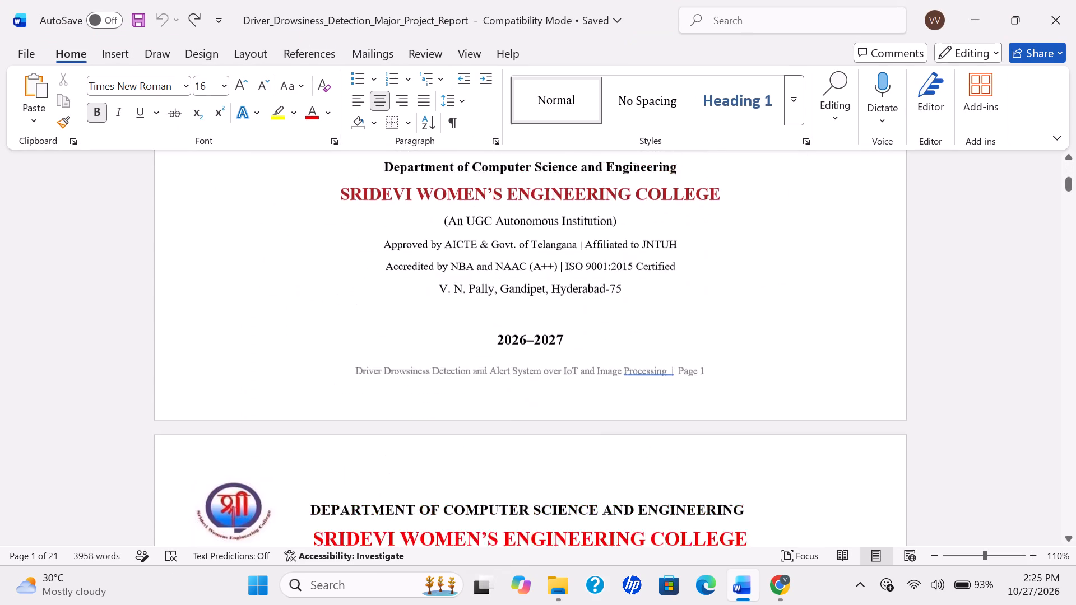
scroll(604, 336, down, 6)
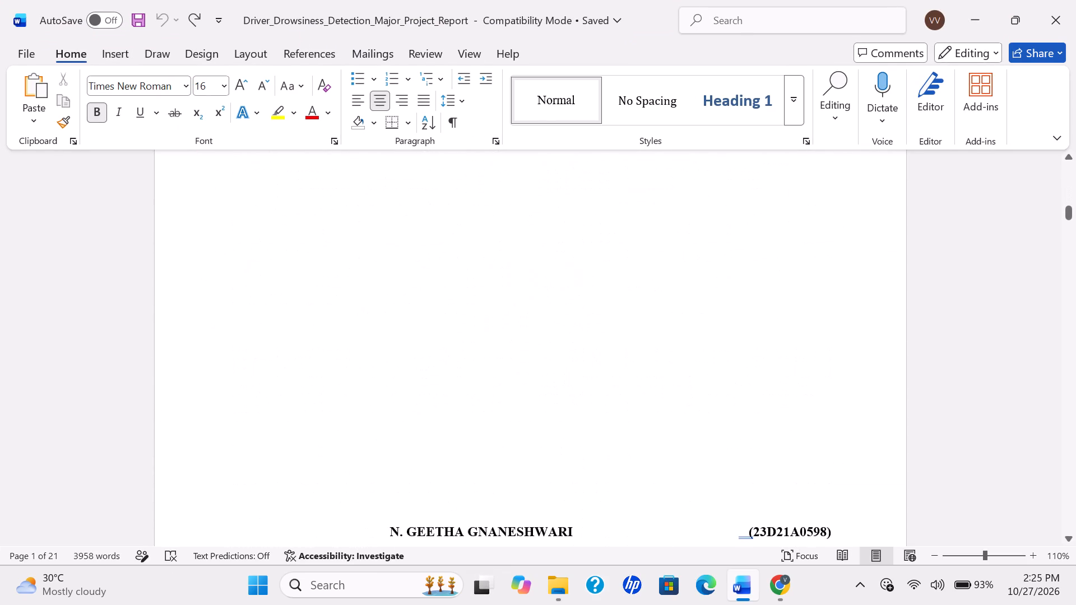
scroll(604, 336, down, 4)
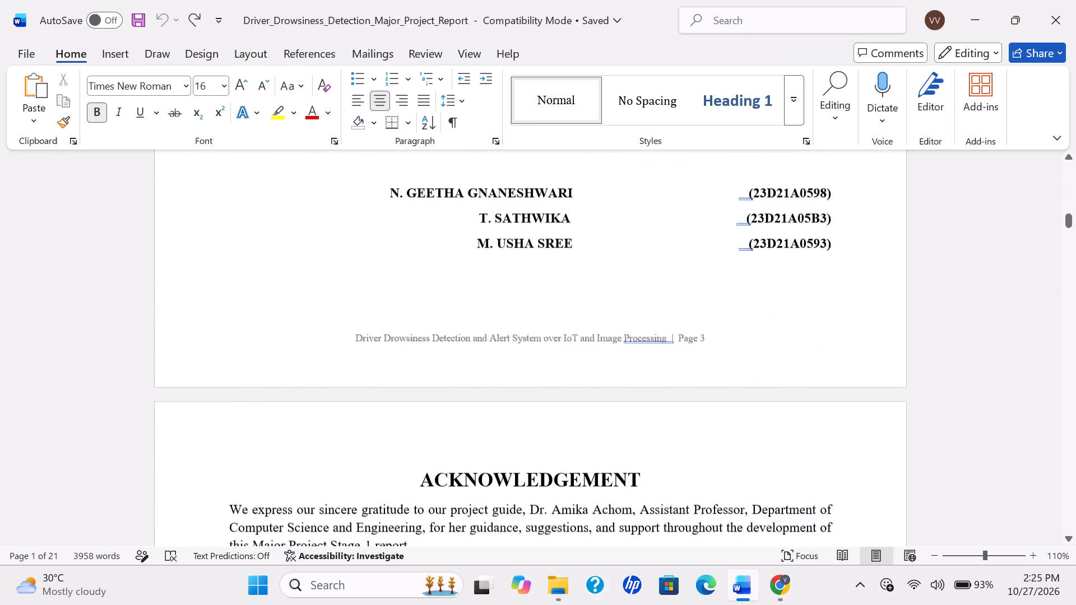
scroll(604, 336, down, 5)
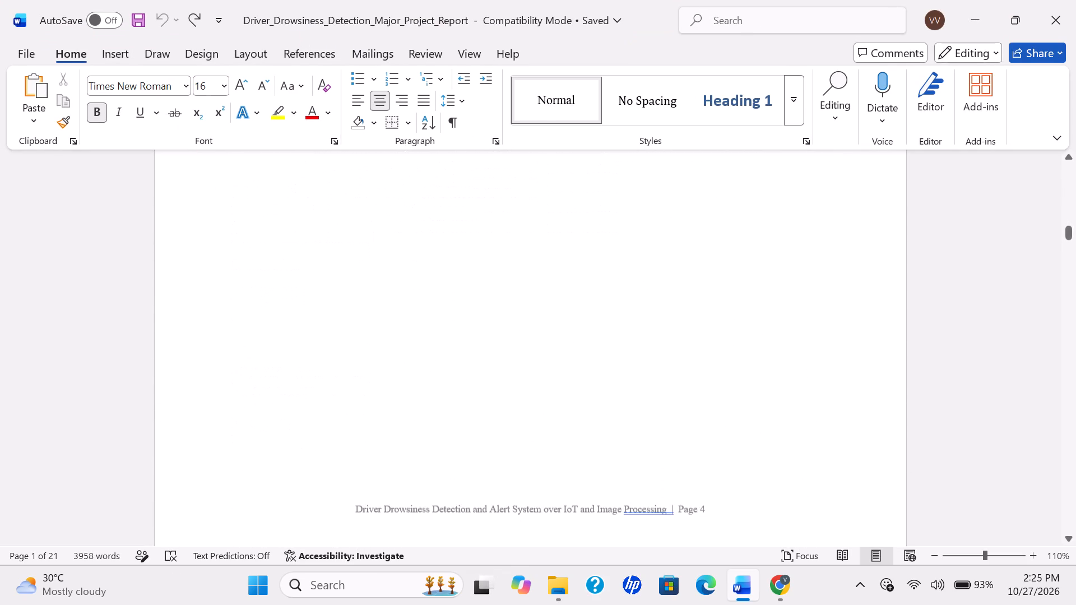
scroll(604, 336, down, 4)
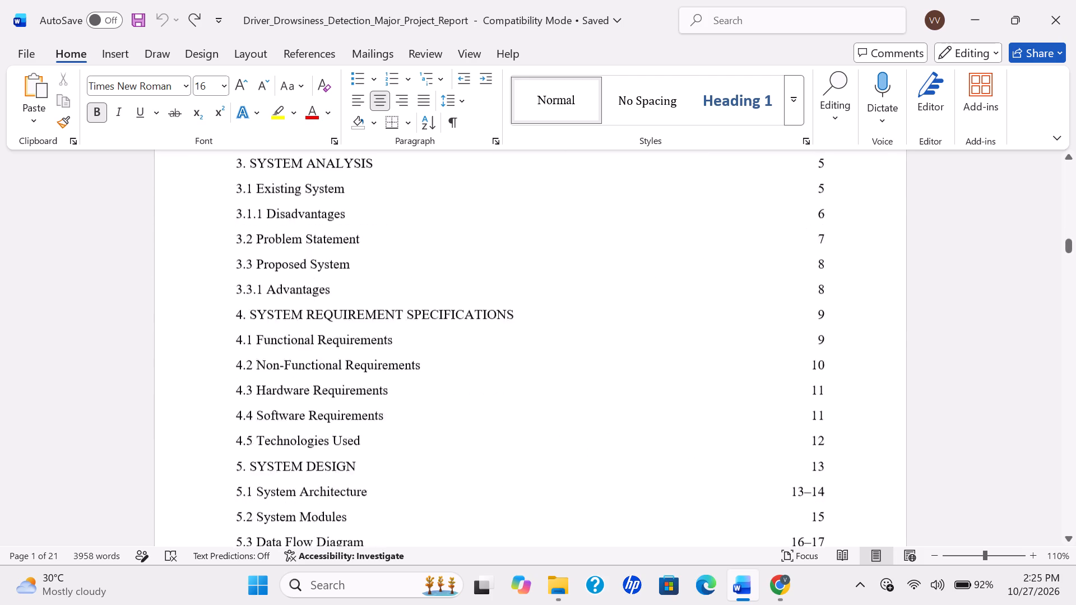
scroll(604, 336, down, 5)
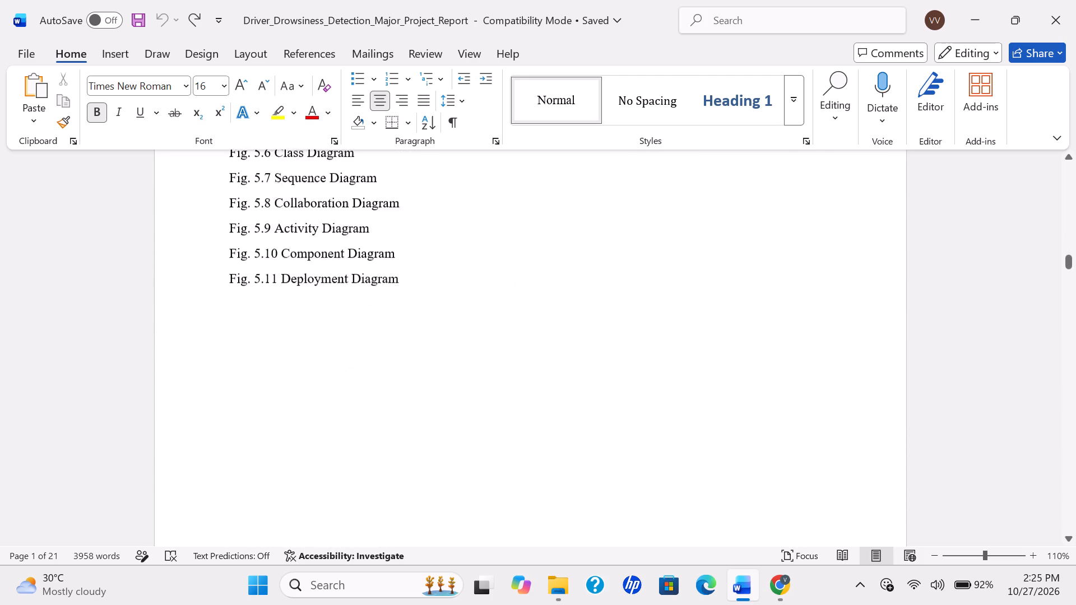
scroll(604, 336, down, 4)
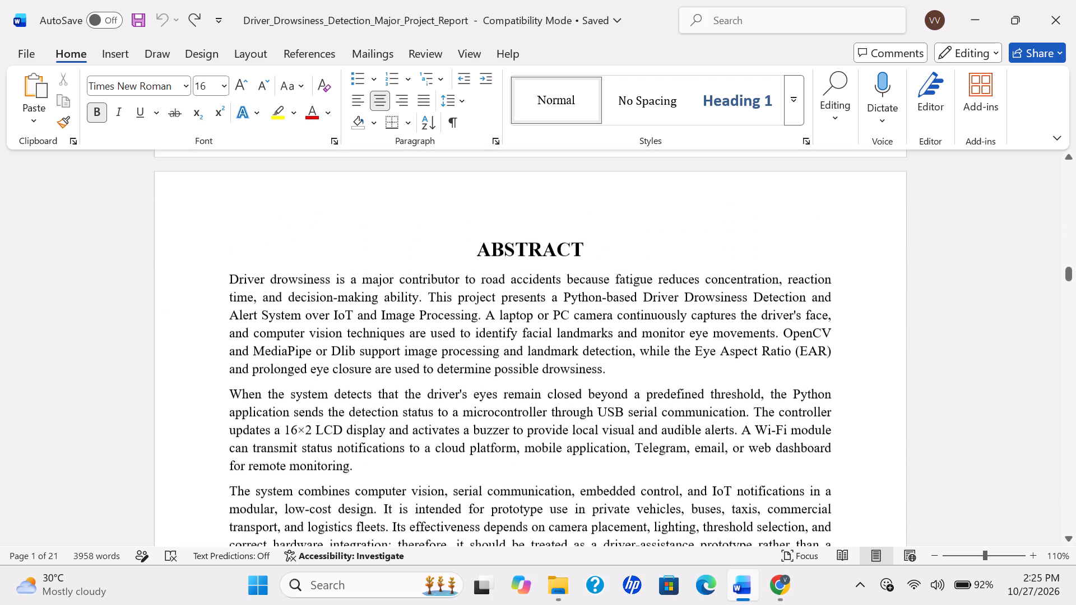
scroll(604, 336, down, 1)
Check the index and list of figures again, and the page footers up to the start of the Literature Survey chapter.
scroll(604, 336, up, 2)
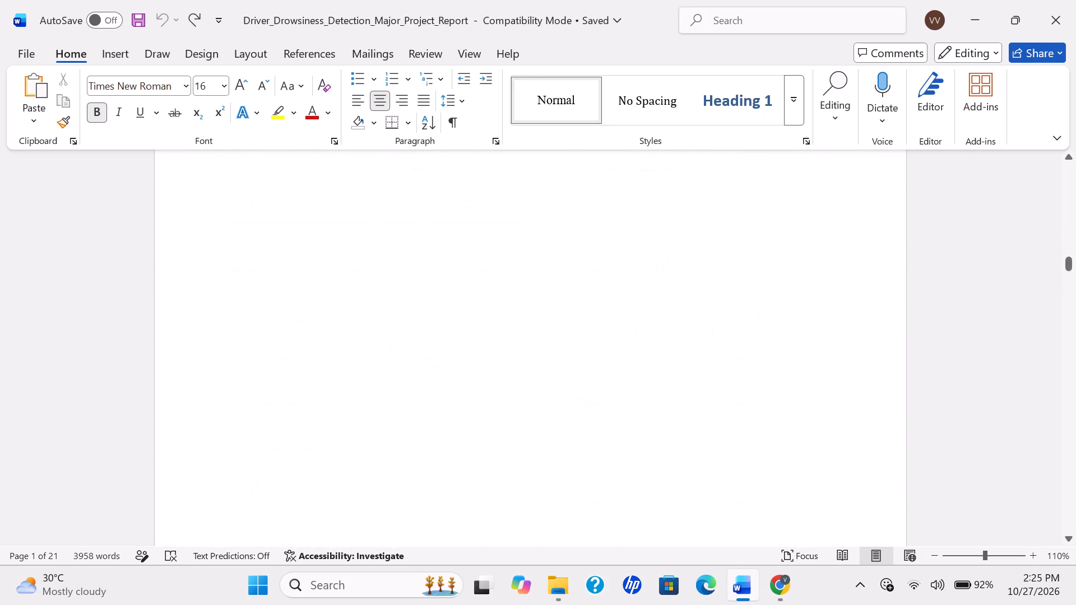
scroll(604, 336, up, 2)
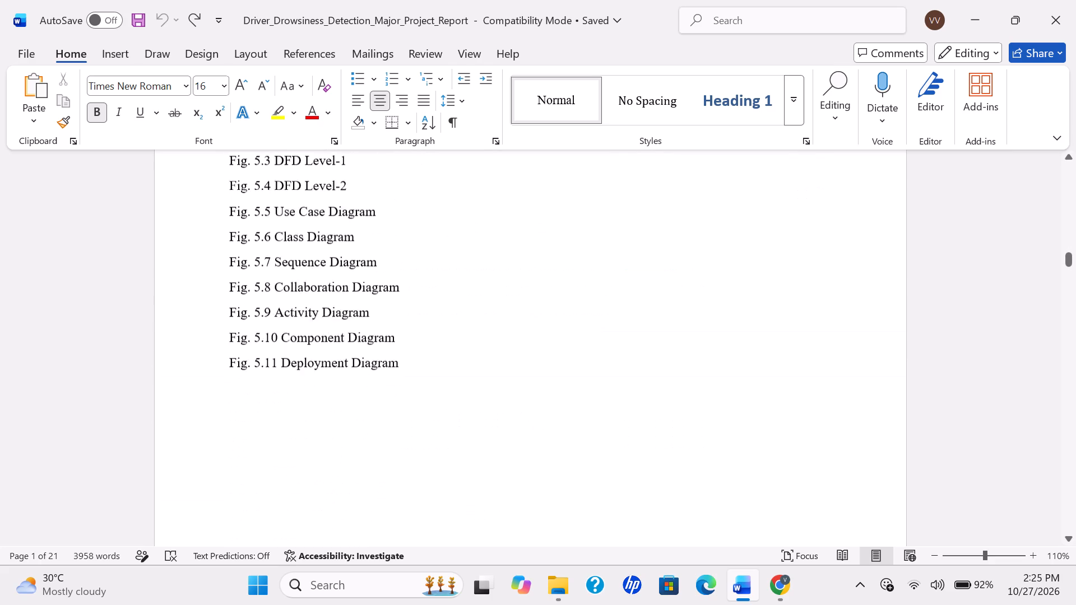
scroll(604, 336, up, 4)
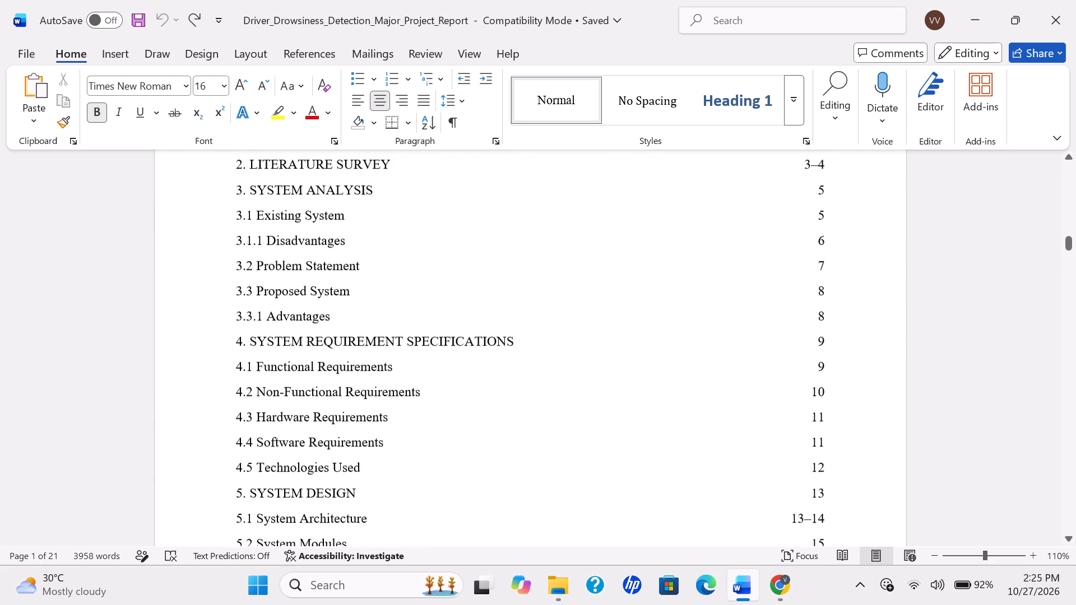
scroll(604, 336, down, 2)
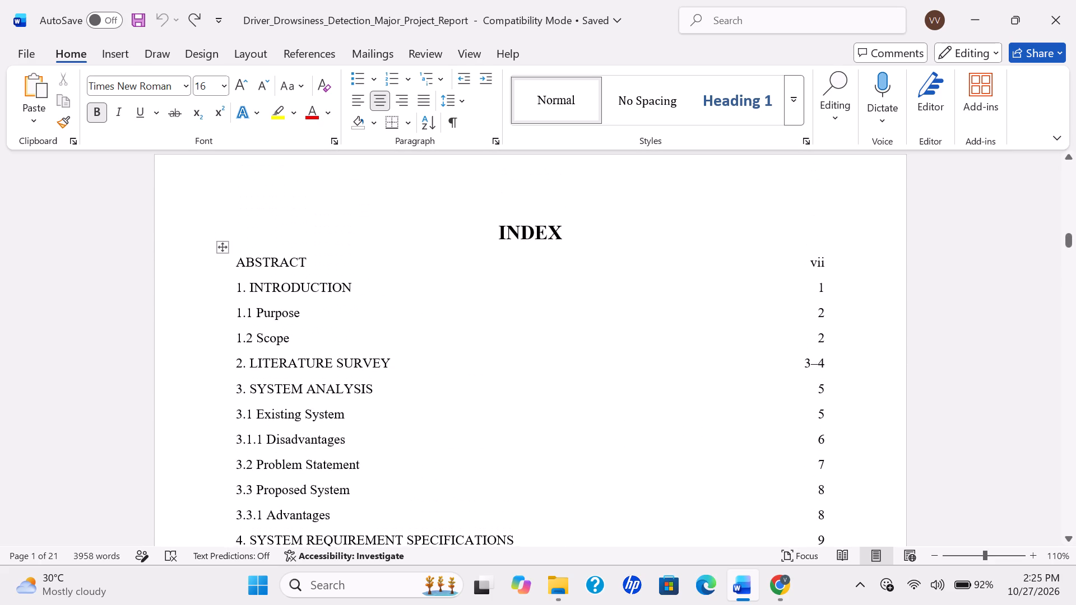
scroll(604, 336, down, 6)
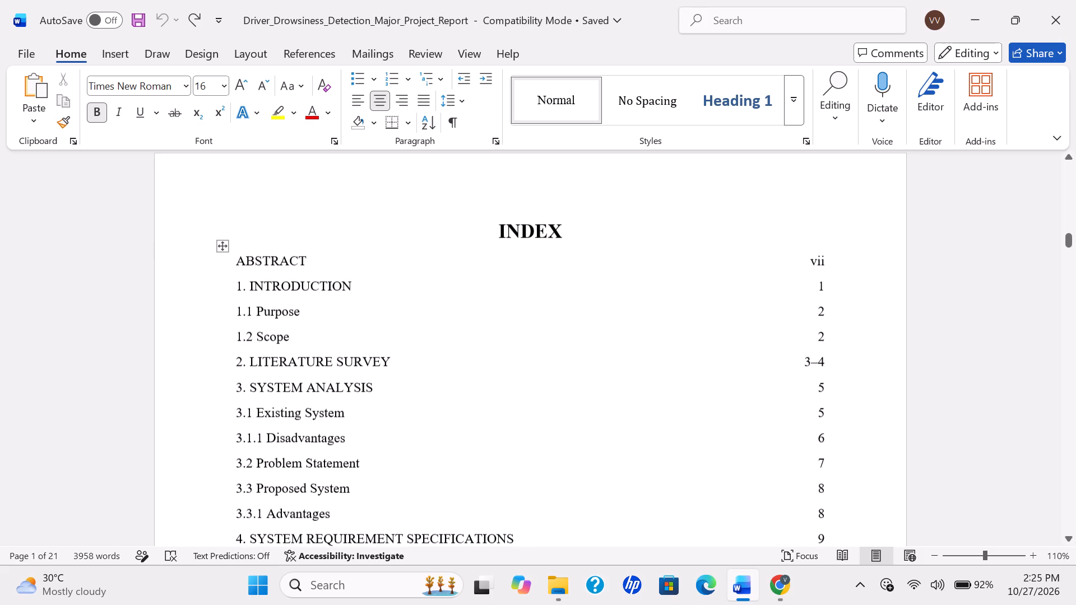
scroll(604, 336, down, 2)
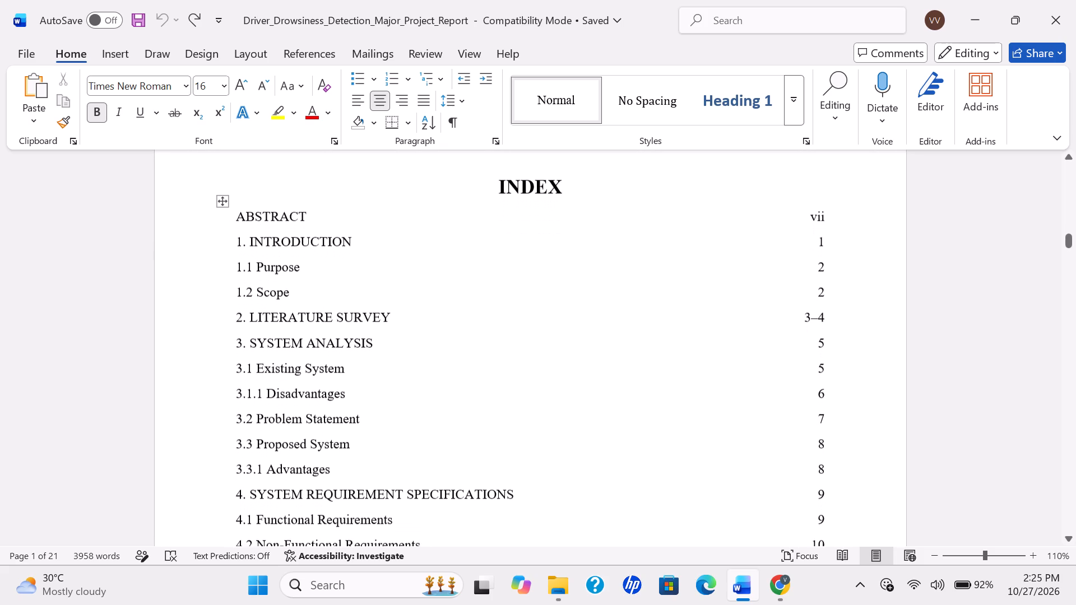
scroll(604, 336, down, 4)
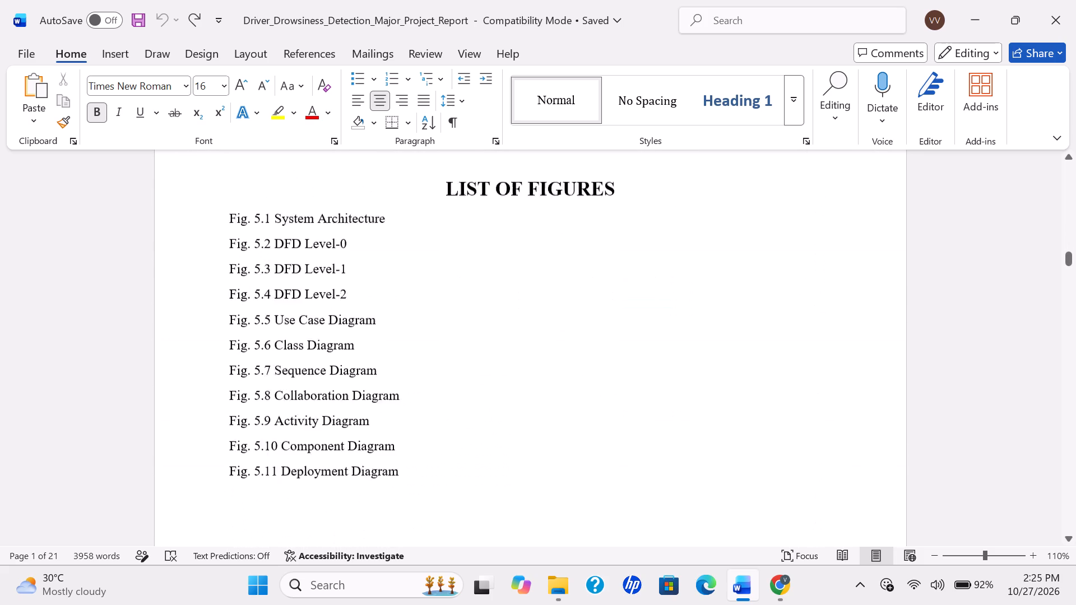
scroll(604, 336, down, 7)
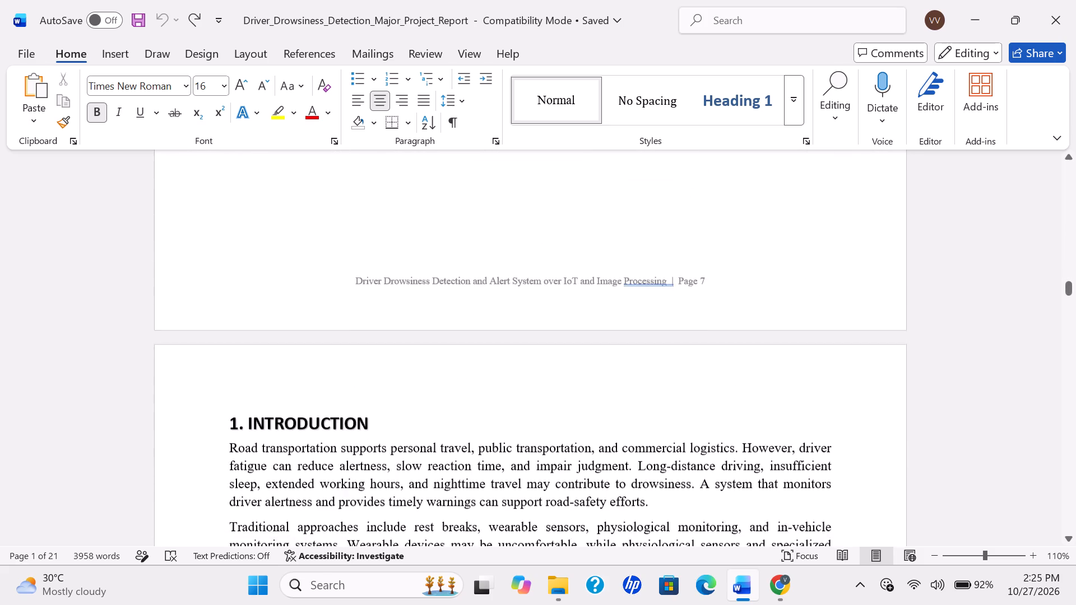
scroll(604, 336, down, 2)
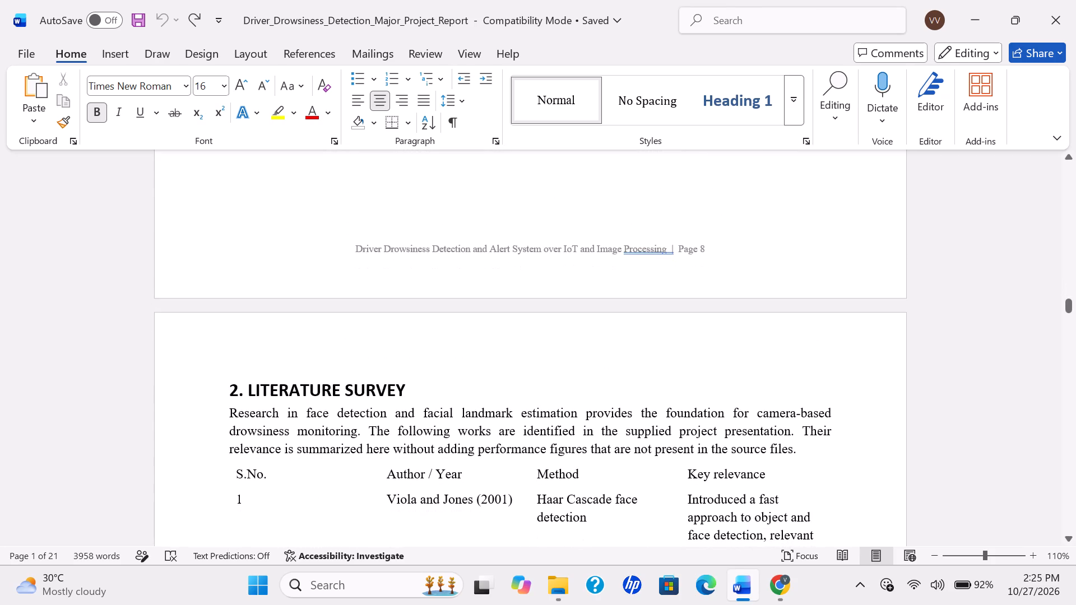
scroll(604, 336, up, 8)
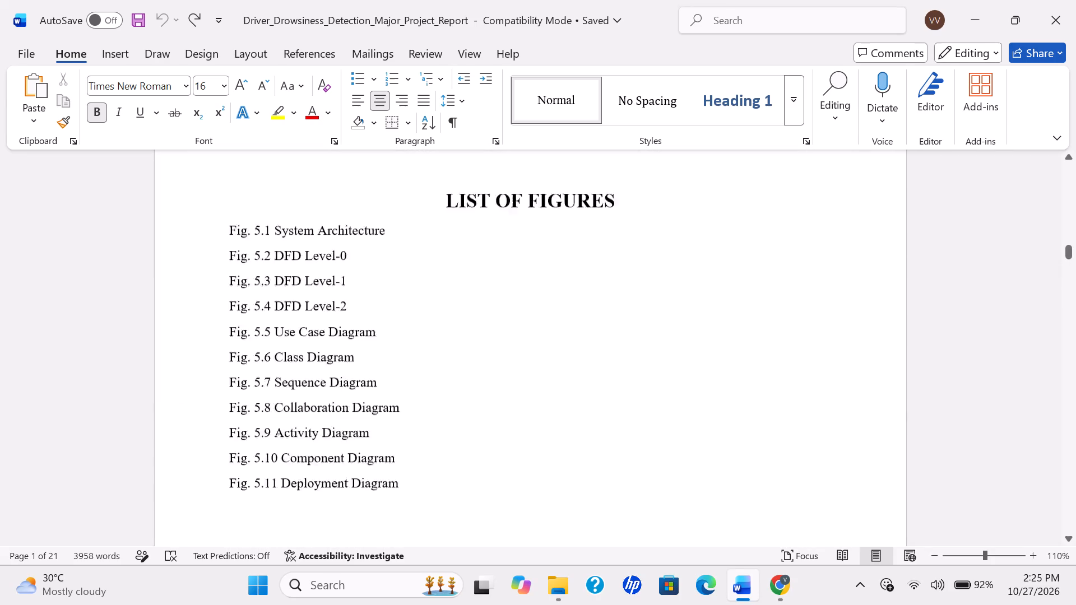
scroll(604, 336, up, 4)
scroll(604, 336, down, 1)
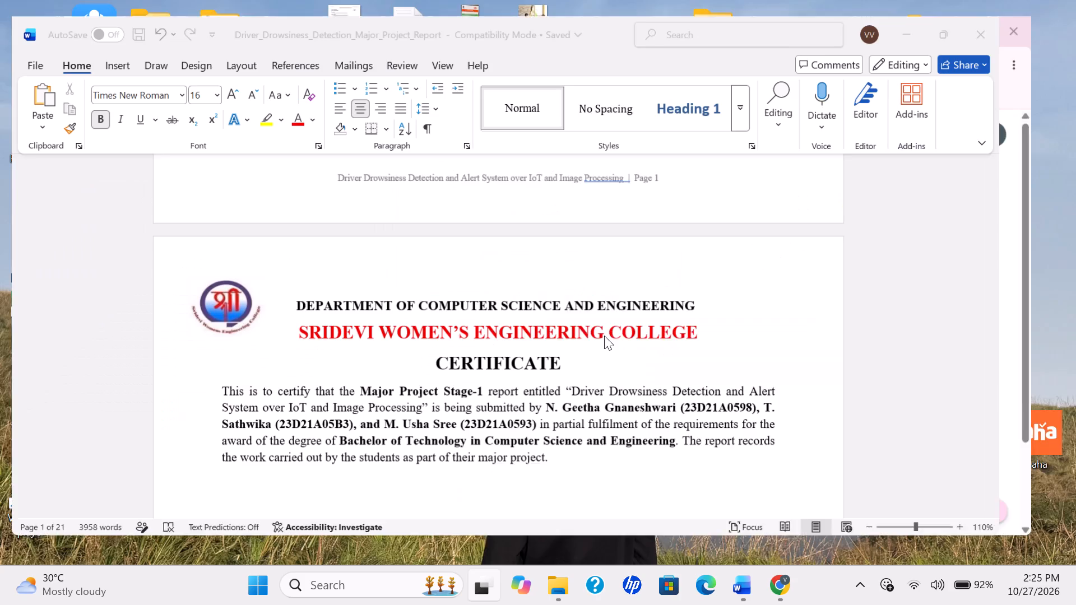
scroll(604, 336, down, 6)
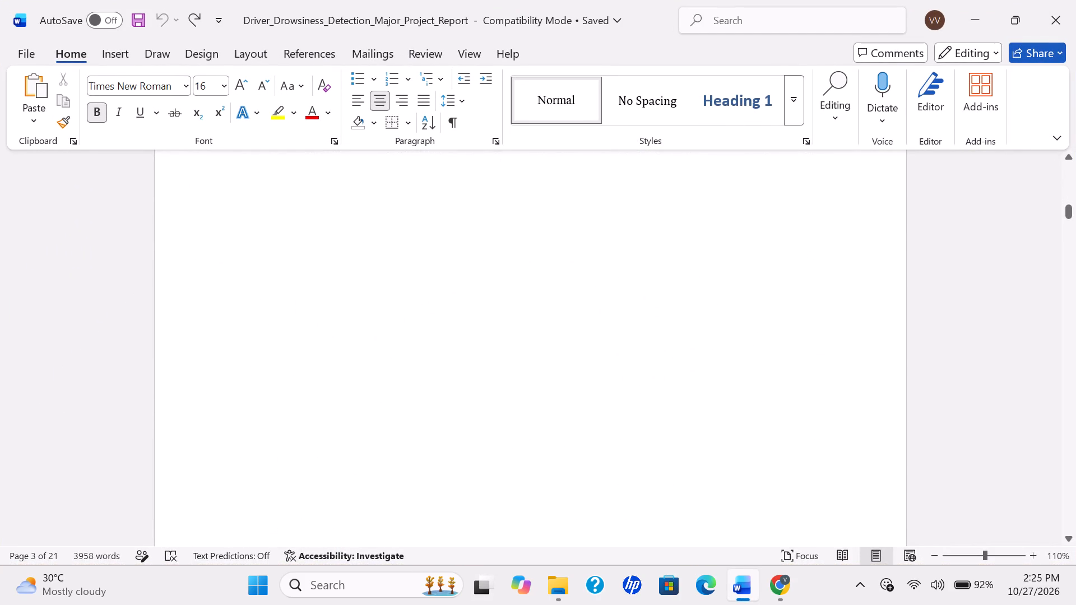
scroll(604, 336, up, 7)
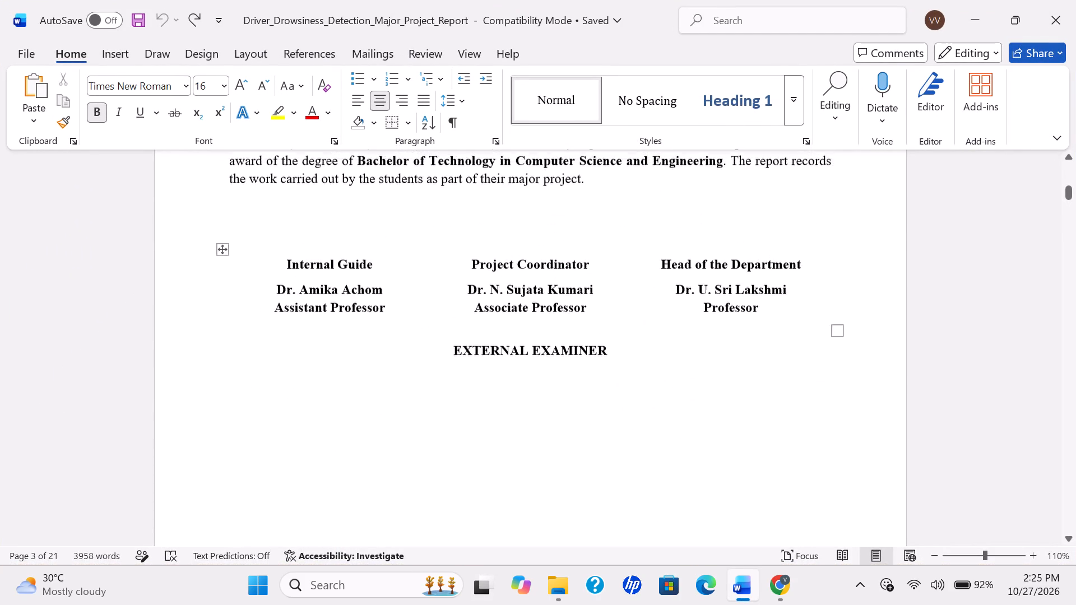
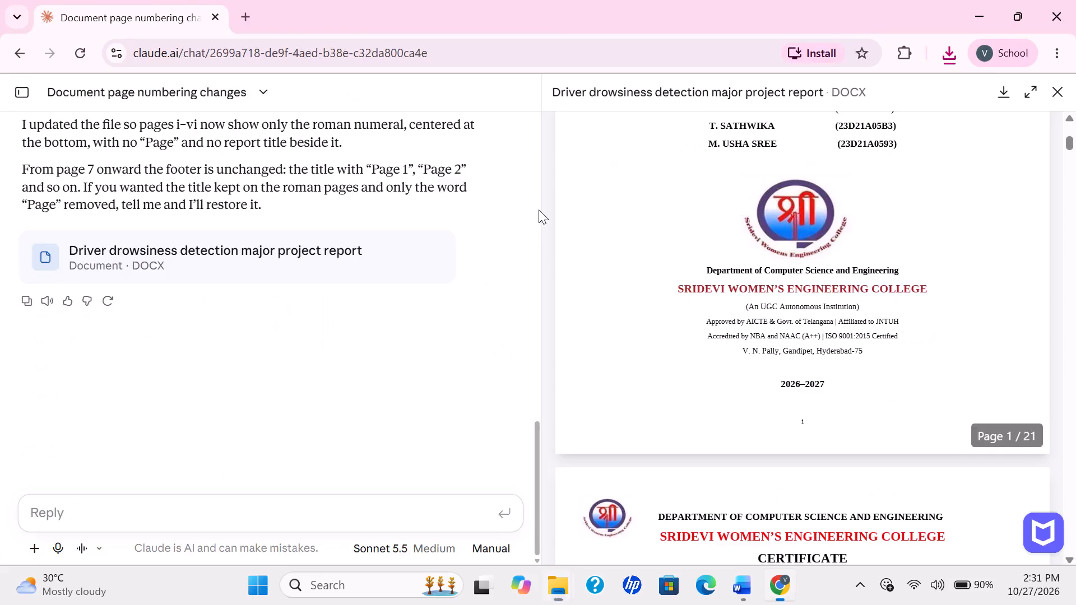
Start a search of the computer's apps with "w".
key(w)
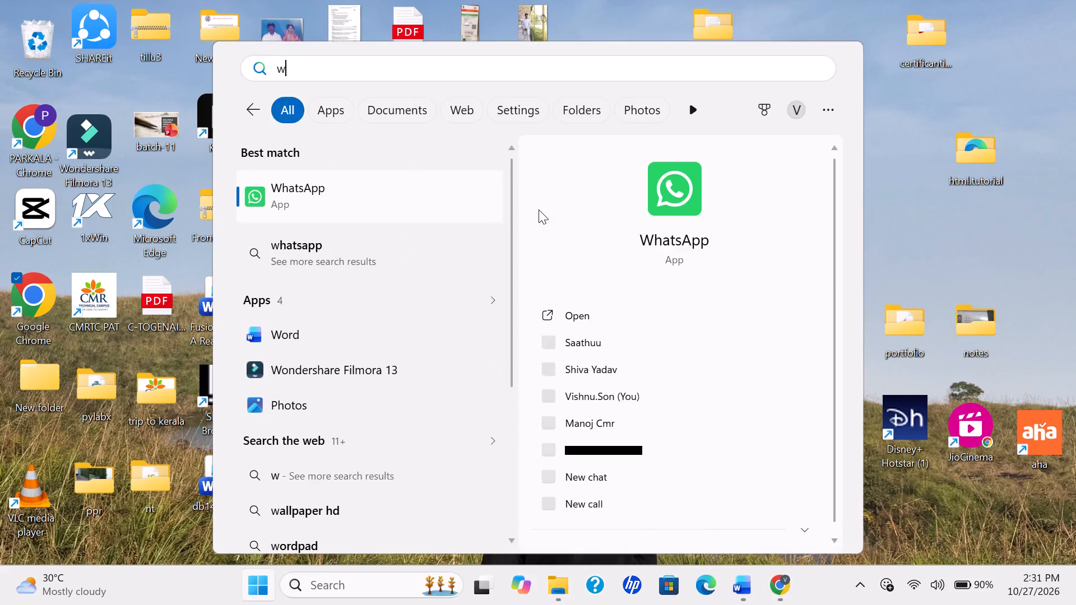
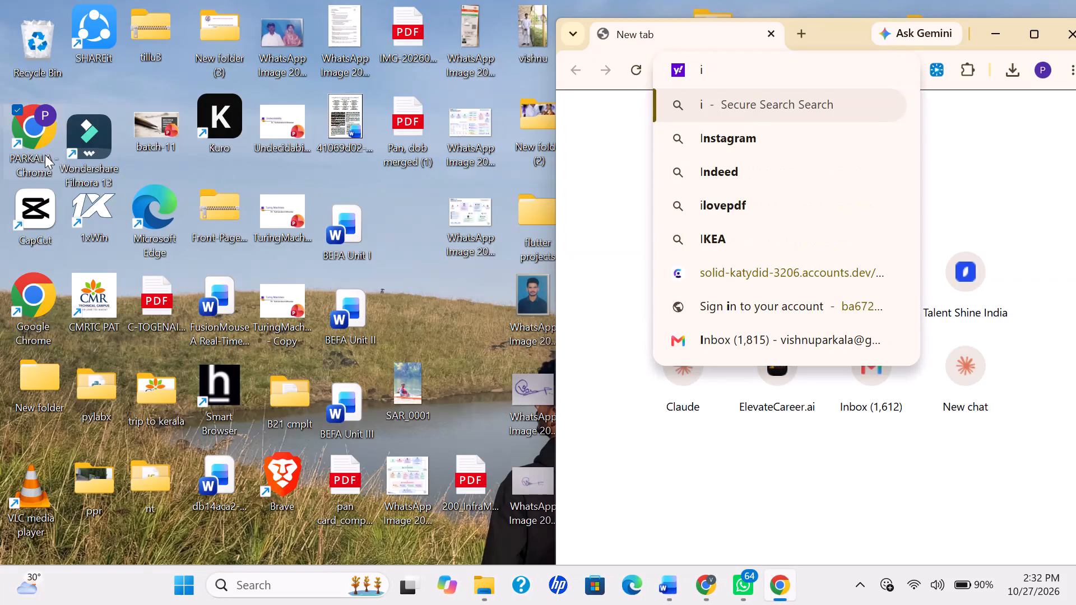
Search the web for "i love pdf" and open the iLovePDF website.
key(Return)
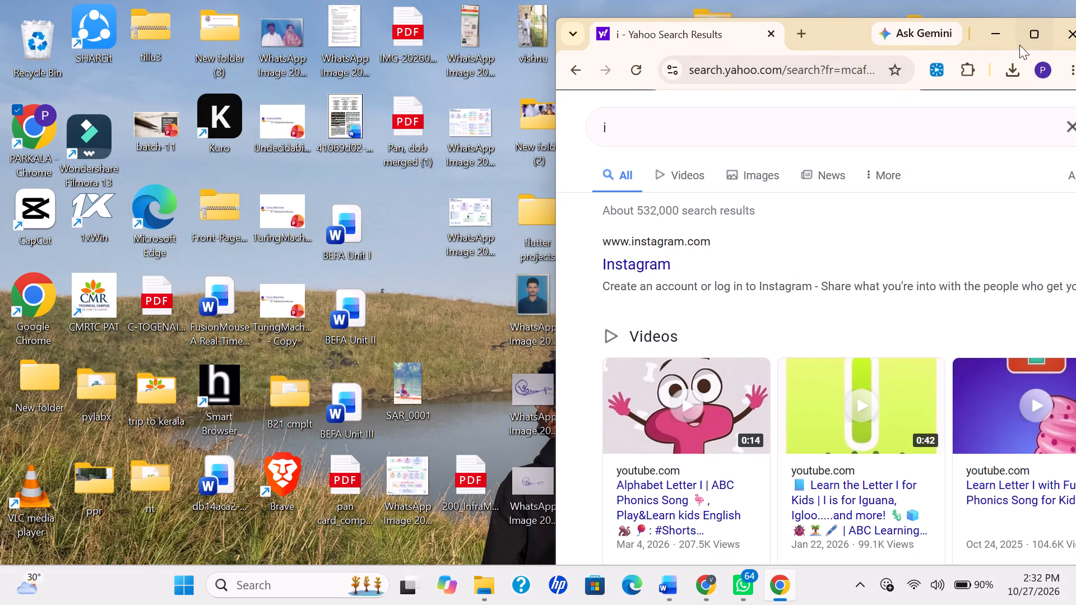
click(1031, 23)
scroll(578, 233, down, 1)
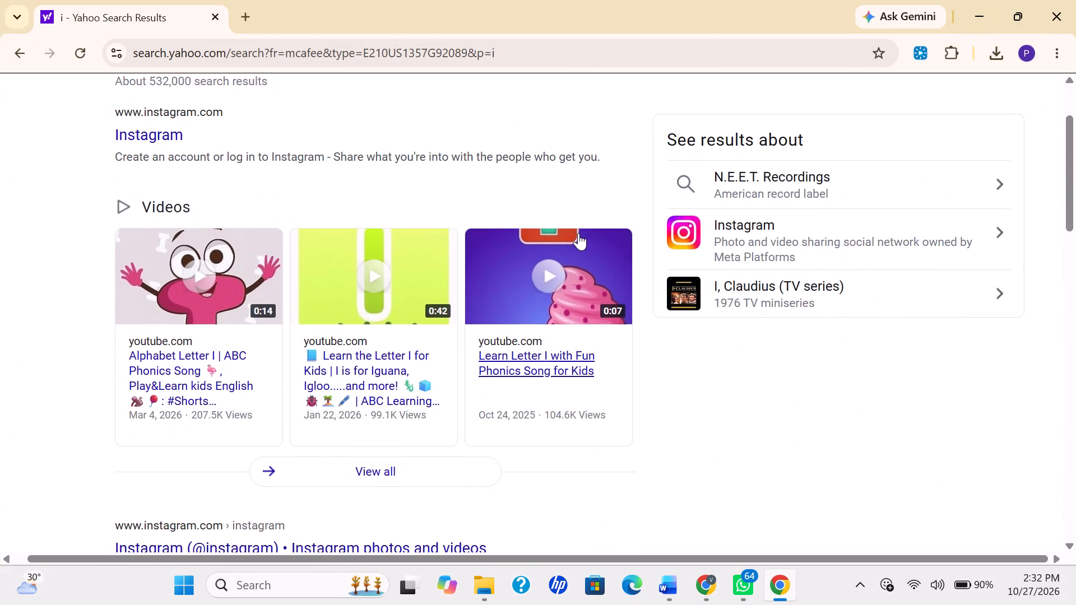
scroll(578, 233, up, 3)
click(305, 127)
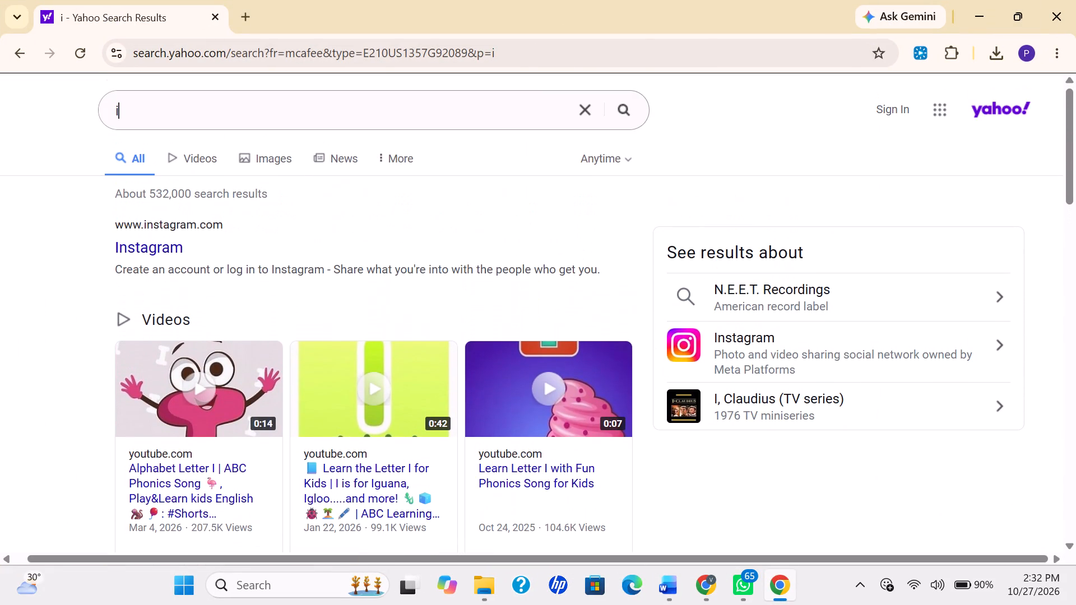
key(space)
text(lo)
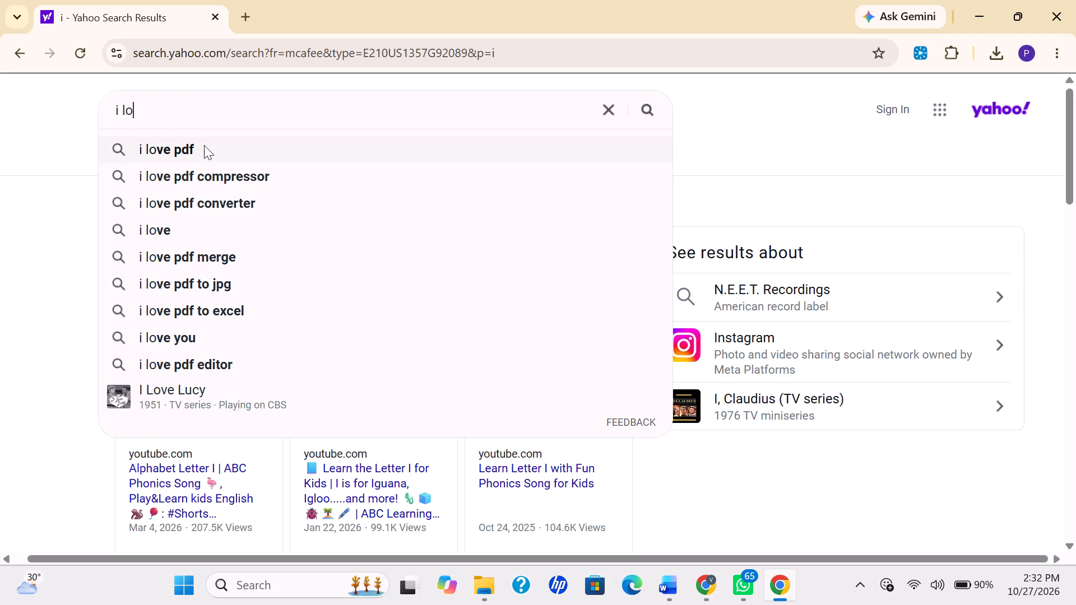
click(209, 145)
scroll(321, 244, down, 1)
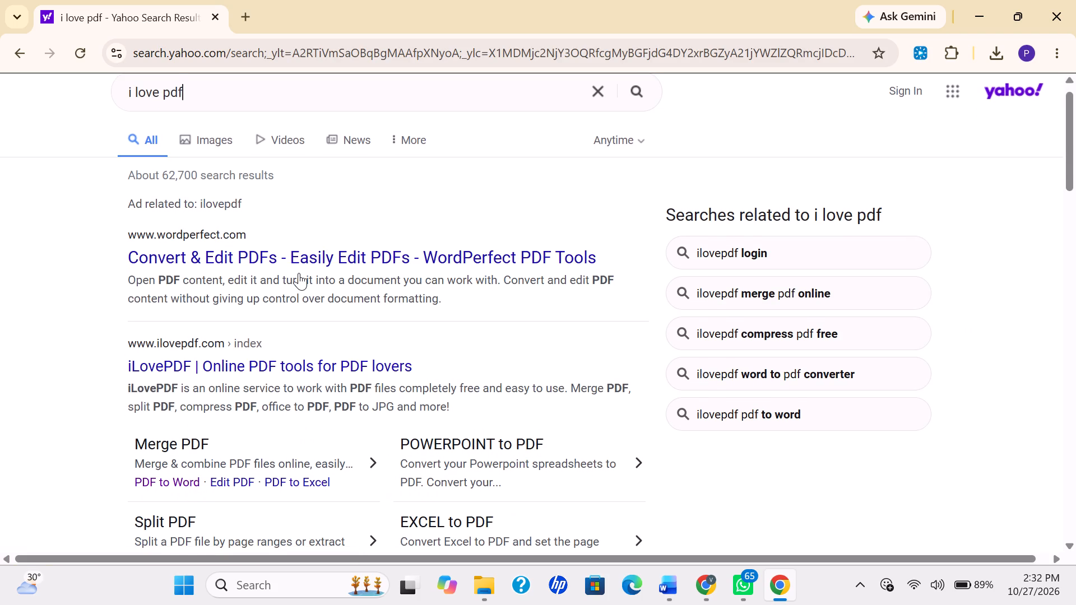
scroll(299, 273, down, 1)
click(299, 334)
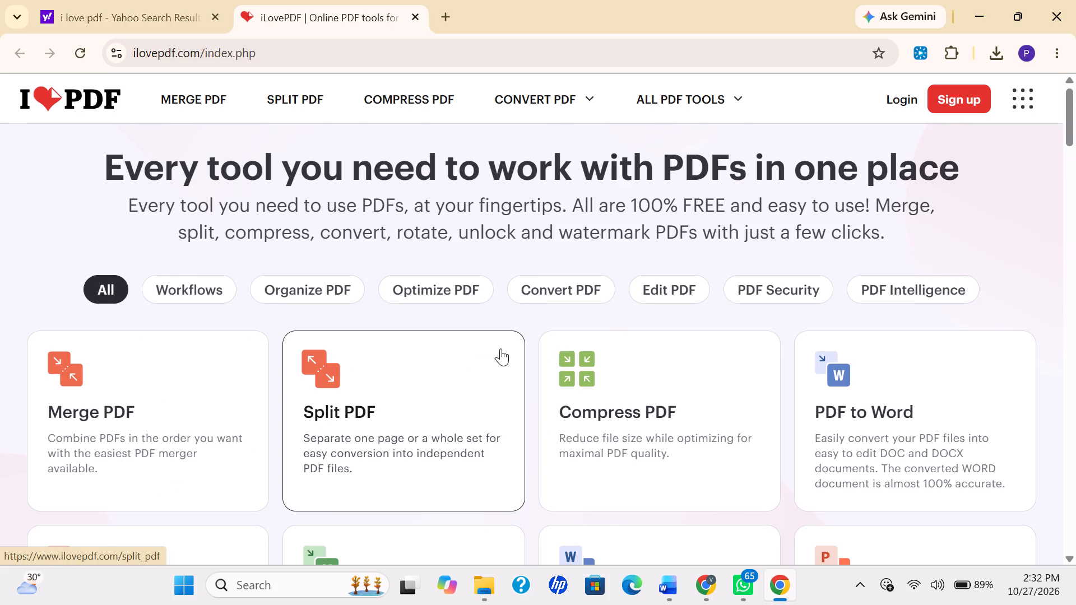
Load the newest Driver_Drowsiness_Detection_Major_Project report from Downloads into iLovePDF's Word to PDF converter.
scroll(500, 348, down, 2)
click(642, 398)
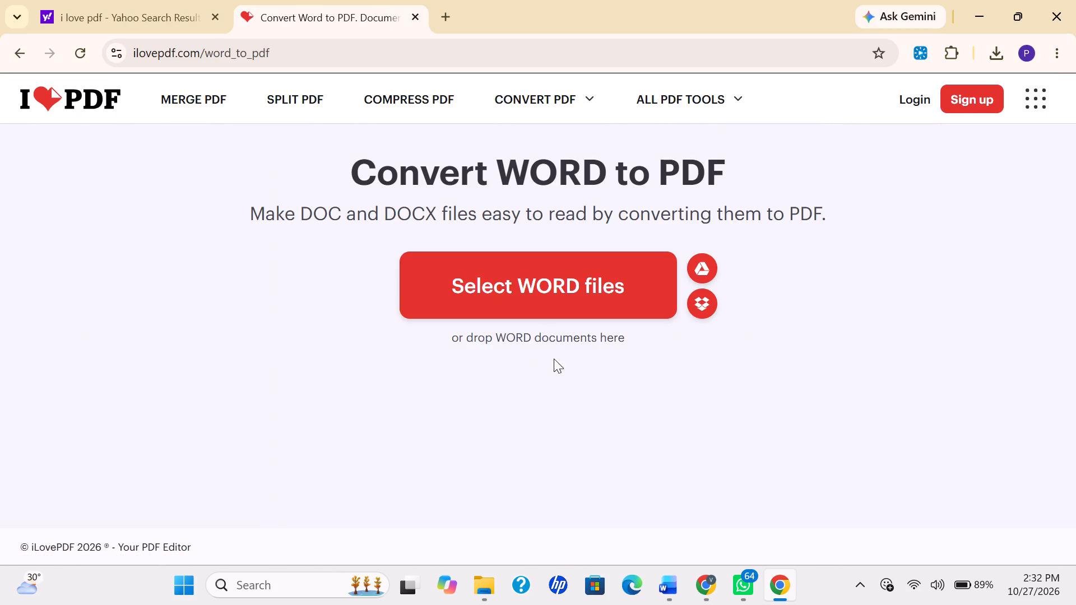
click(551, 262)
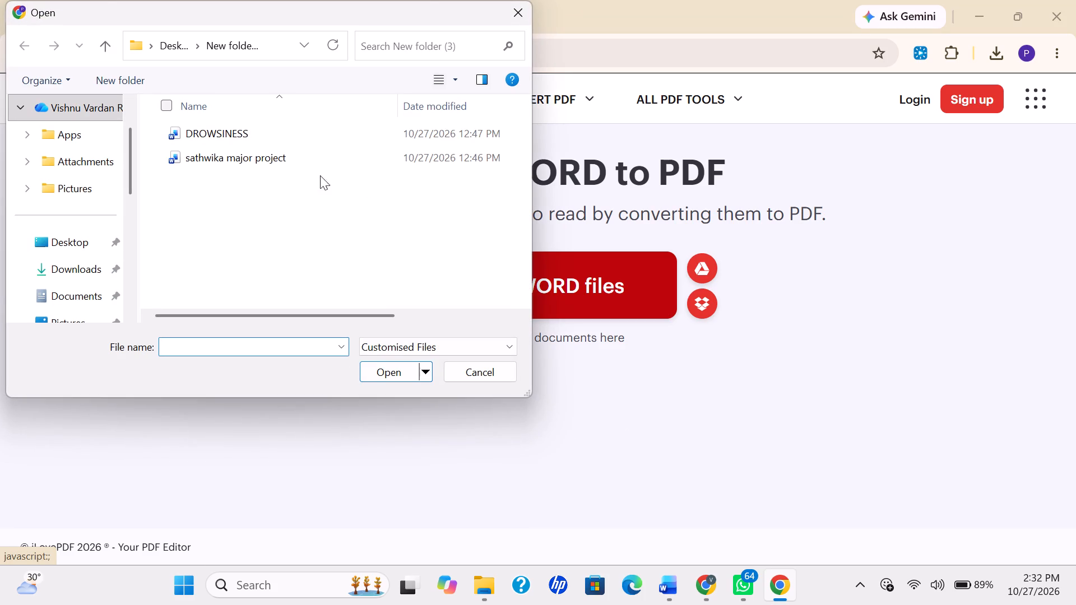
click(84, 236)
click(83, 264)
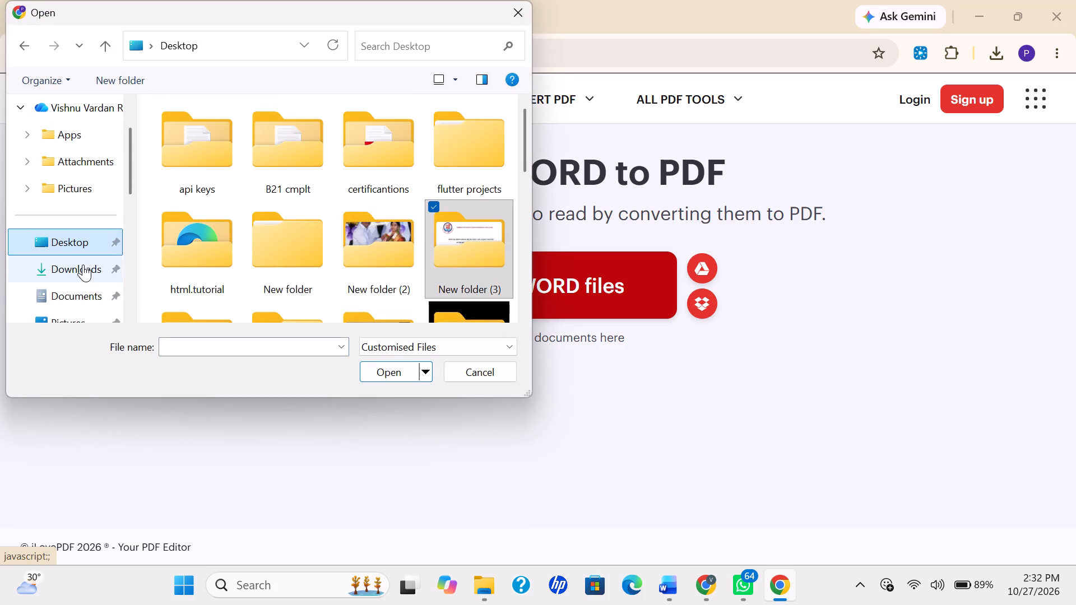
click(266, 154)
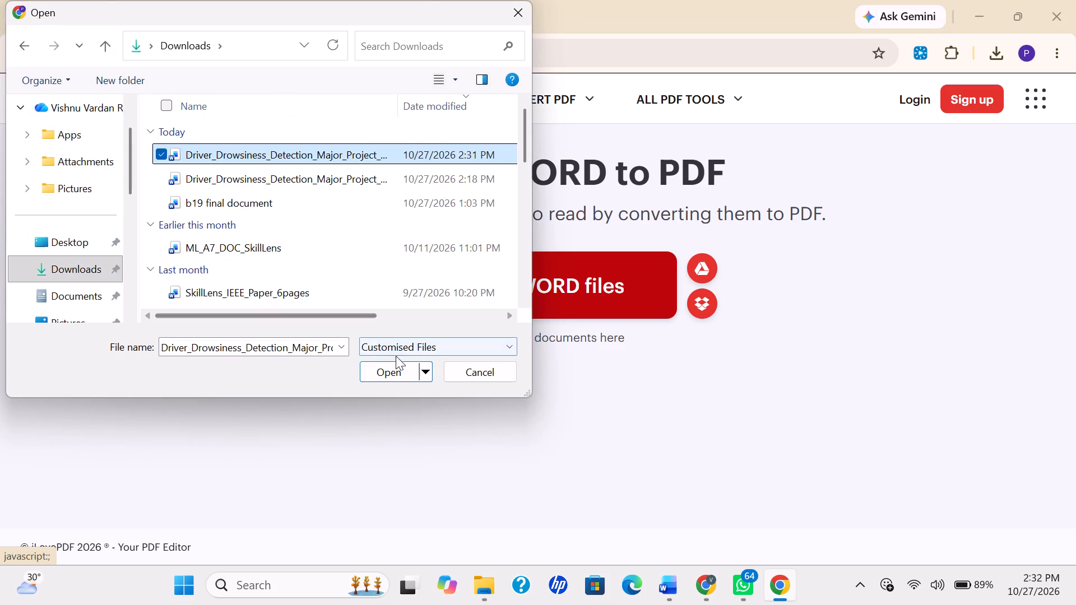
click(396, 361)
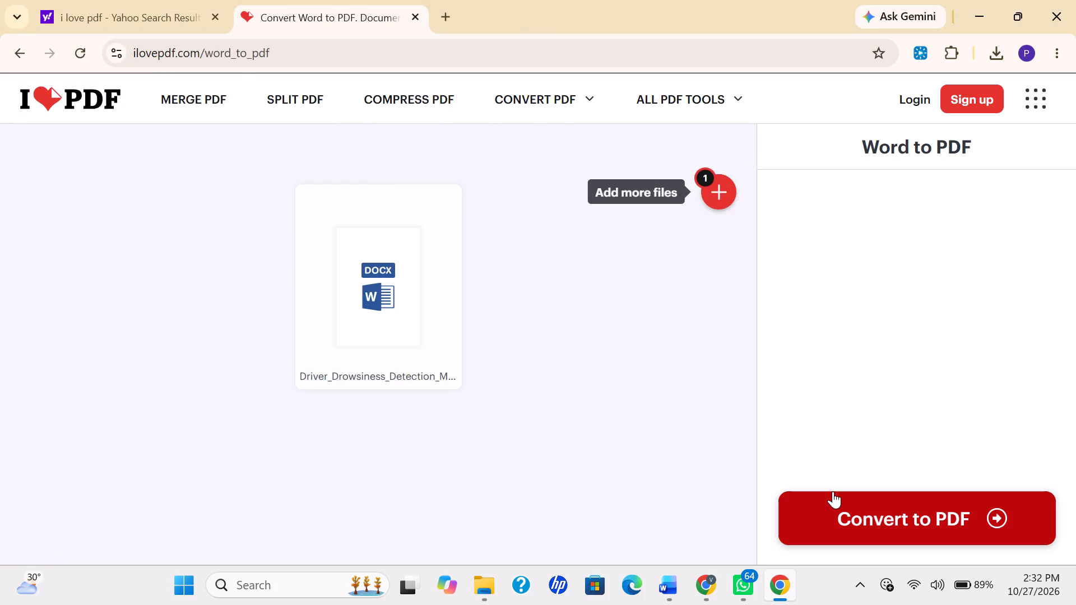
Convert the report to PDF and download it, closing the browser window when finished.
click(871, 518)
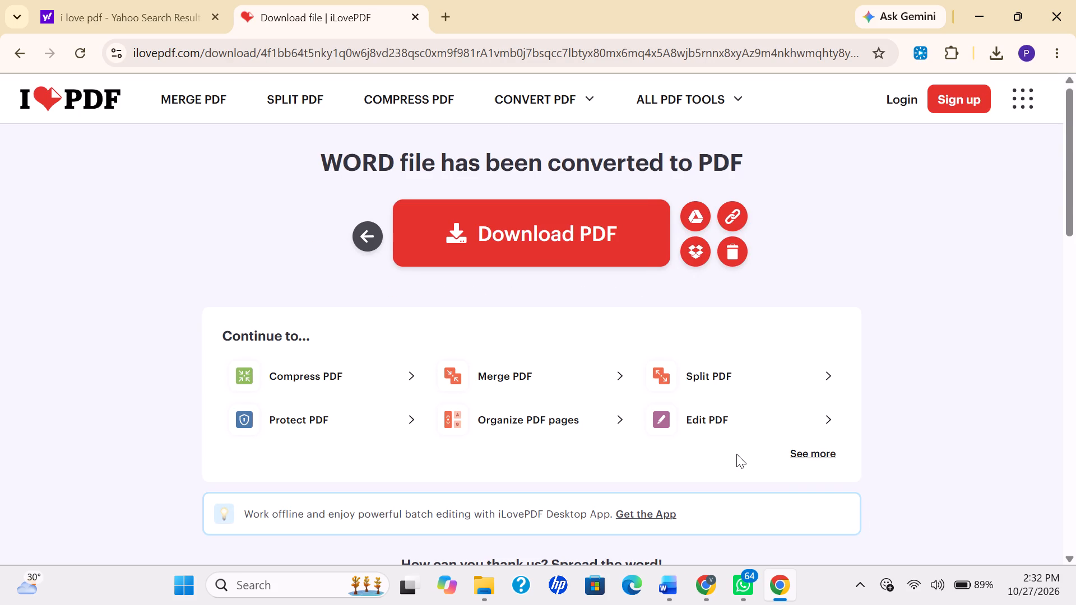
click(595, 229)
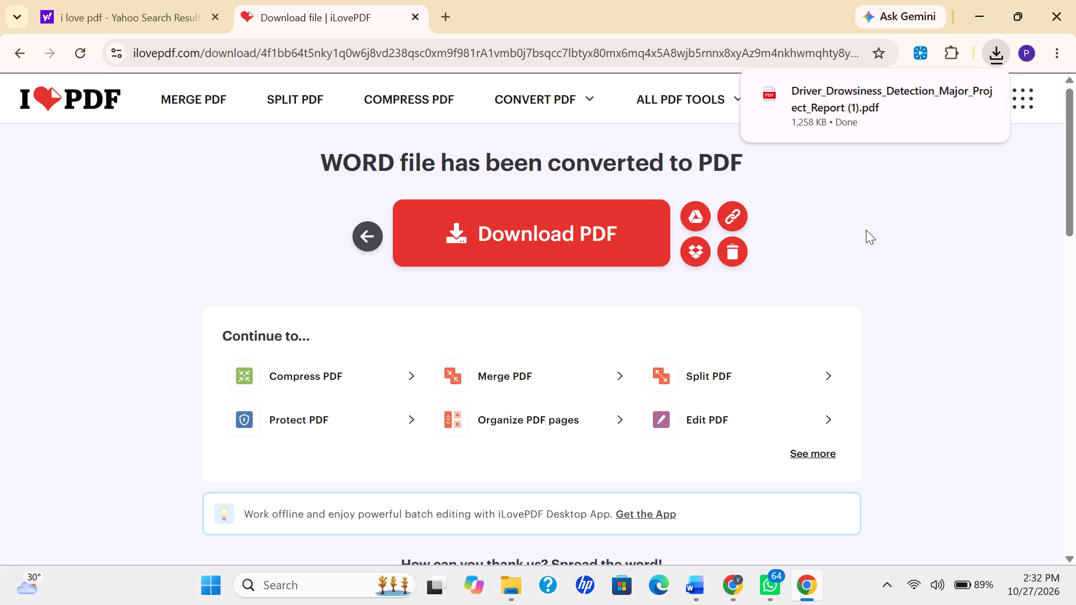
click(1042, 0)
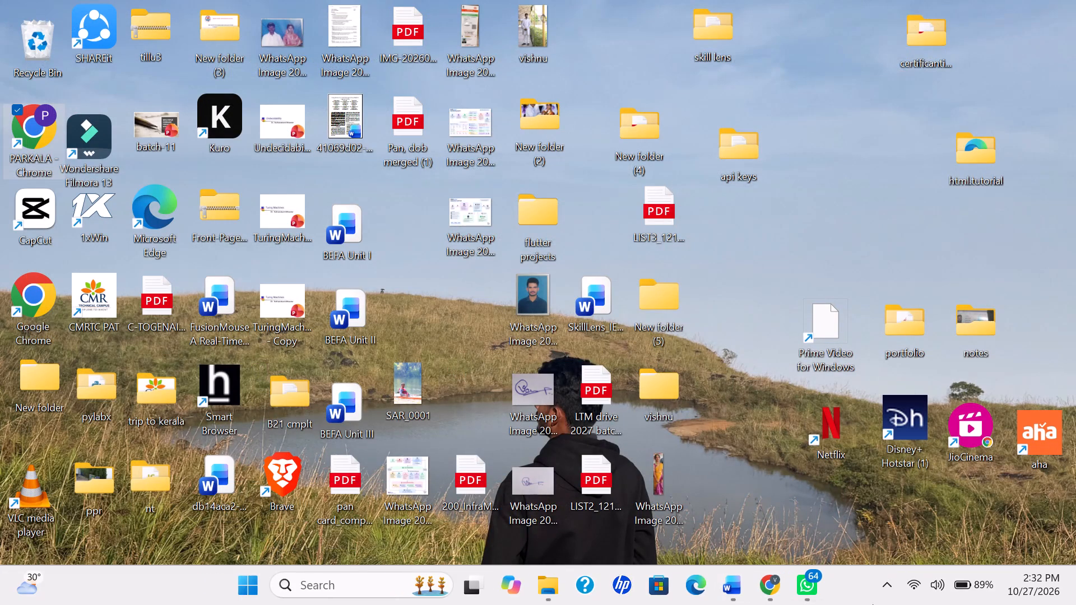
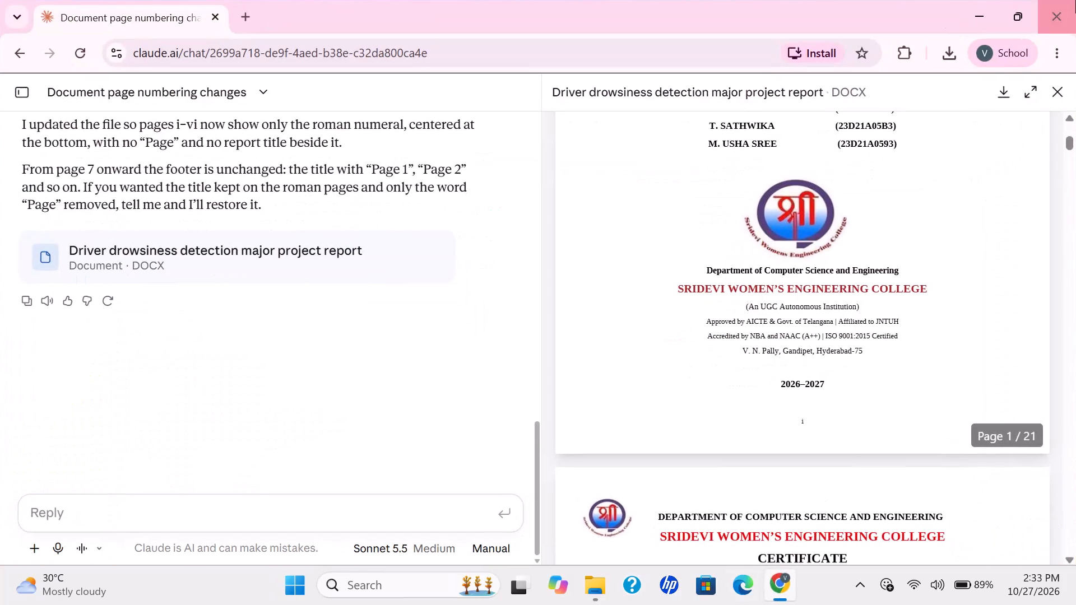
Close the Claude browser window and both open File Explorer windows, Home and Downloads.
click(1075, 0)
click(615, 595)
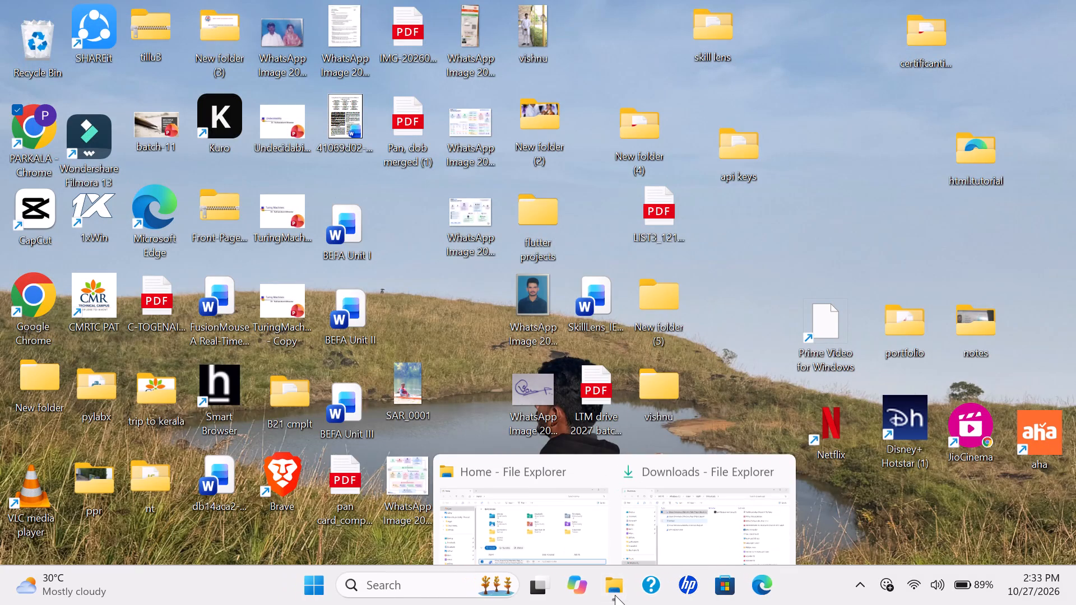
click(599, 448)
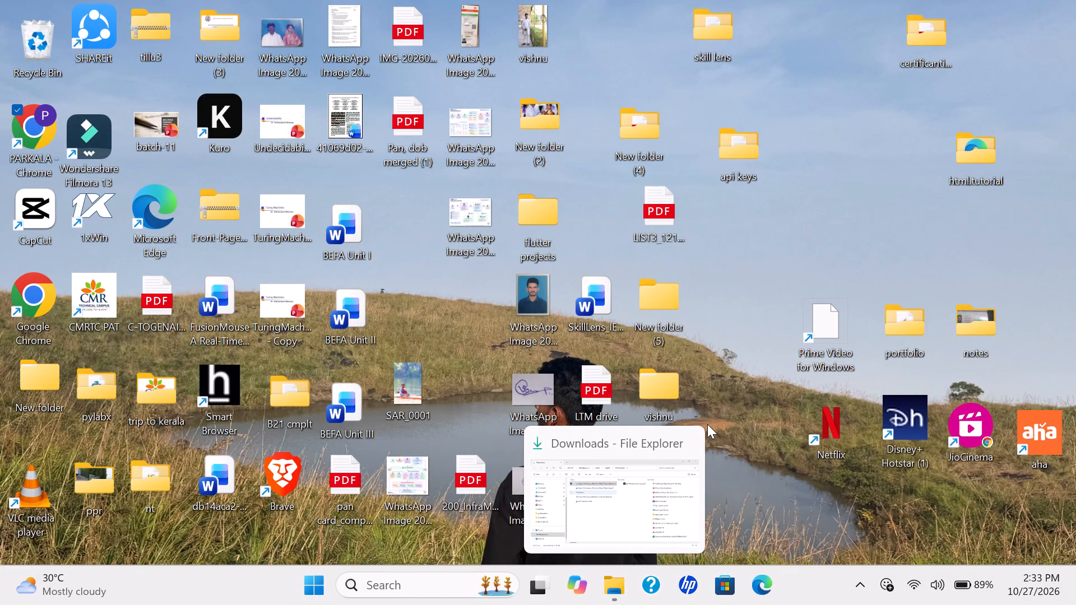
click(685, 448)
Bring up the Shut Down Windows dialog from the desktop.
key(alt+F4)
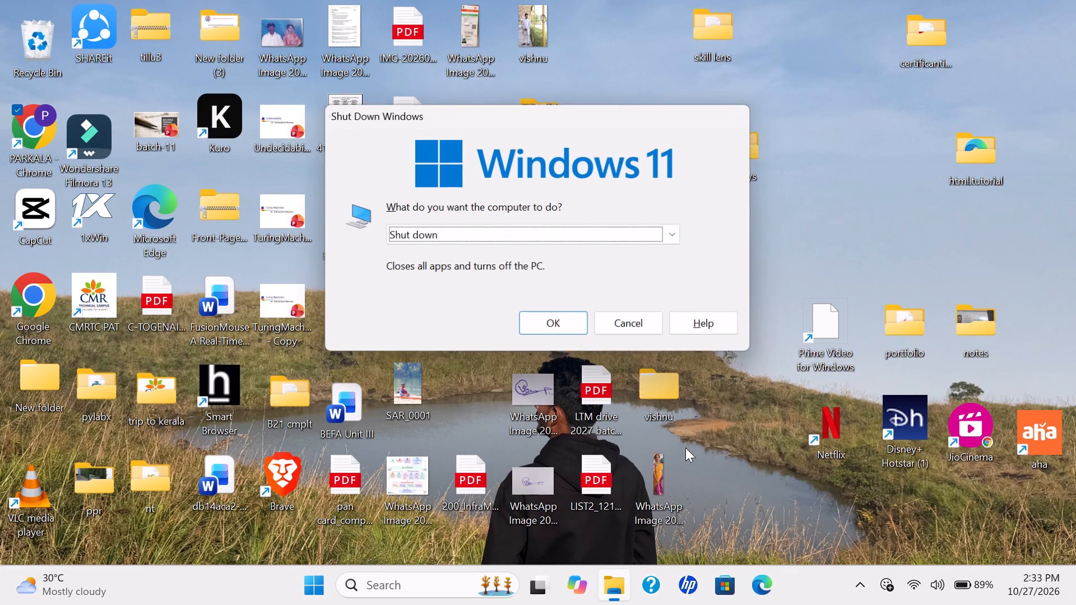